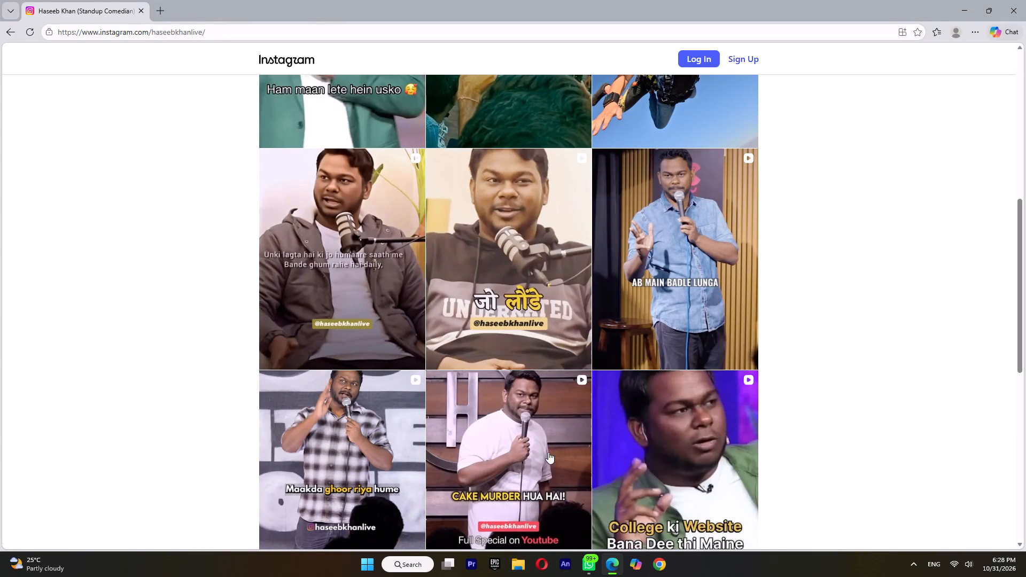
Switch to File Explorer and open the shots folder inside the ep06 project folder.
click(519, 567)
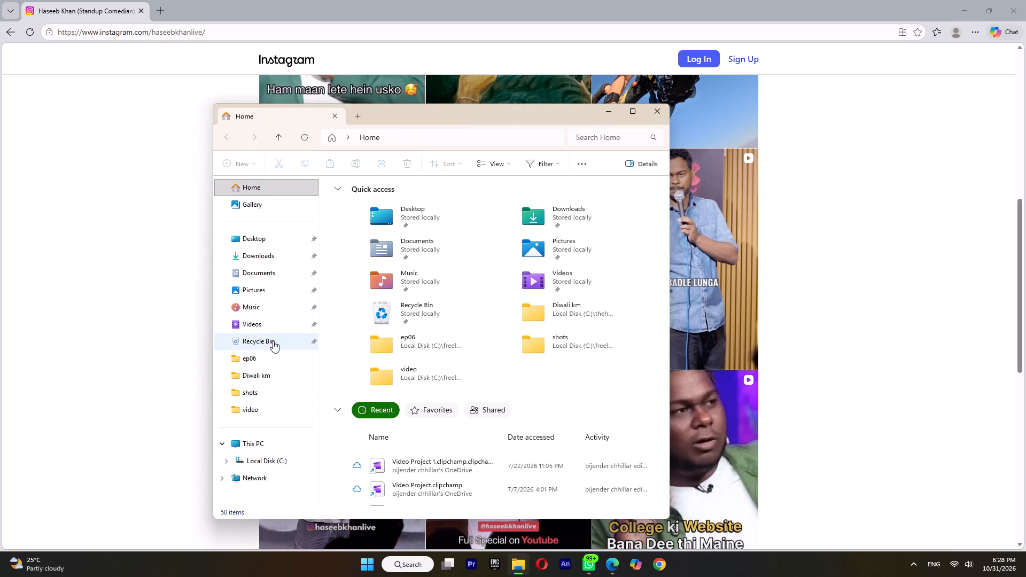
click(271, 356)
double_click(354, 214)
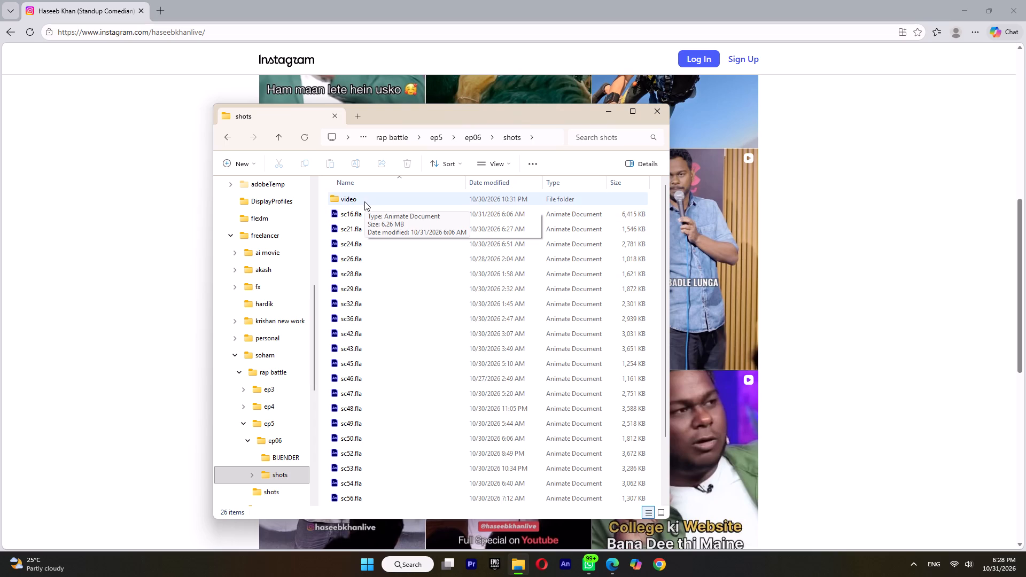
Open the sc16.fla animation from the shots folder.
double_click(378, 200)
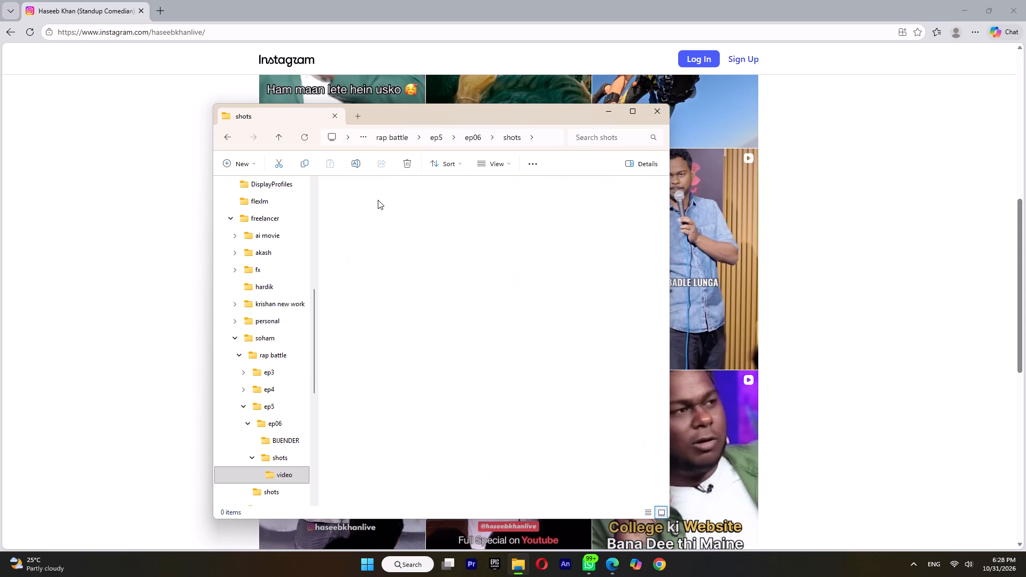
click(276, 138)
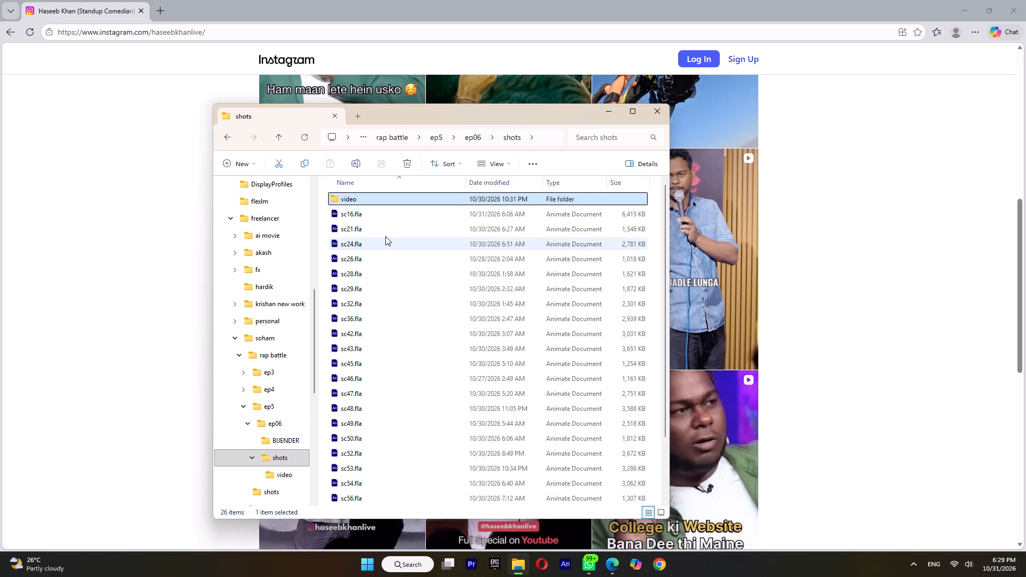
double_click(384, 219)
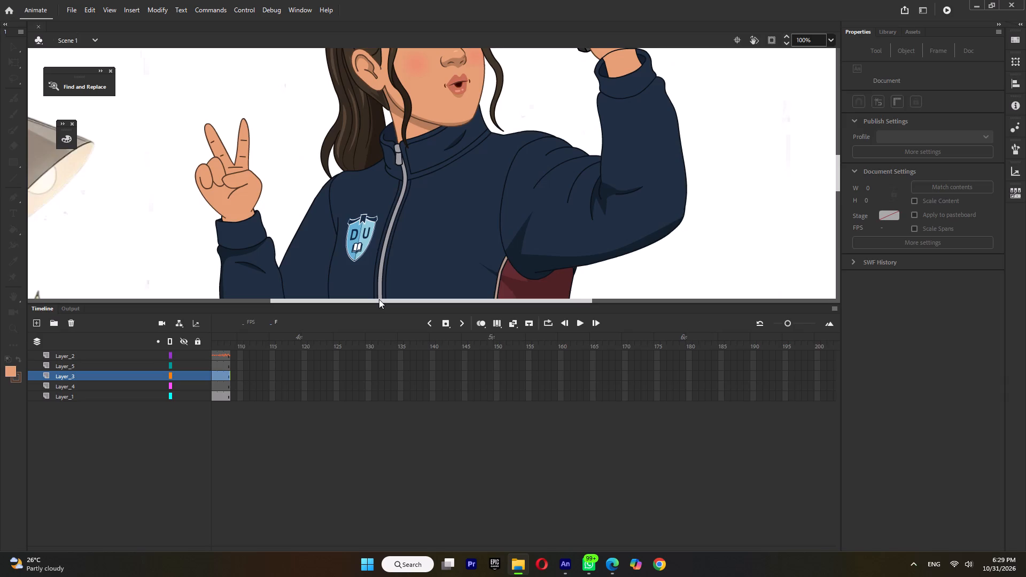
ctrl+scroll(541, 224, down, 4)
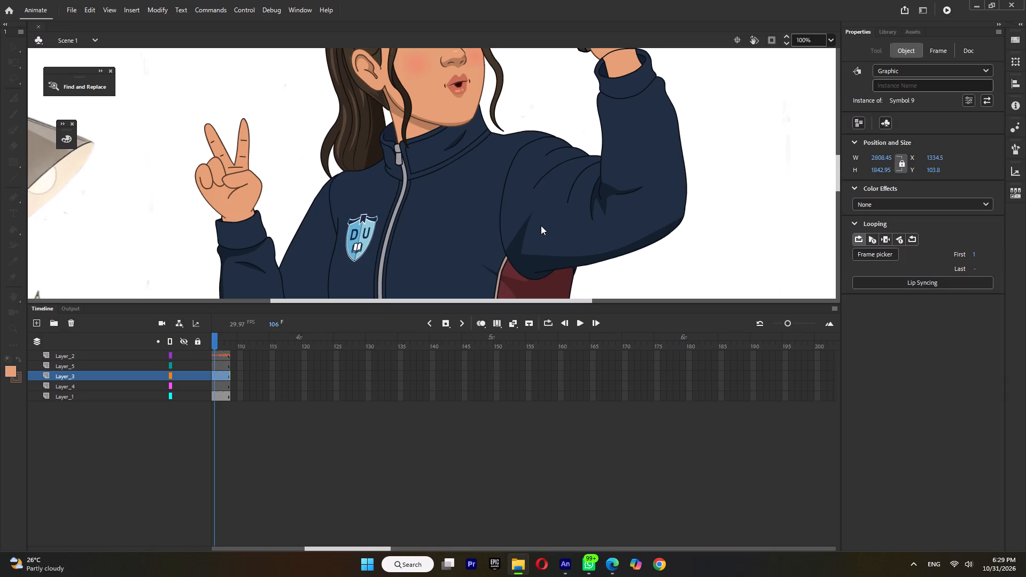
ctrl+scroll(534, 212, down, 4)
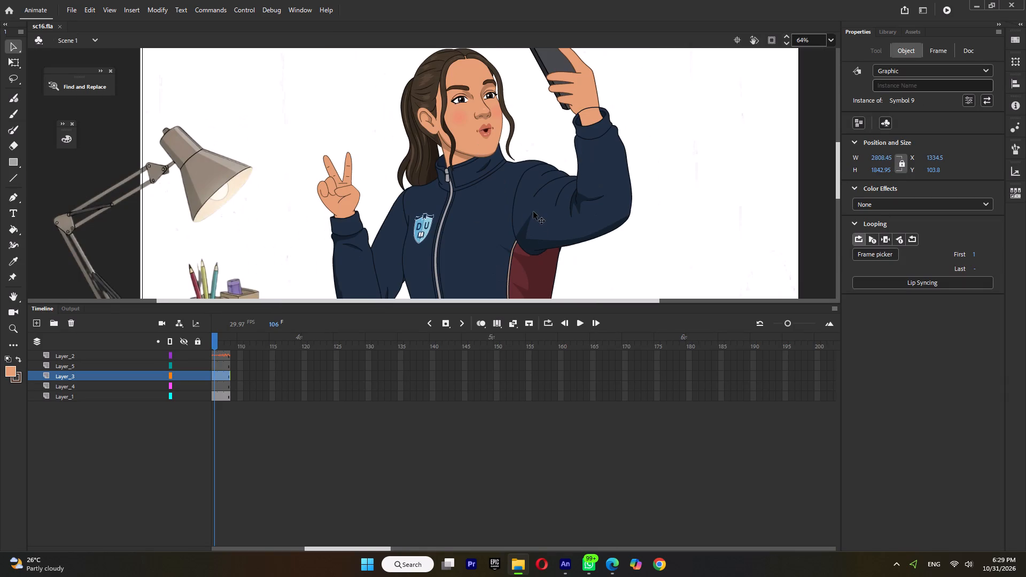
ctrl+scroll(533, 195, down, 6)
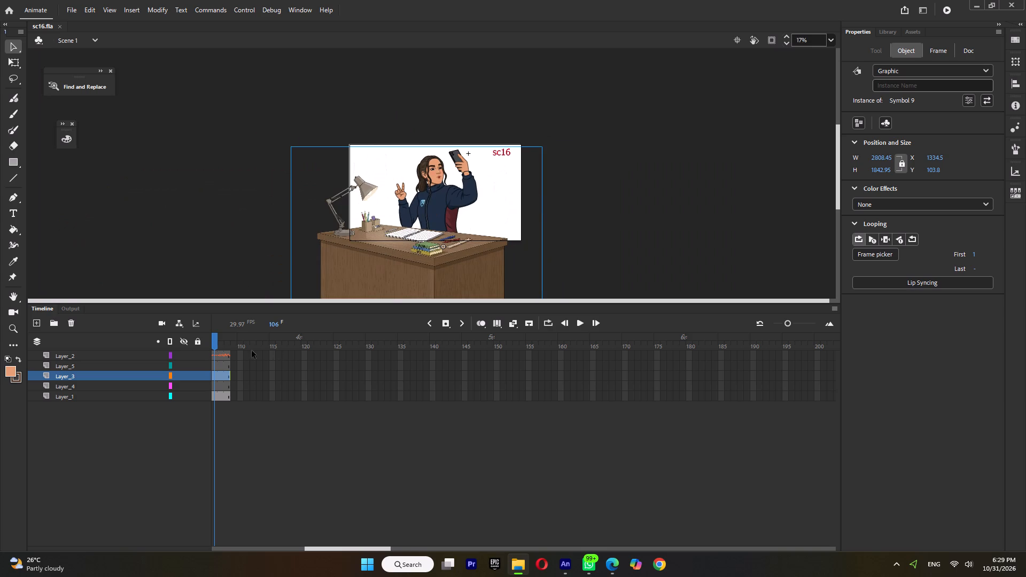
Go back to frame 1 and open Symbol 9, which holds the girl at the desk, for editing.
drag(229, 340, 124, 345)
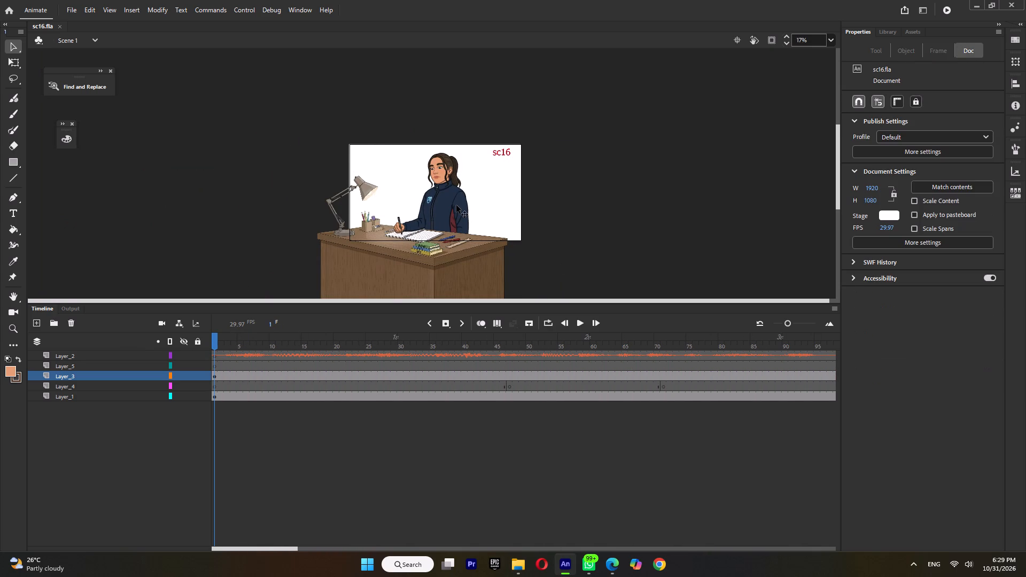
double_click(456, 205)
Scrub through the first 48 frames of the symbol to examine the girl's successive poses.
ctrl+scroll(456, 205, up, 3)
drag(249, 341, 306, 361)
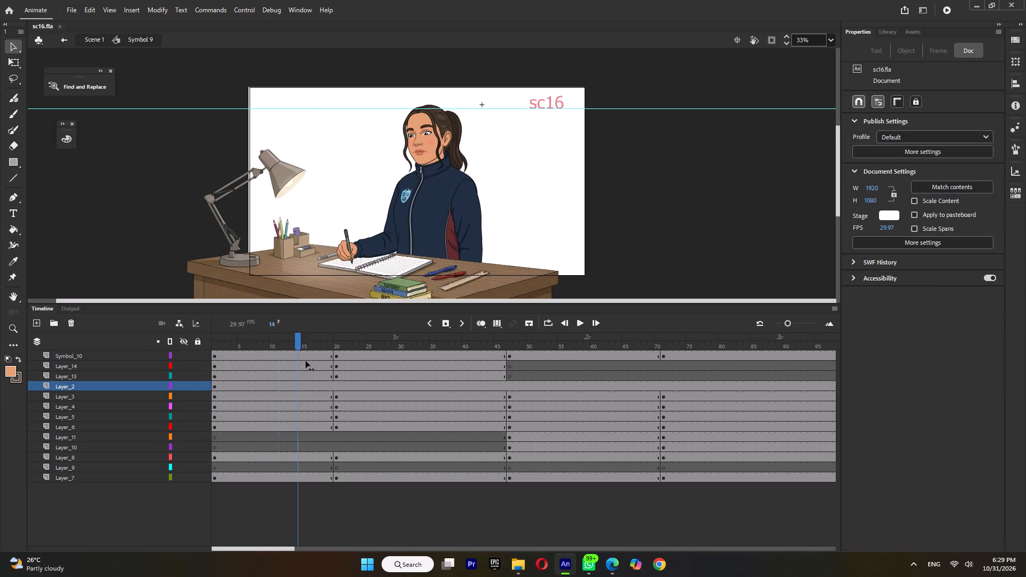
drag(306, 361, 325, 377)
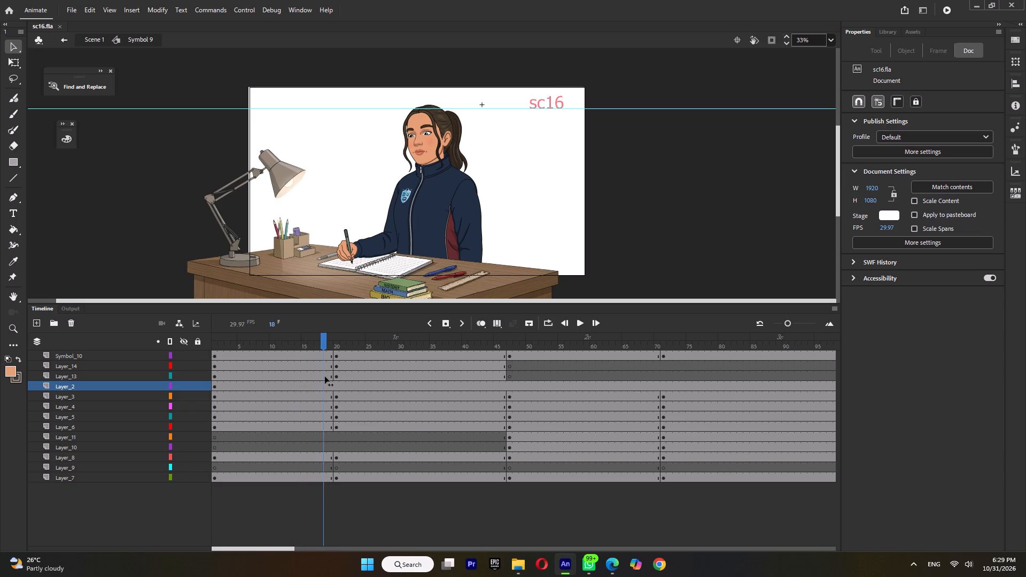
drag(325, 377, 460, 377)
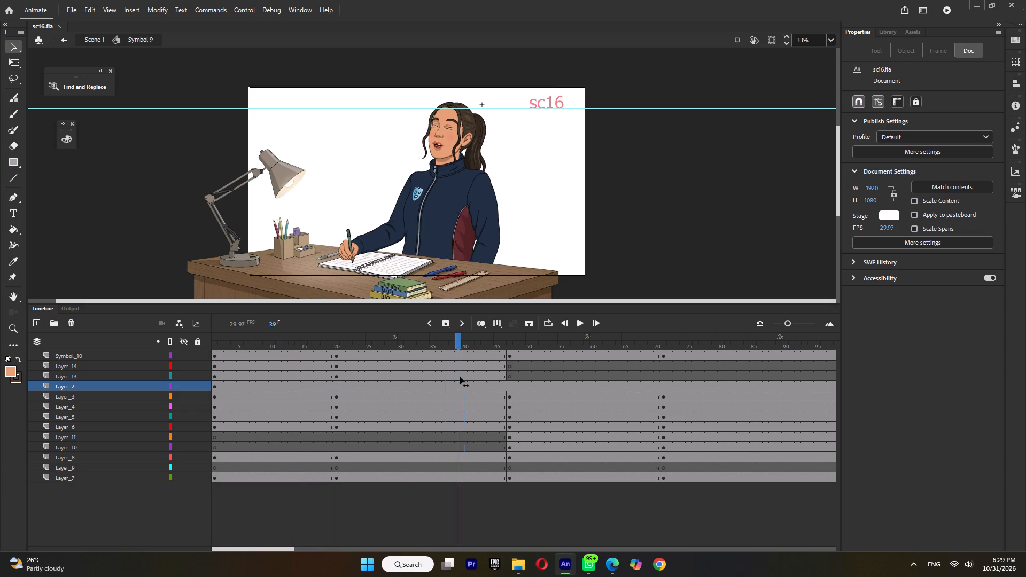
drag(460, 377, 395, 394)
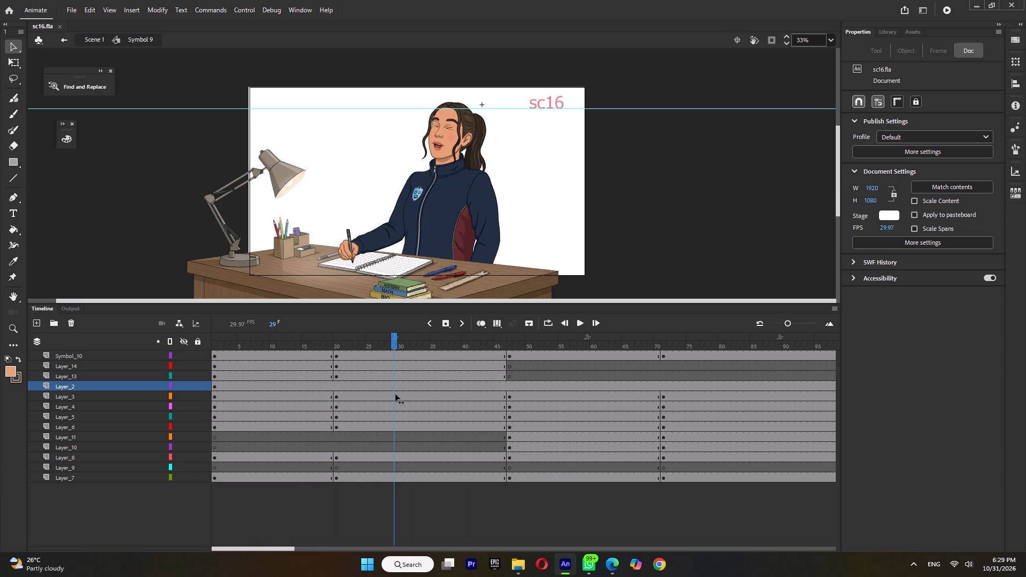
drag(395, 394, 396, 394)
drag(396, 394, 512, 395)
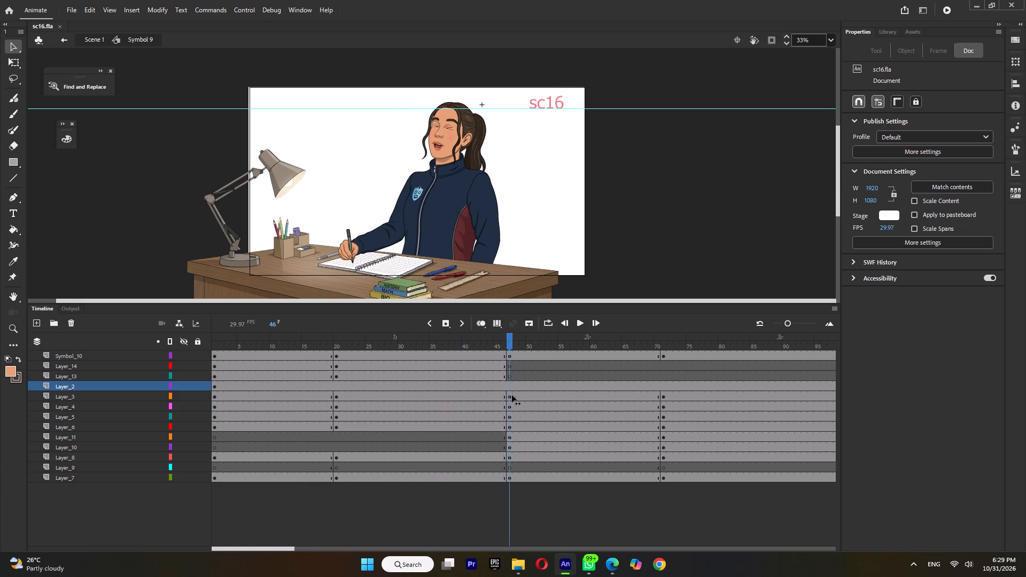
drag(512, 395, 519, 395)
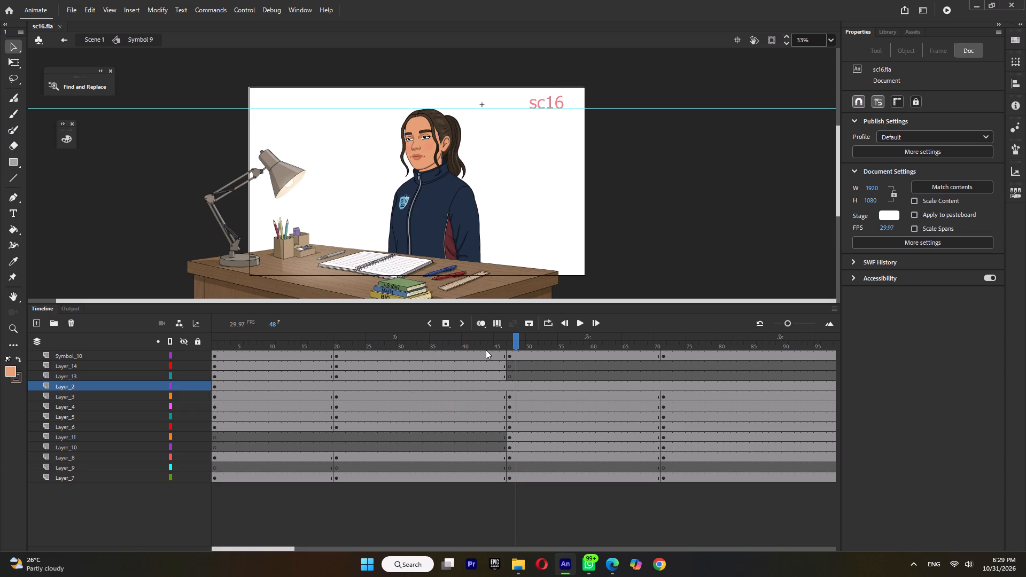
Insert keyframes on all layers of the symbol at frame 53.
drag(486, 349, 559, 363)
click(551, 348)
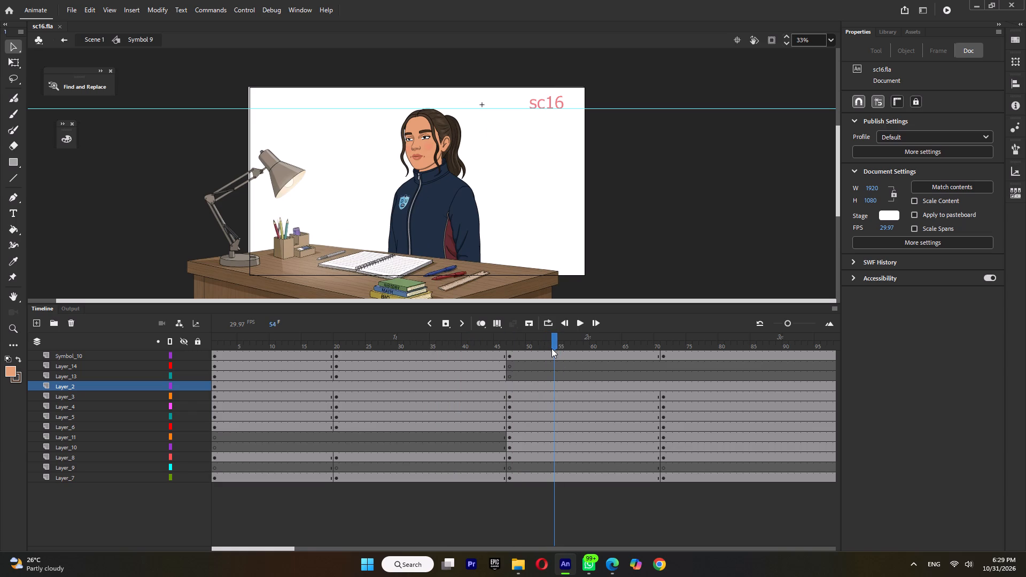
double_click(549, 347)
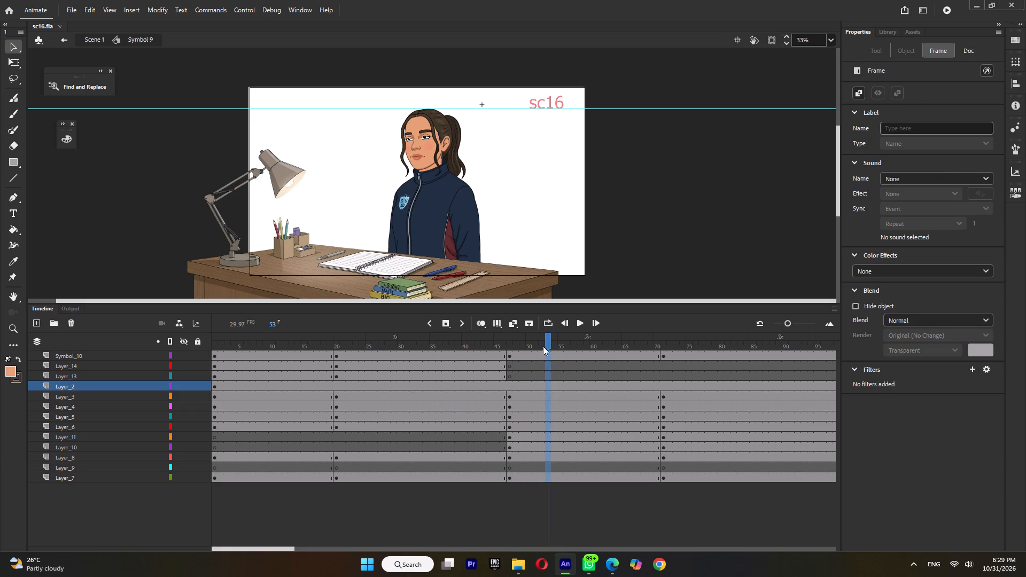
double_click(546, 345)
drag(510, 341, 511, 341)
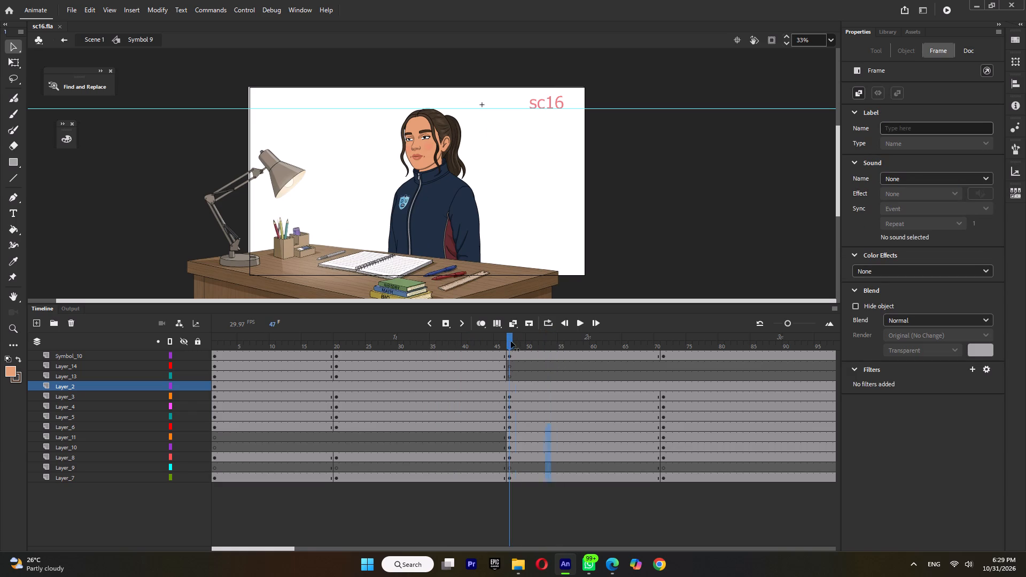
drag(511, 341, 545, 344)
double_click(547, 340)
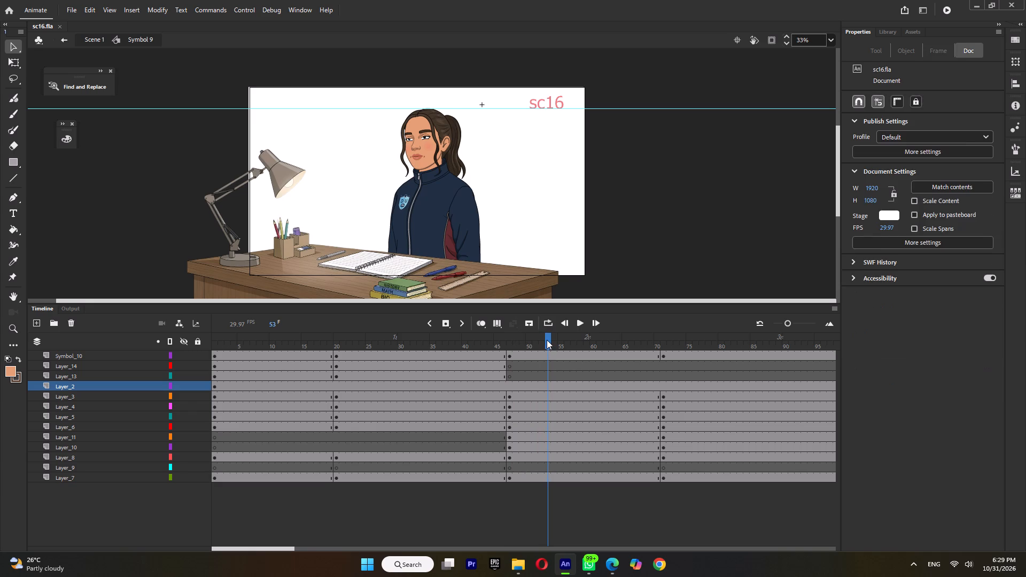
key(F6)
Insert keyframes on all layers of the symbol at frame 13.
drag(502, 344, 293, 360)
double_click(293, 342)
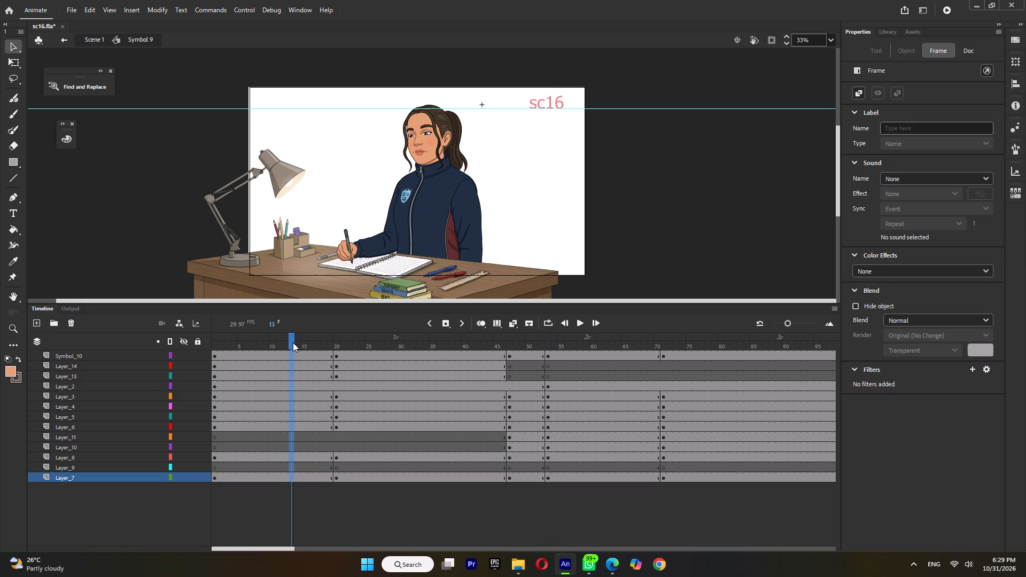
key(F6)
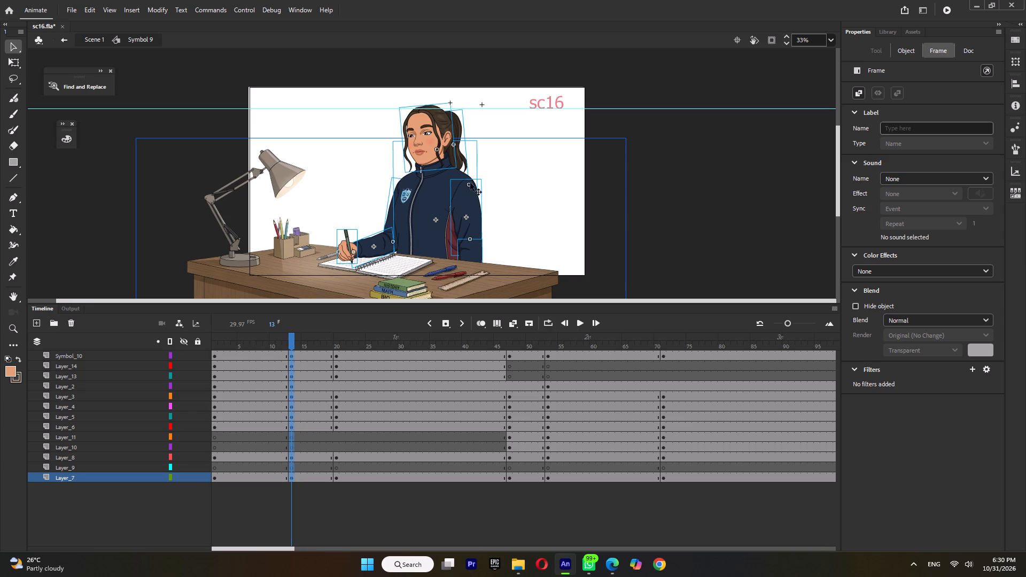
Lock Layer_2, which contains the desk bitmap, so that only the girl's parts can be selected.
click(696, 168)
drag(507, 114, 381, 202)
click(108, 237)
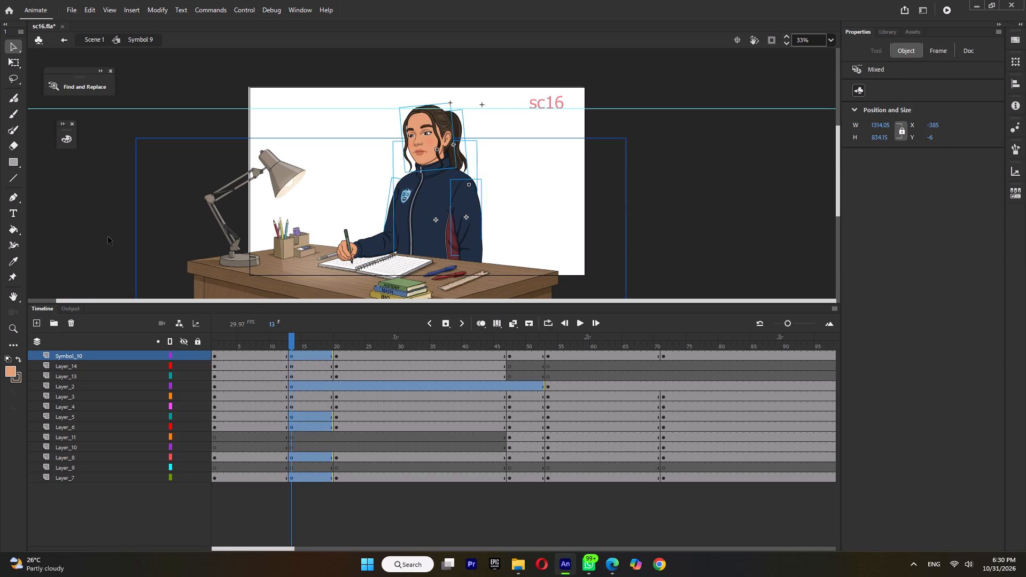
click(314, 279)
click(197, 384)
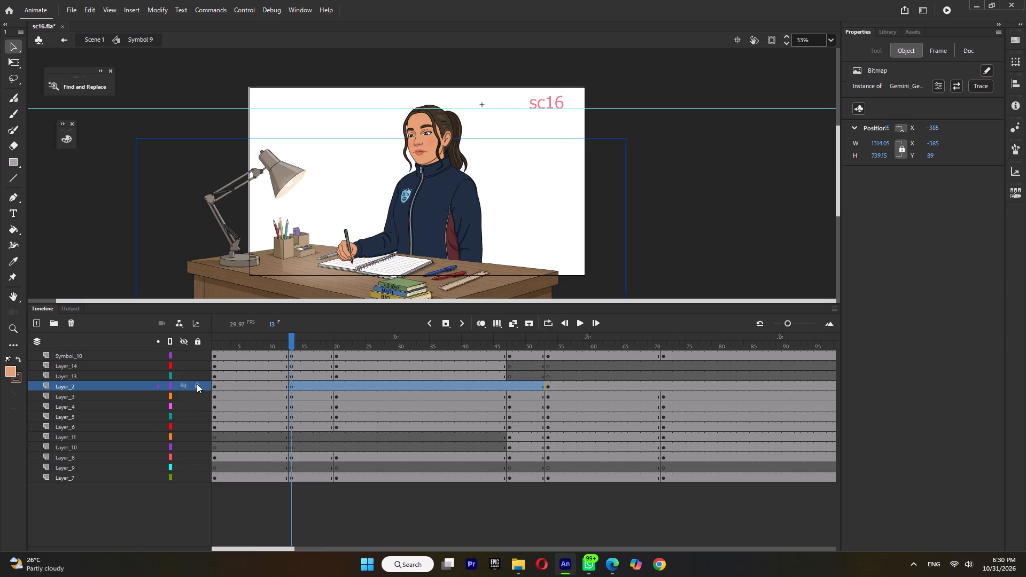
At frame 13, squash the girl's head and body parts slightly from the top, to a height of about 521.5.
drag(521, 100, 368, 212)
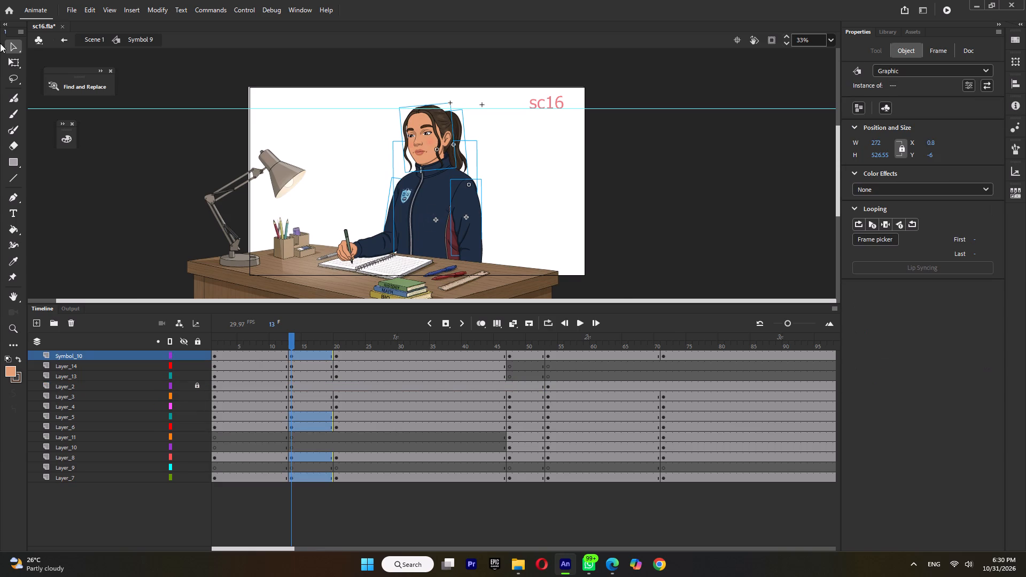
click(12, 58)
drag(432, 200, 430, 222)
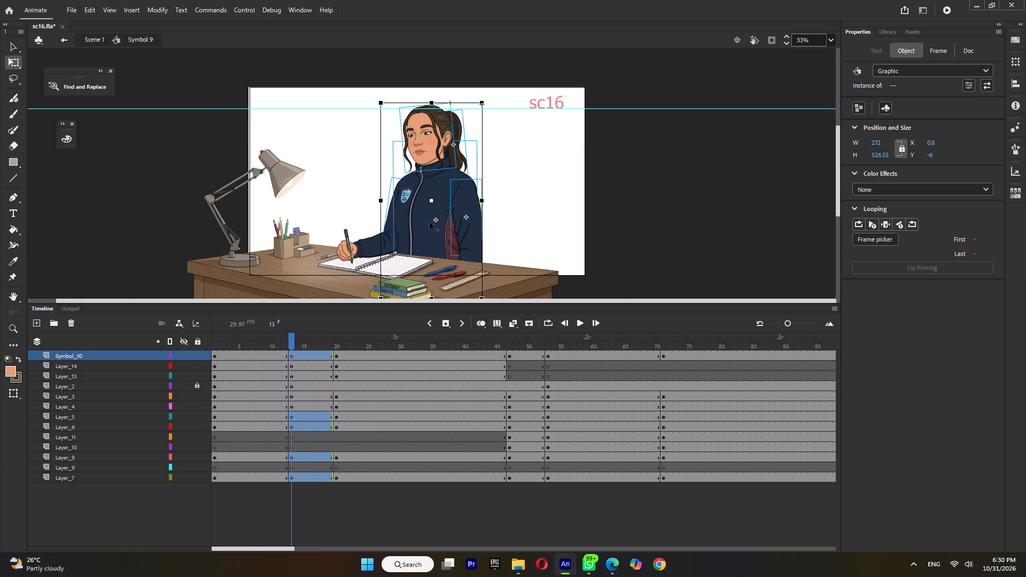
drag(430, 222, 424, 274)
ctrl+scroll(426, 104, up, 5)
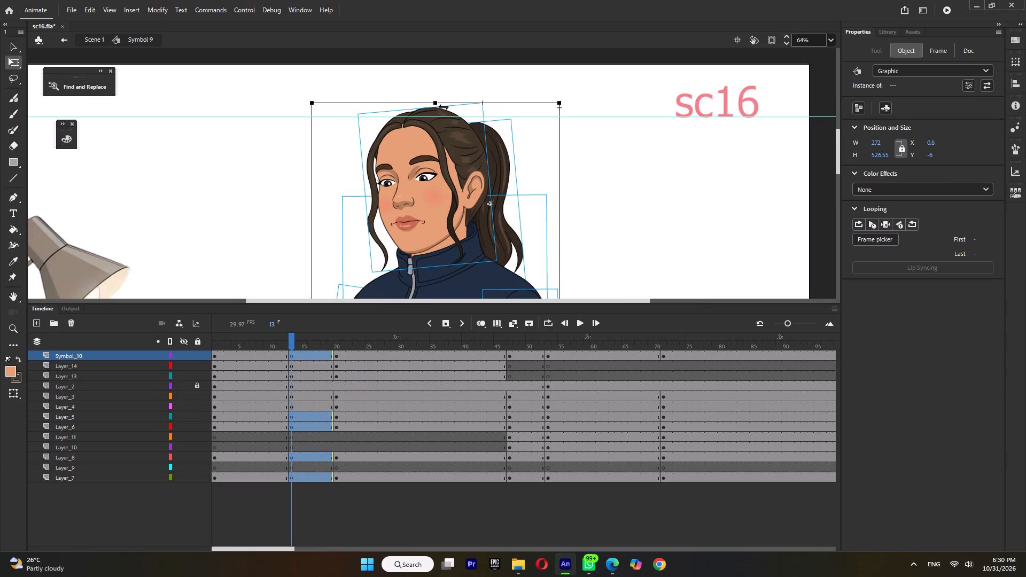
drag(434, 102, 434, 107)
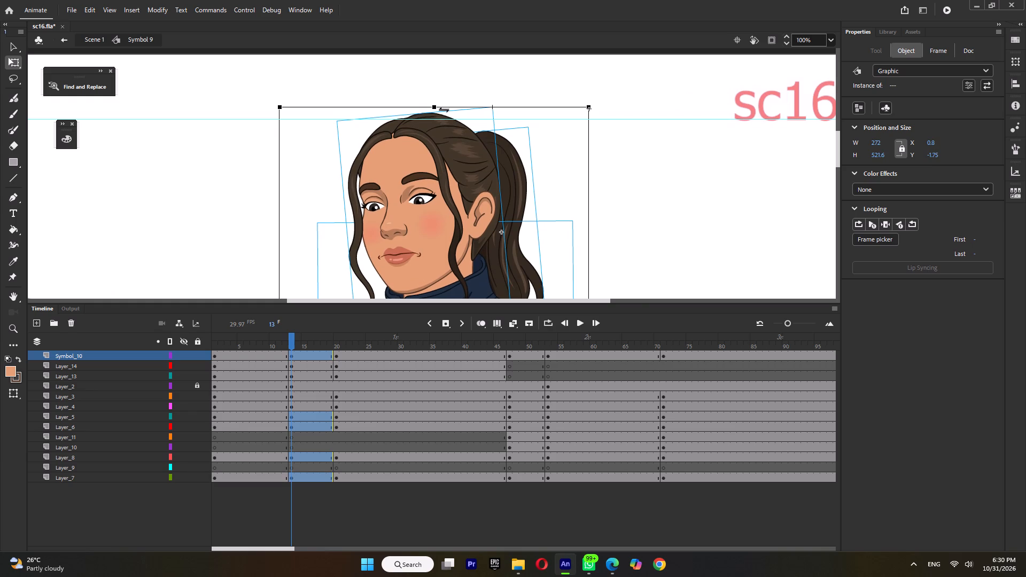
click(445, 107)
At frame 13, tilt the girl's head and hair slightly counterclockwise about a pivot near the neck.
ctrl+scroll(448, 144, down, 3)
click(543, 167)
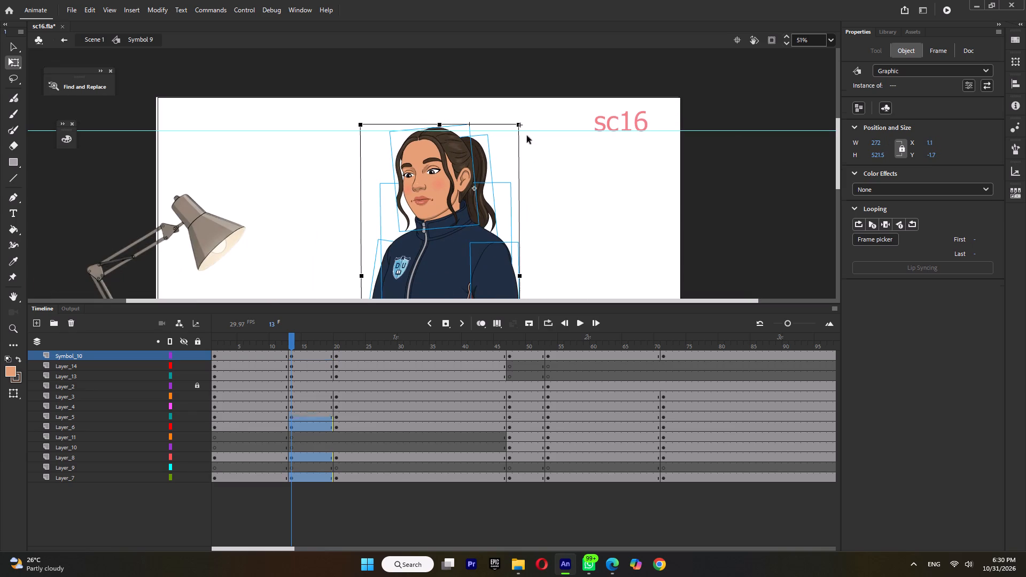
drag(518, 95, 417, 161)
drag(445, 181, 448, 201)
drag(503, 123, 499, 122)
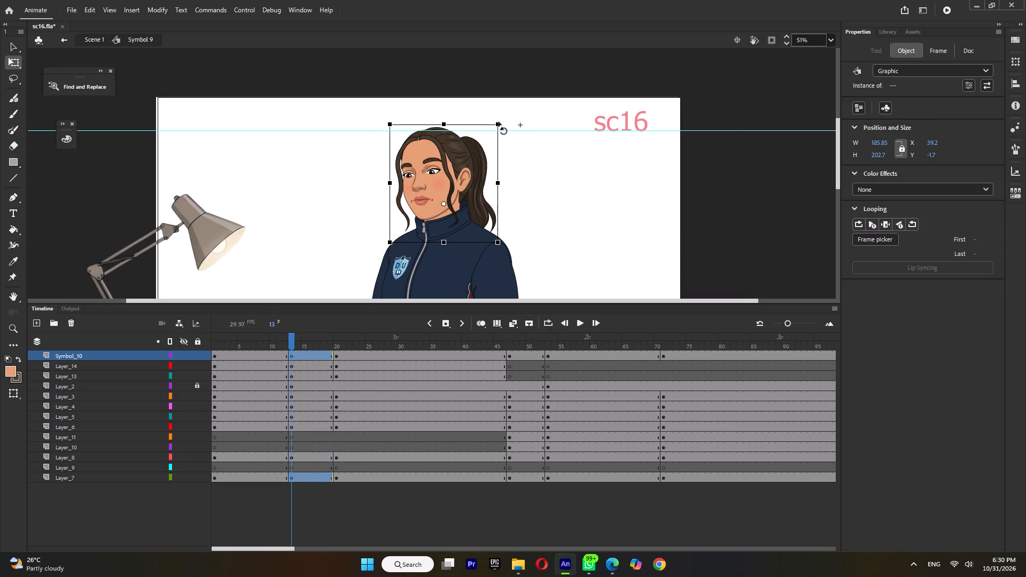
drag(499, 122, 497, 121)
At frame 14, rotate the girl's hanging arm parts on Layer_5 and Layer_3 slightly about a pivot at the shoulder.
ctrl+scroll(497, 121, down, 4)
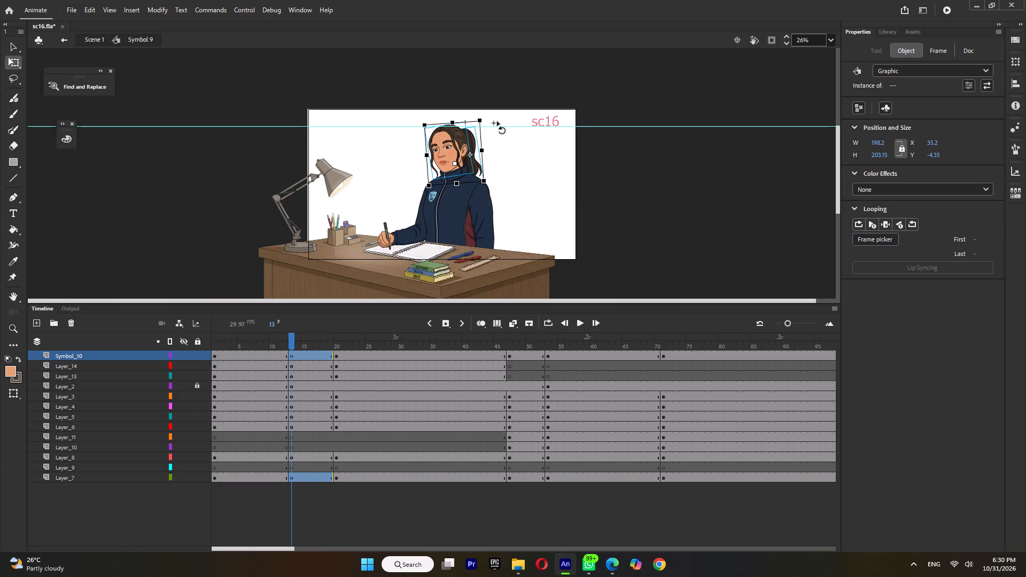
click(273, 350)
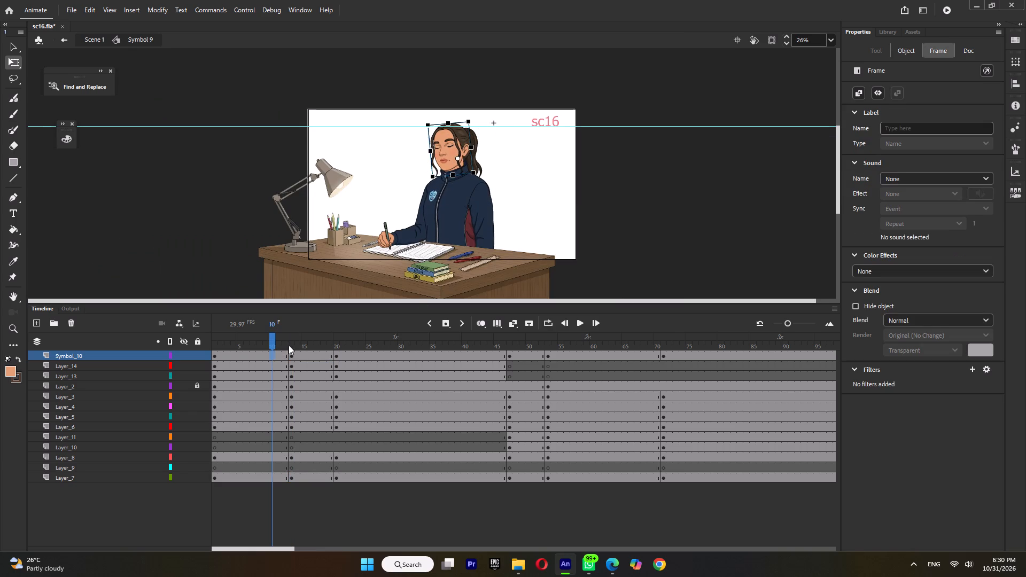
click(289, 345)
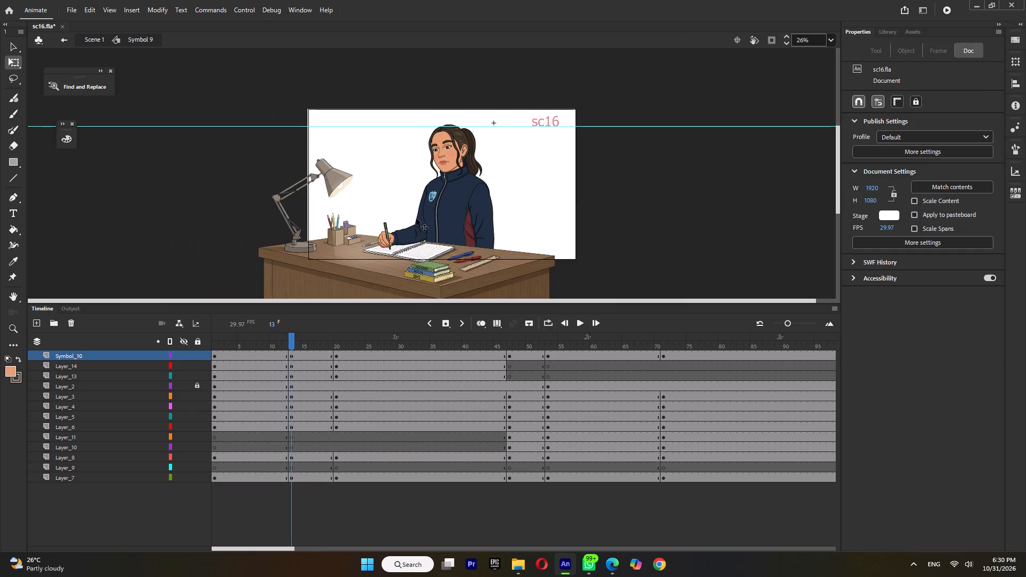
click(281, 340)
click(296, 338)
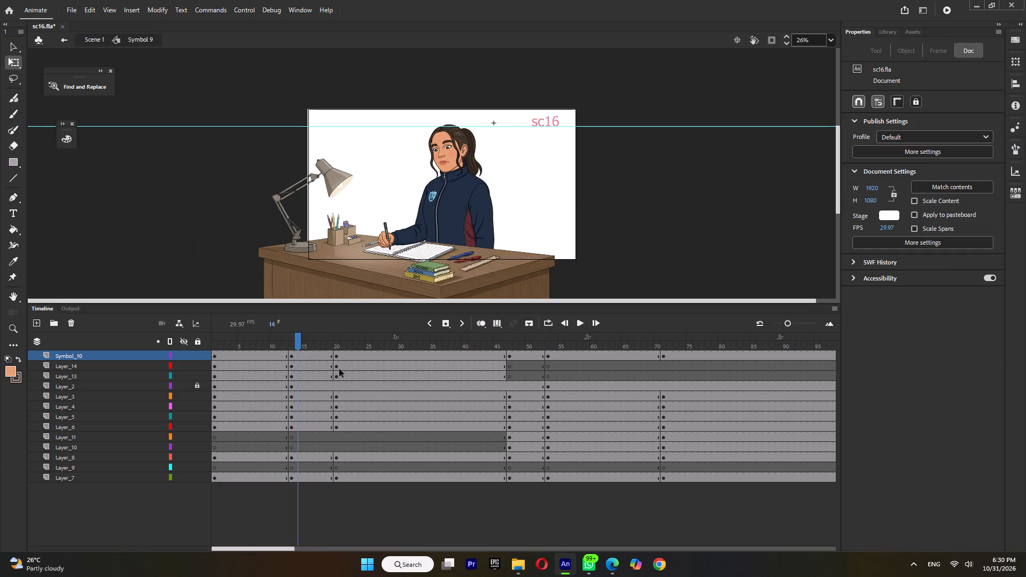
click(485, 224)
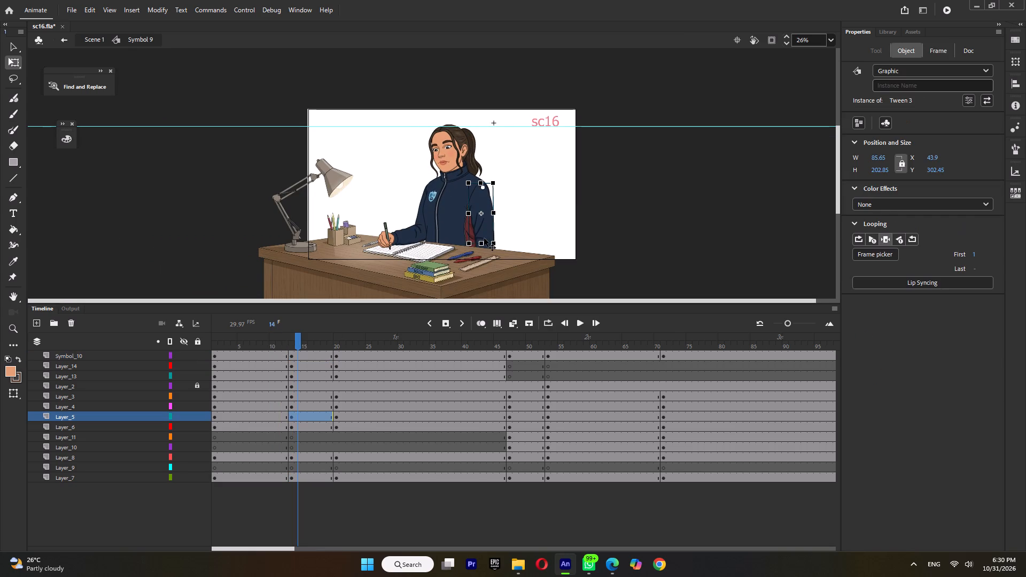
shift+click(484, 255)
drag(481, 233, 478, 192)
ctrl+scroll(494, 266, up, 5)
scroll(505, 230, down, 2)
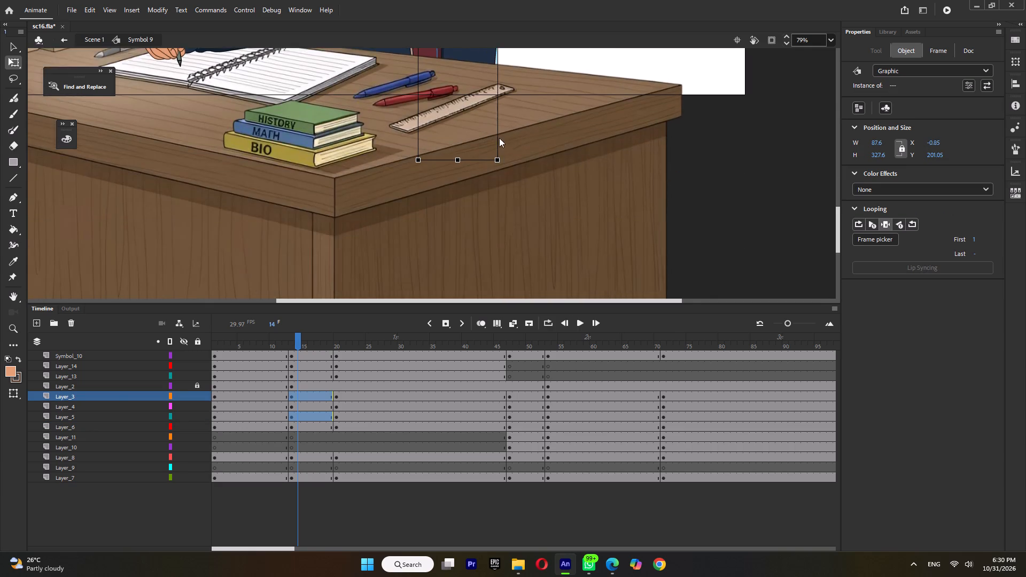
ctrl+scroll(499, 138, up, 3)
drag(505, 178, 511, 179)
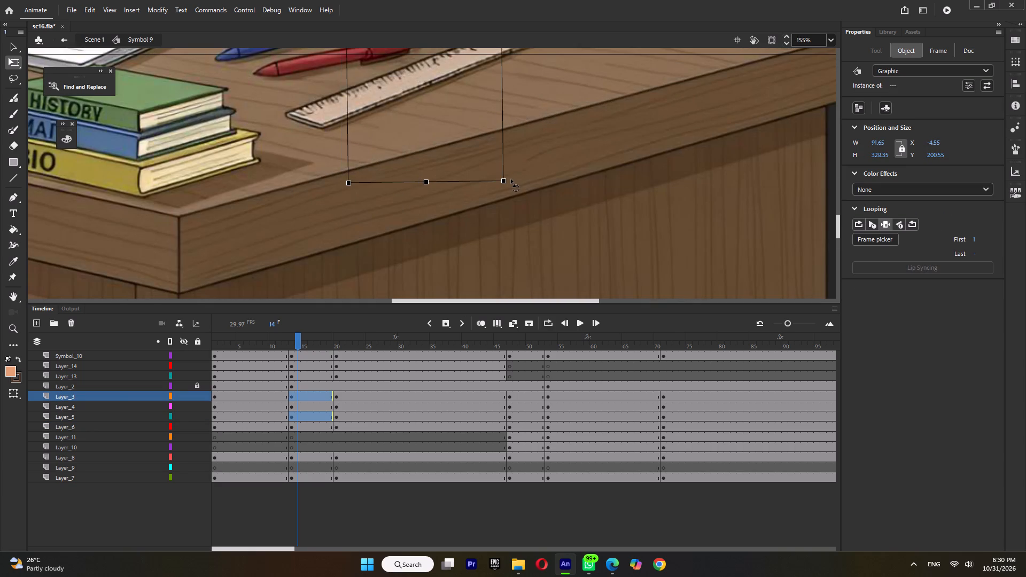
At frame 14, rotate the lower part of the girl's hanging arm on Layer_3 slightly clockwise about its top pivot.
ctrl+scroll(510, 180, down, 9)
click(350, 342)
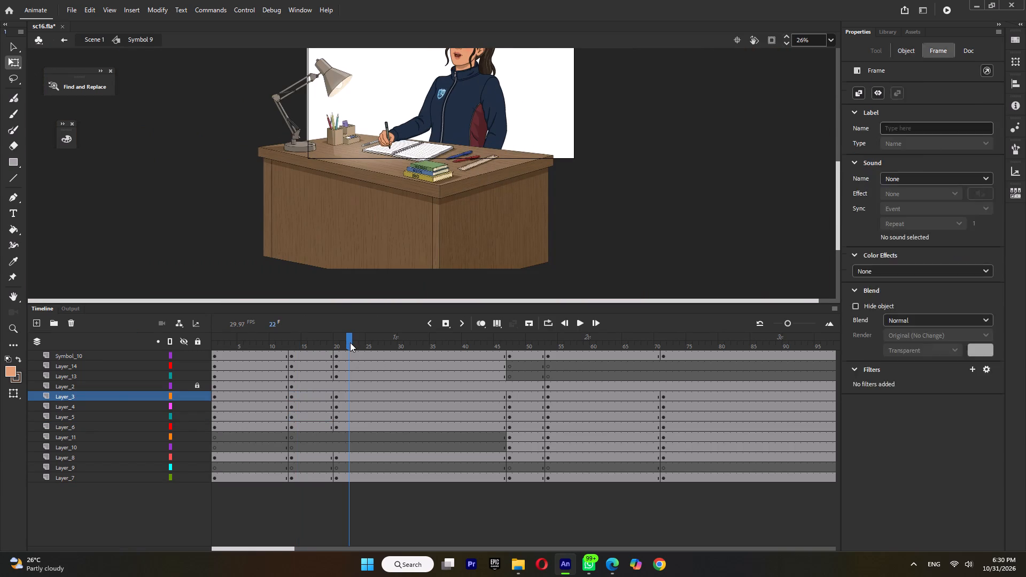
drag(284, 341, 296, 351)
click(514, 130)
click(487, 138)
ctrl+scroll(486, 161, up, 4)
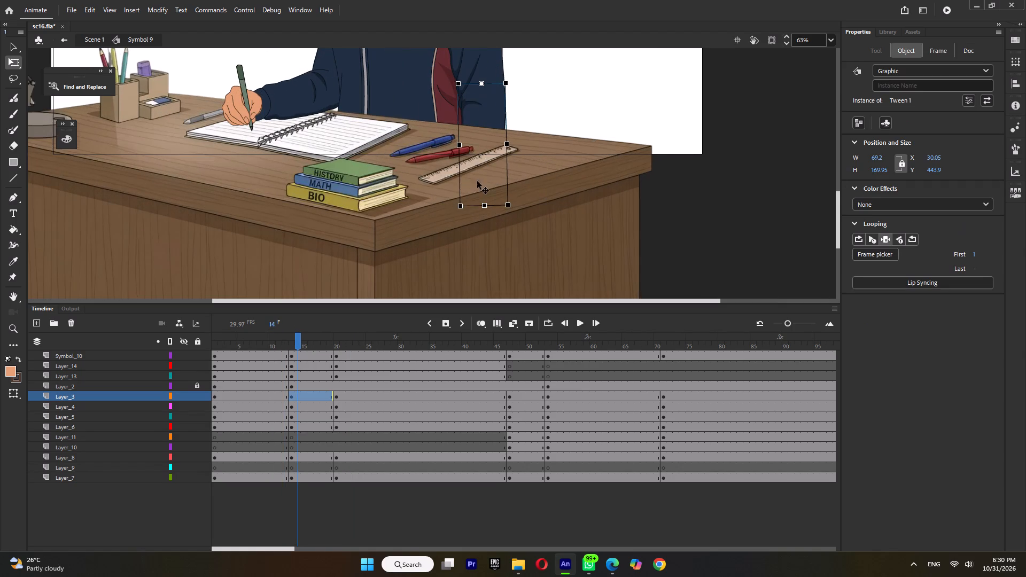
drag(457, 212, 445, 212)
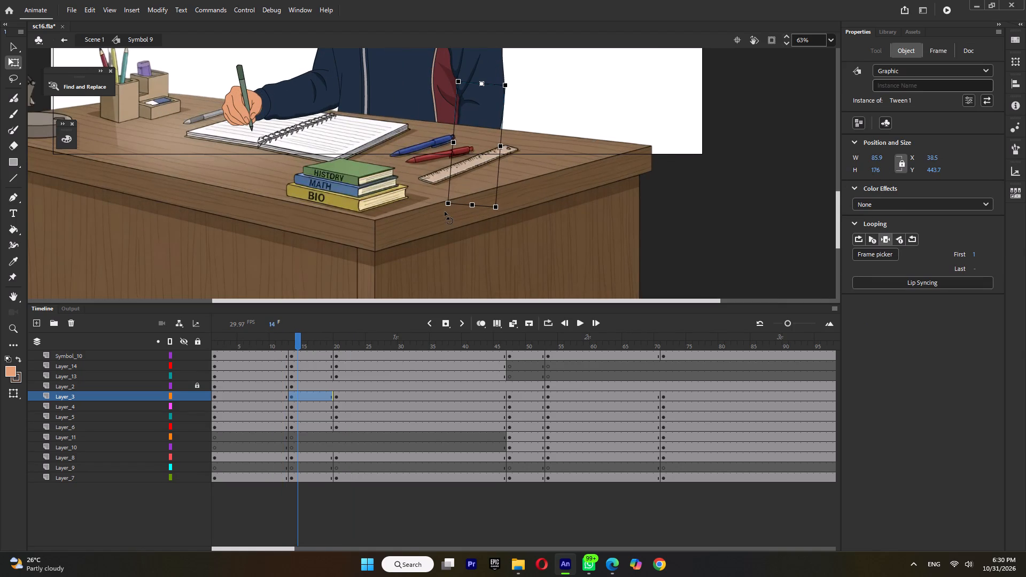
ctrl+scroll(523, 44, up, 4)
ctrl+scroll(490, 99, up, 4)
ctrl+scroll(490, 100, down, 9)
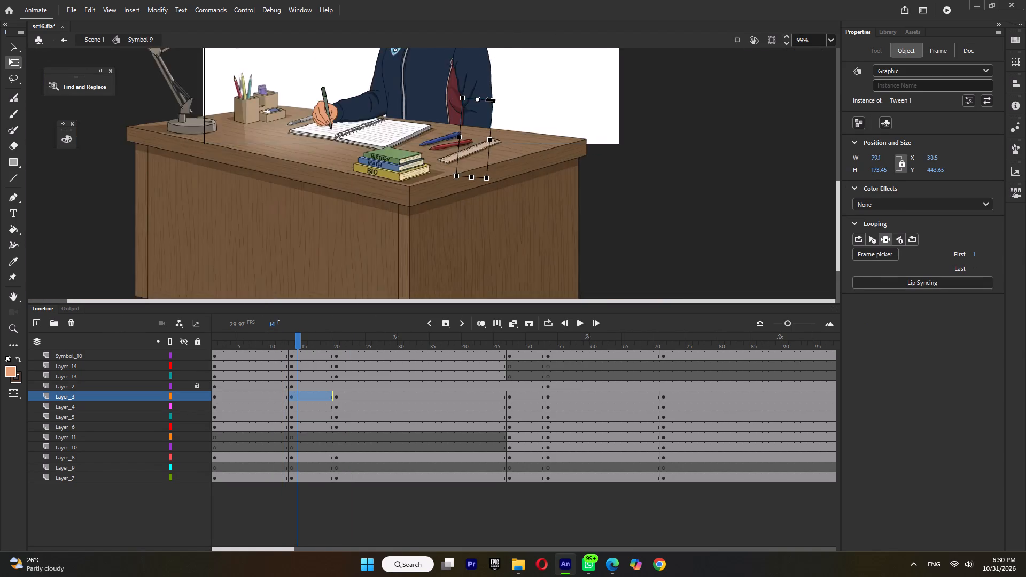
At frame 13, rotate the writing arm's forearm sleeve on Layer_13 slightly clockwise about its elbow pivot, comparing with the preceding frames.
ctrl+scroll(490, 100, down, 5)
drag(290, 347, 292, 352)
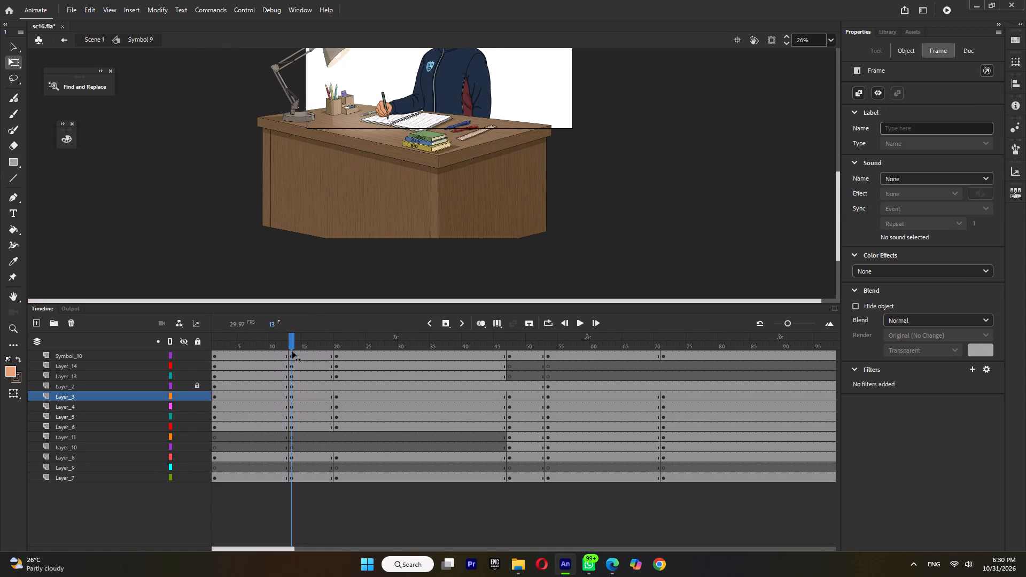
drag(292, 352, 290, 358)
ctrl+scroll(415, 88, up, 5)
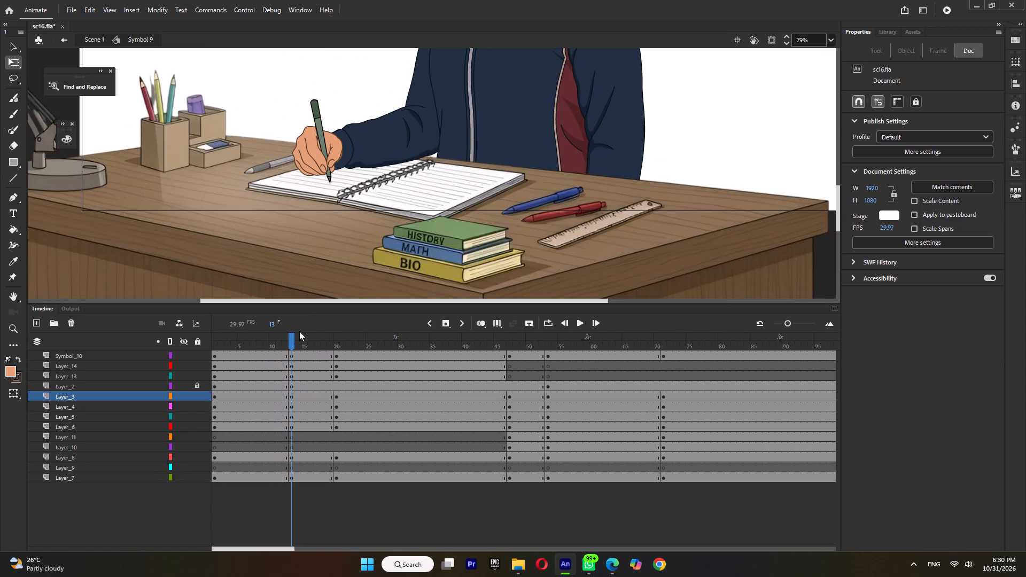
click(281, 347)
click(292, 346)
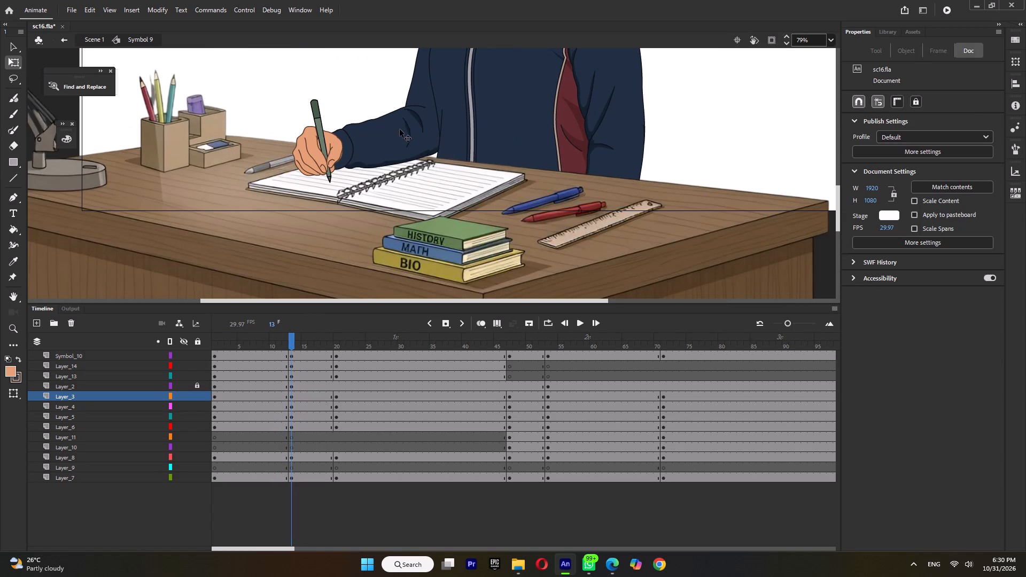
click(397, 134)
ctrl+scroll(414, 146, up, 4)
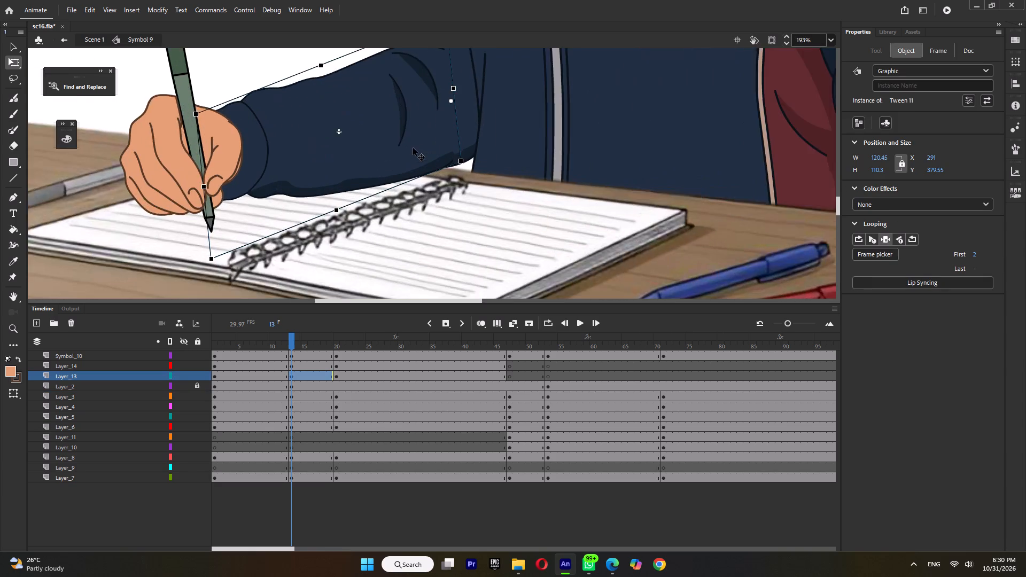
ctrl+scroll(414, 148, up, 2)
click(414, 128)
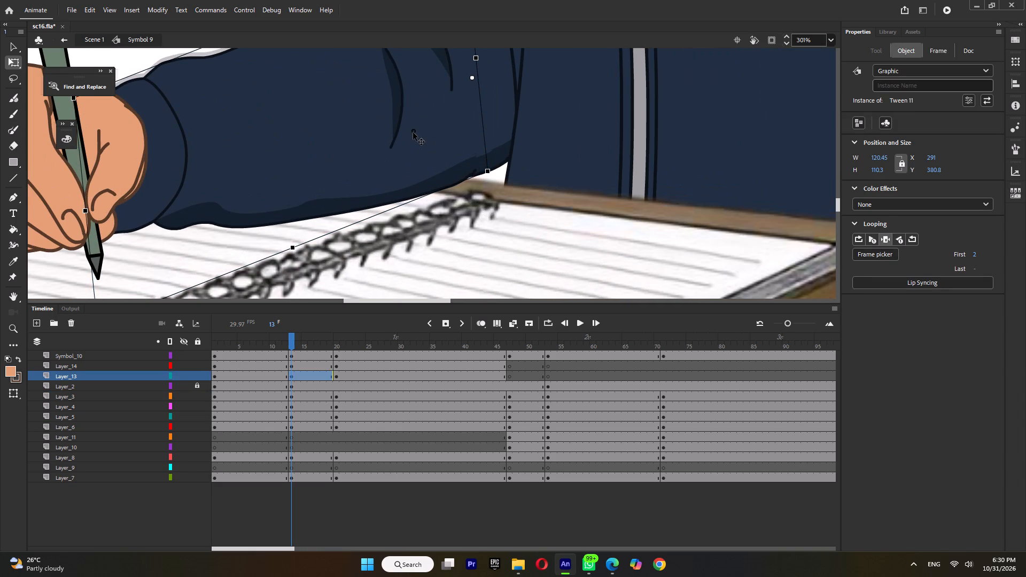
click(413, 132)
click(281, 345)
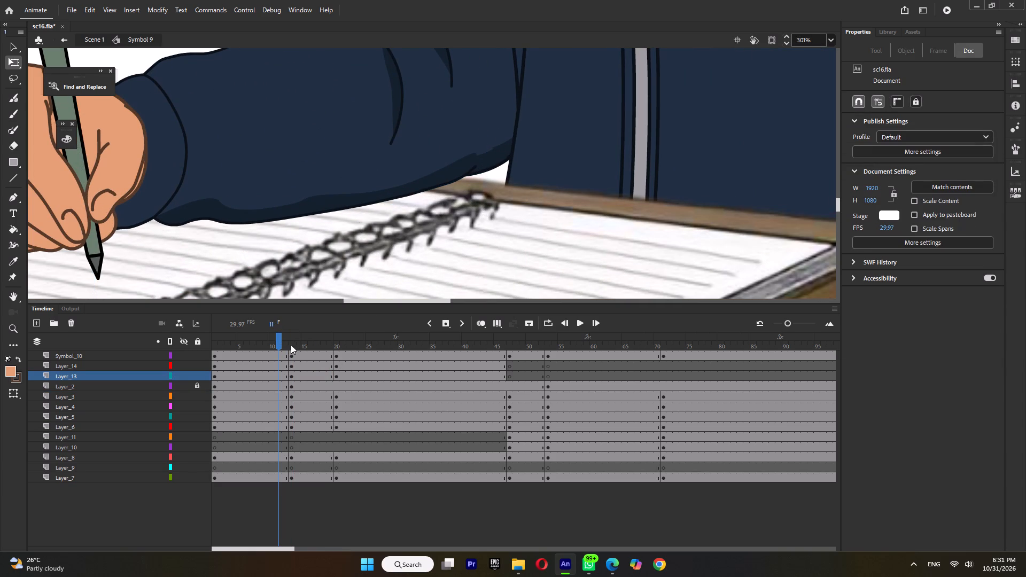
click(291, 345)
click(263, 158)
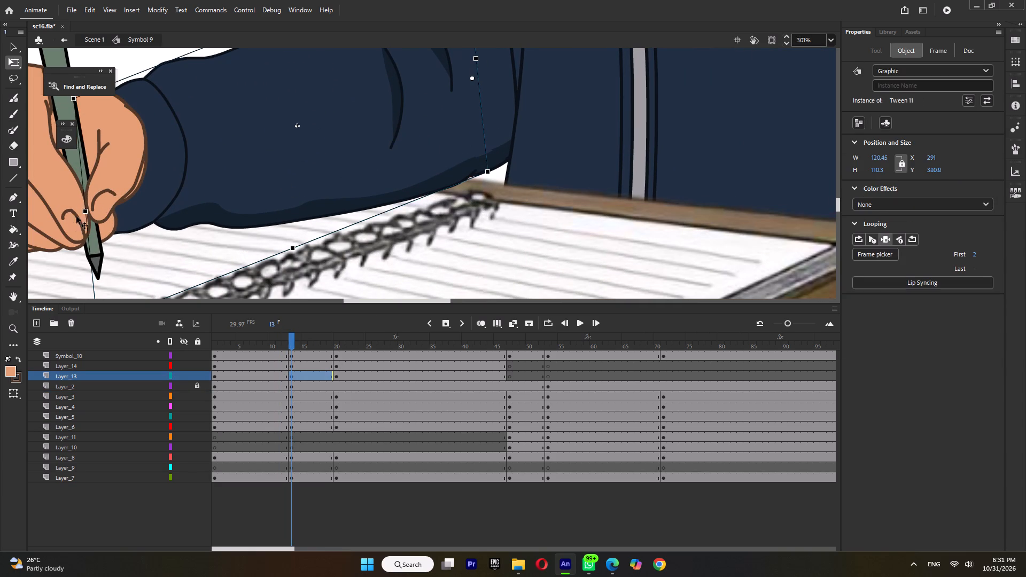
drag(68, 102, 69, 97)
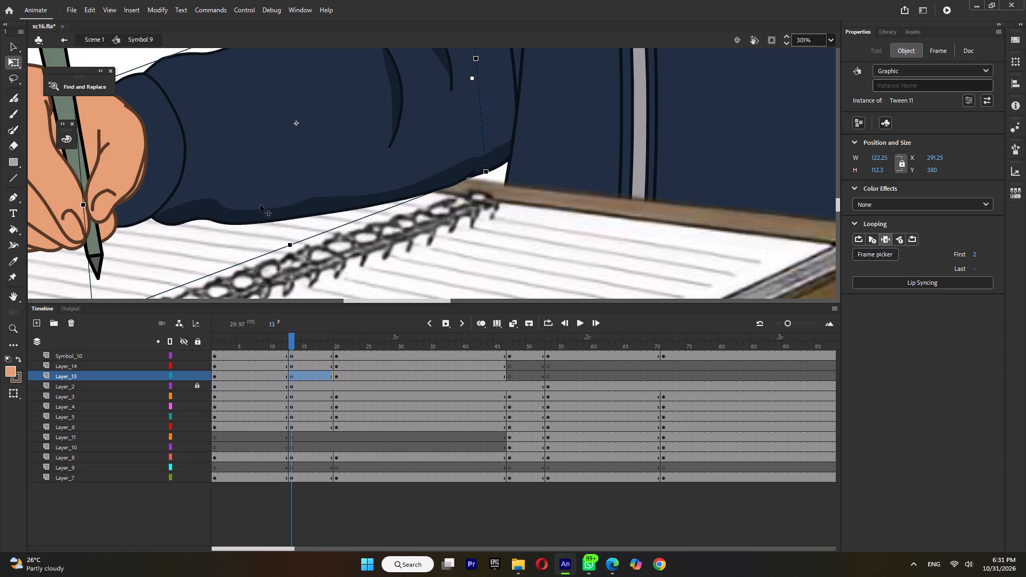
ctrl+scroll(260, 207, down, 7)
click(285, 343)
click(291, 342)
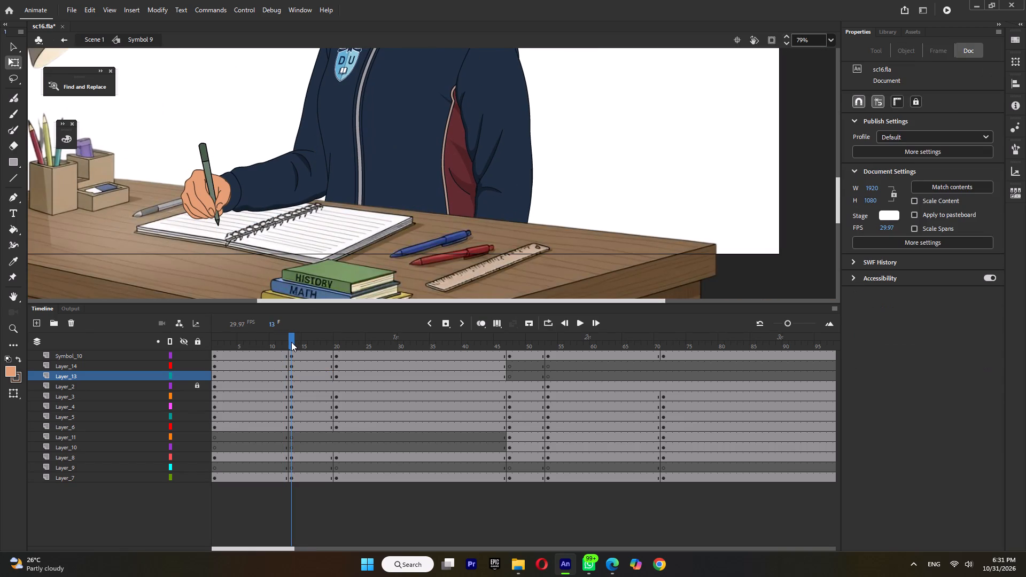
Insert keyframes on all layers at frame 20.
click(338, 346)
ctrl+scroll(395, 253, down, 5)
double_click(338, 345)
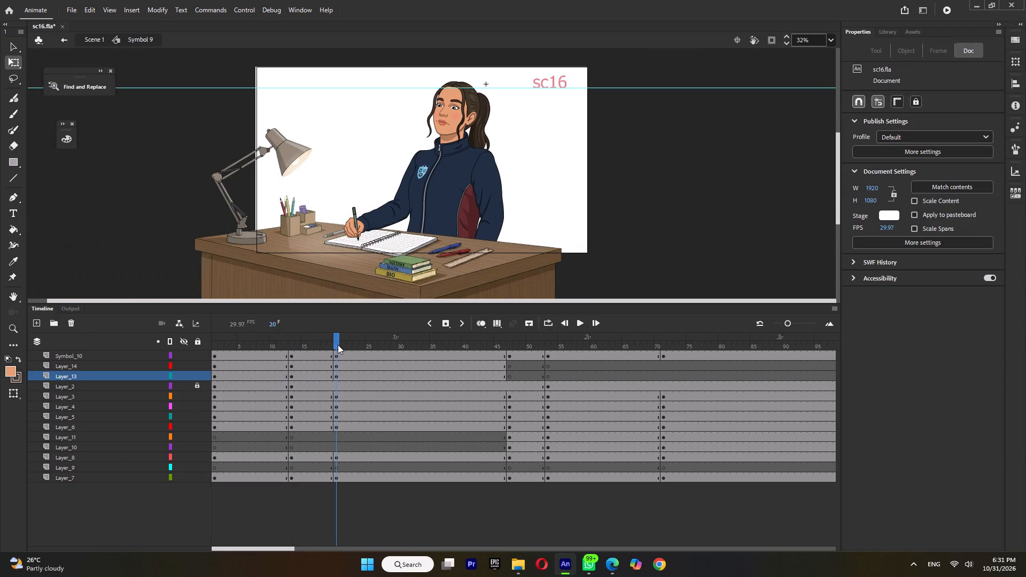
key(F6)
drag(315, 341, 307, 360)
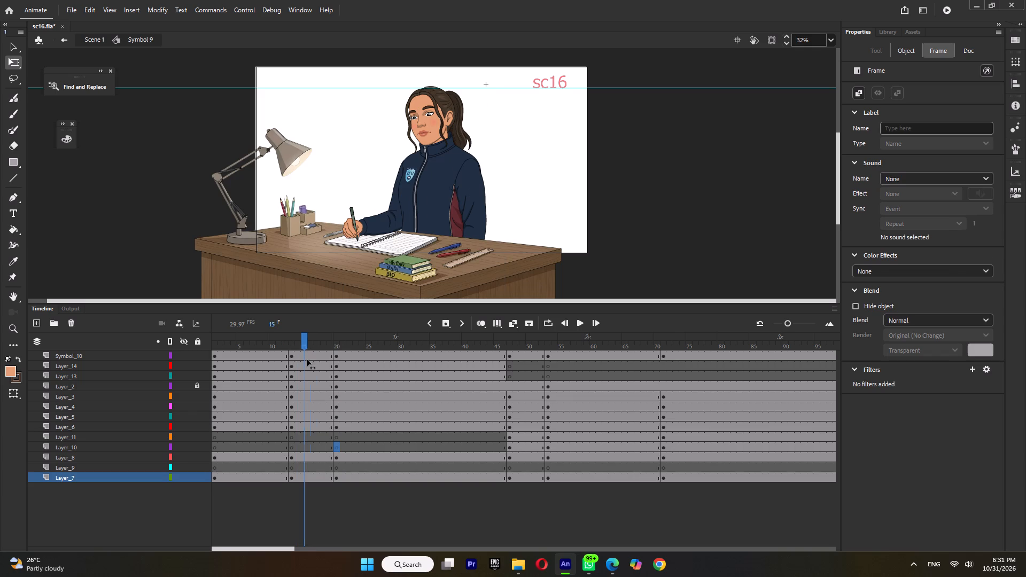
drag(307, 360, 339, 363)
Insert keyframes on all layers at frame 7.
double_click(316, 345)
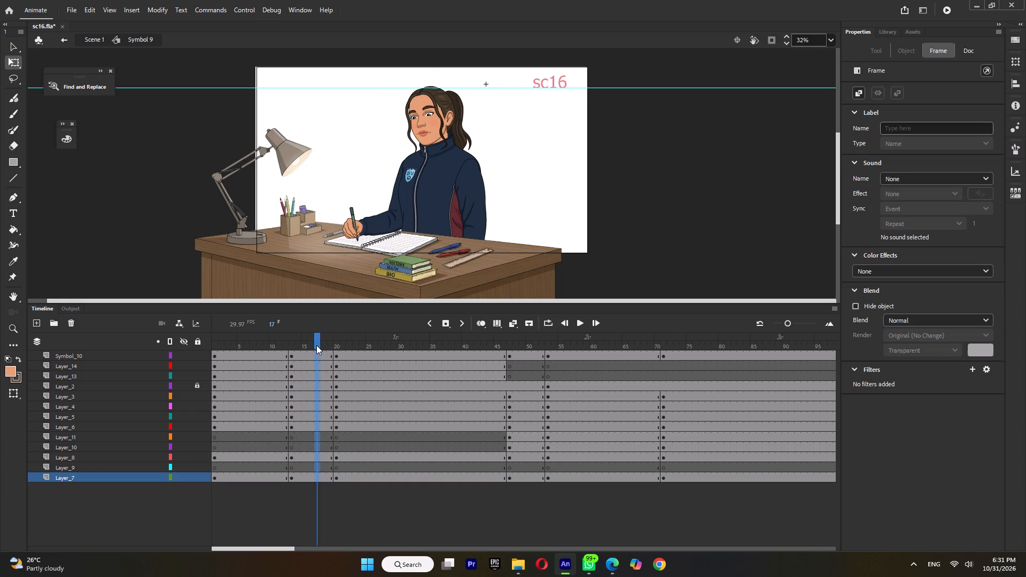
double_click(256, 344)
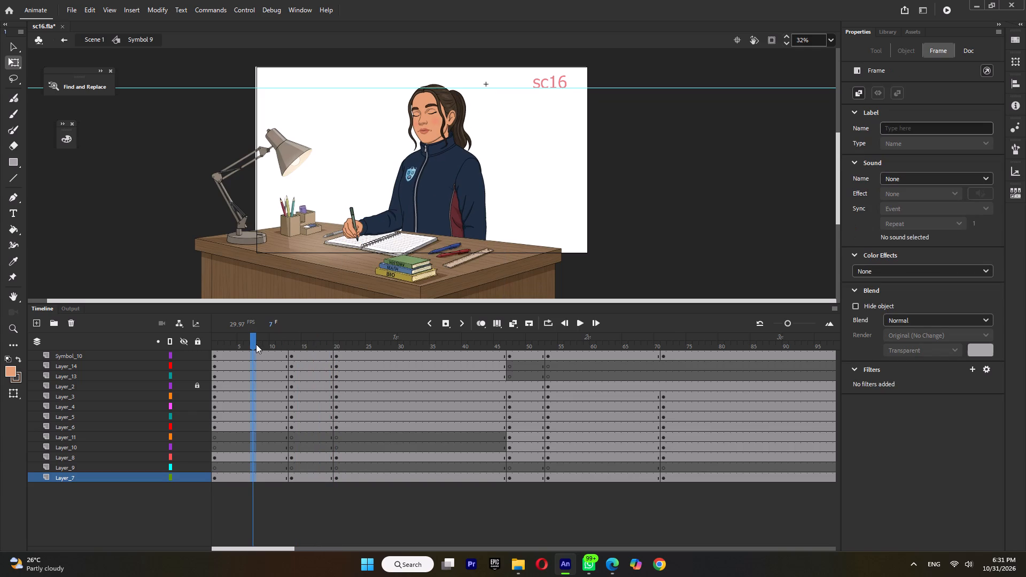
key(F6)
Create classic tweens on all layers from frame 7 to 13 and from frame 13 to 20, accepting conversion to symbols.
key(ctrl+m)
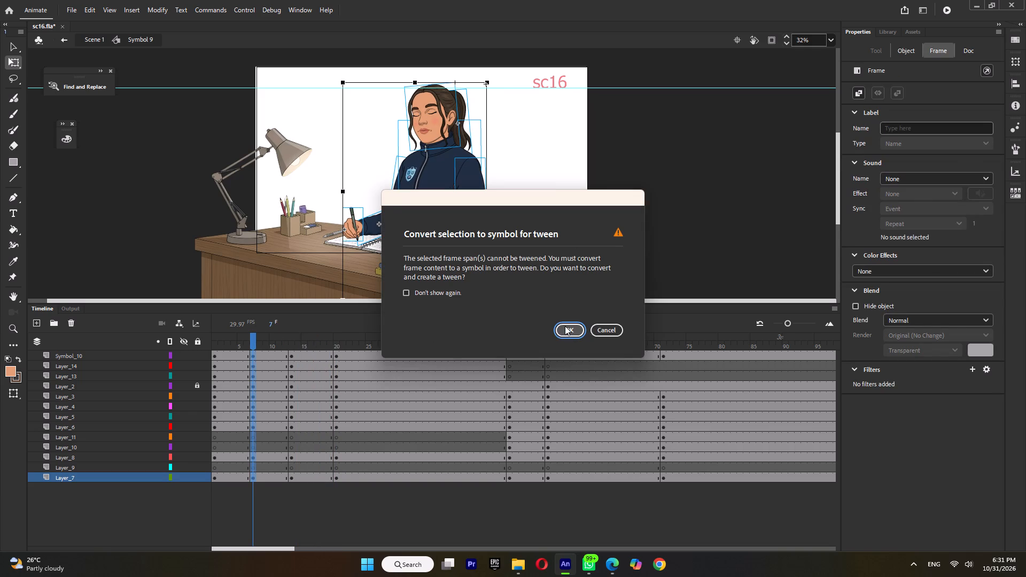
click(565, 326)
double_click(308, 340)
key(ctrl+m)
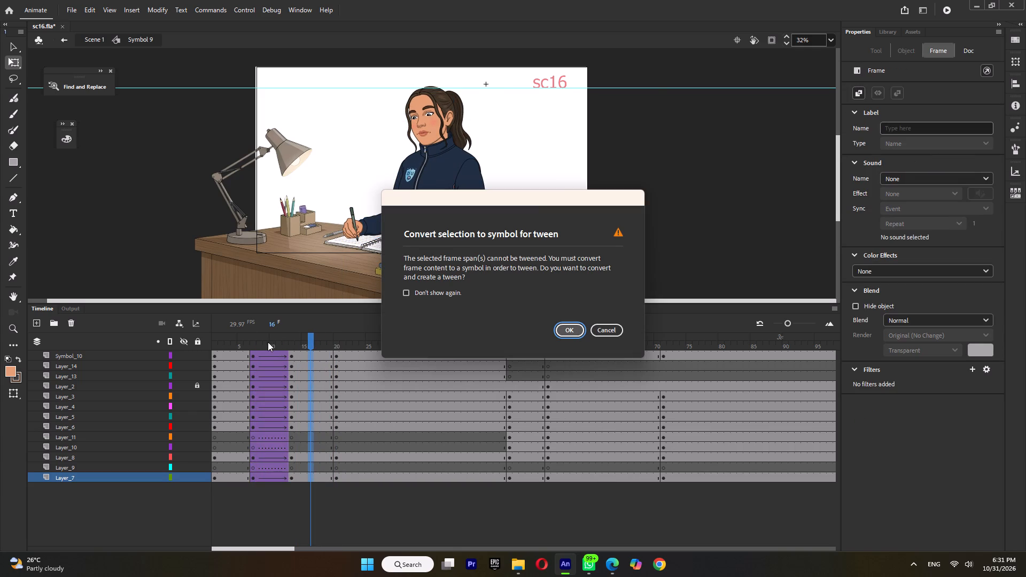
click(569, 325)
Scrub and play back the tweened frames to examine the girl's movement into the raised pose.
drag(254, 342, 296, 349)
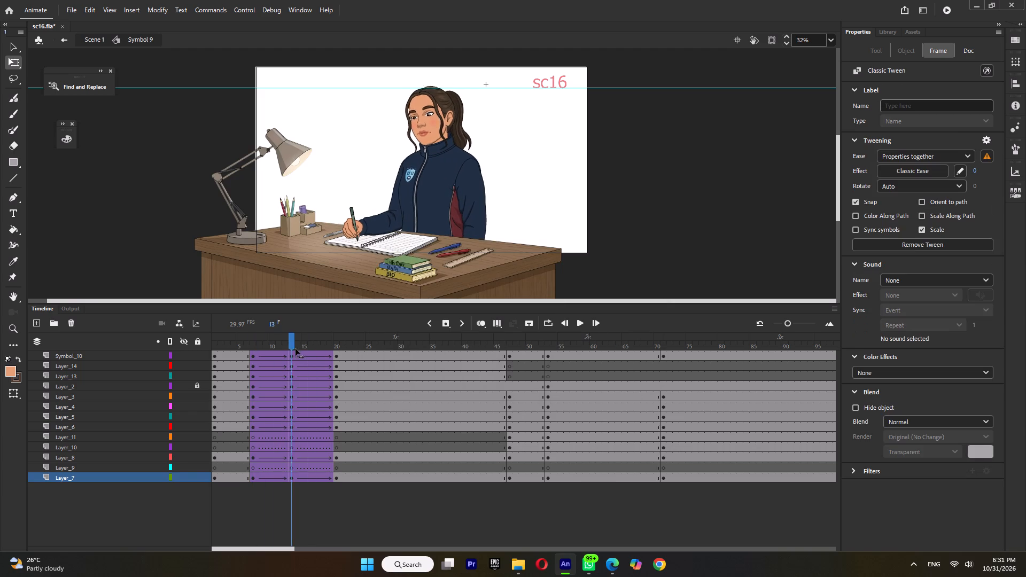
drag(296, 349, 232, 355)
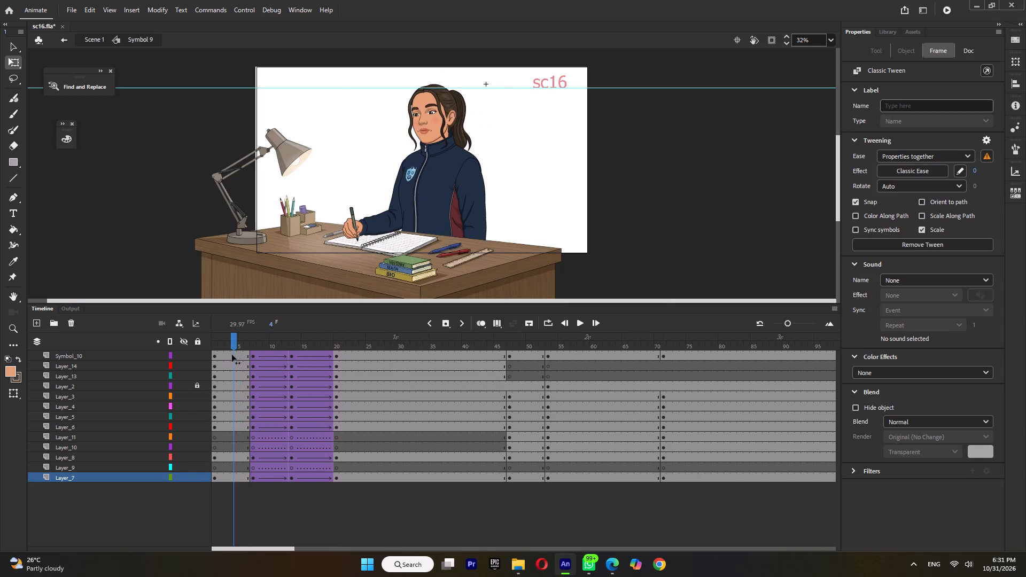
drag(232, 355, 316, 373)
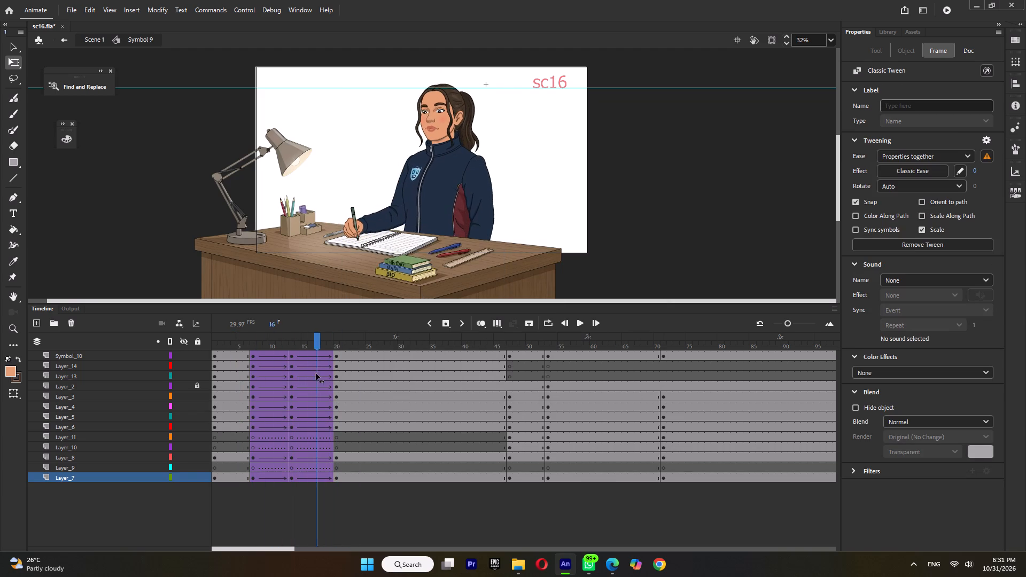
drag(316, 373, 337, 377)
drag(333, 345, 243, 360)
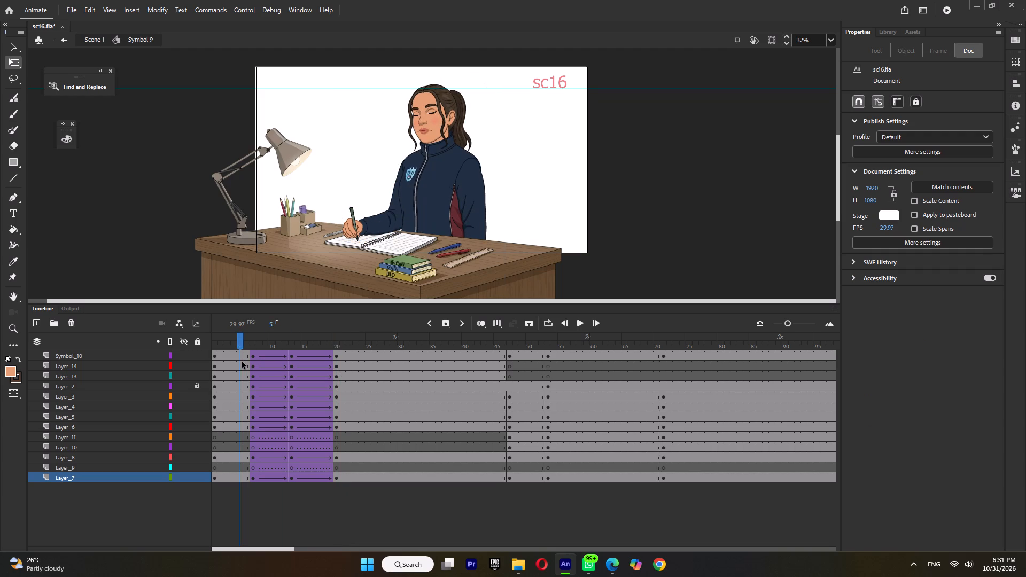
key(Return)
key(Return)
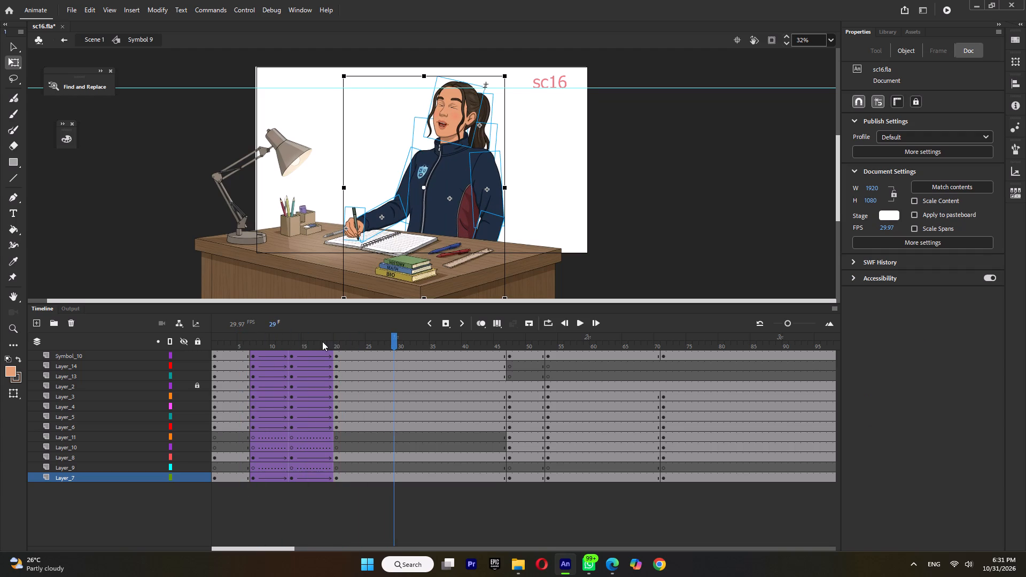
drag(322, 341, 369, 352)
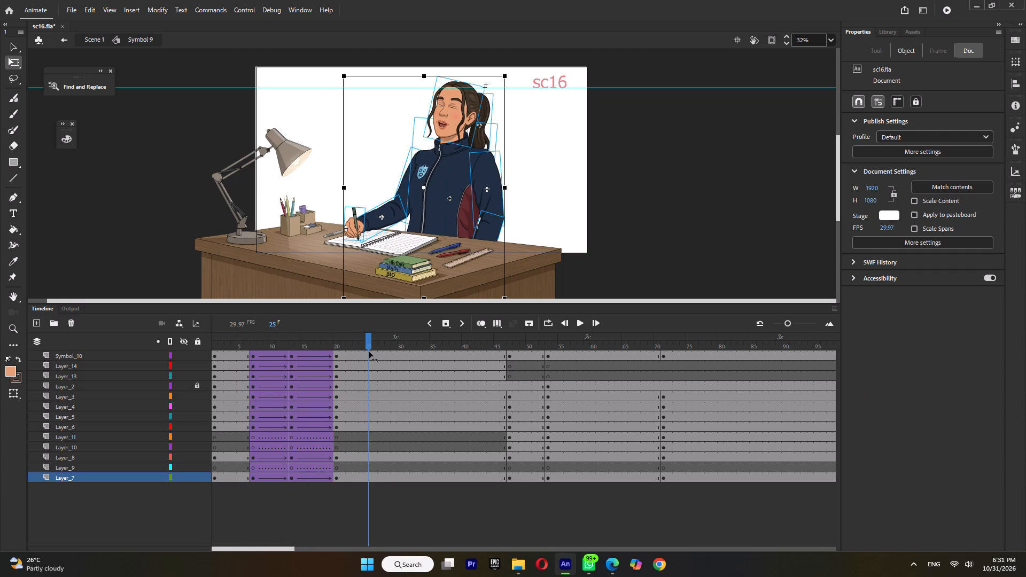
drag(369, 352, 379, 352)
Insert keyframes on all layers at frames 41, 27 and 34.
double_click(383, 344)
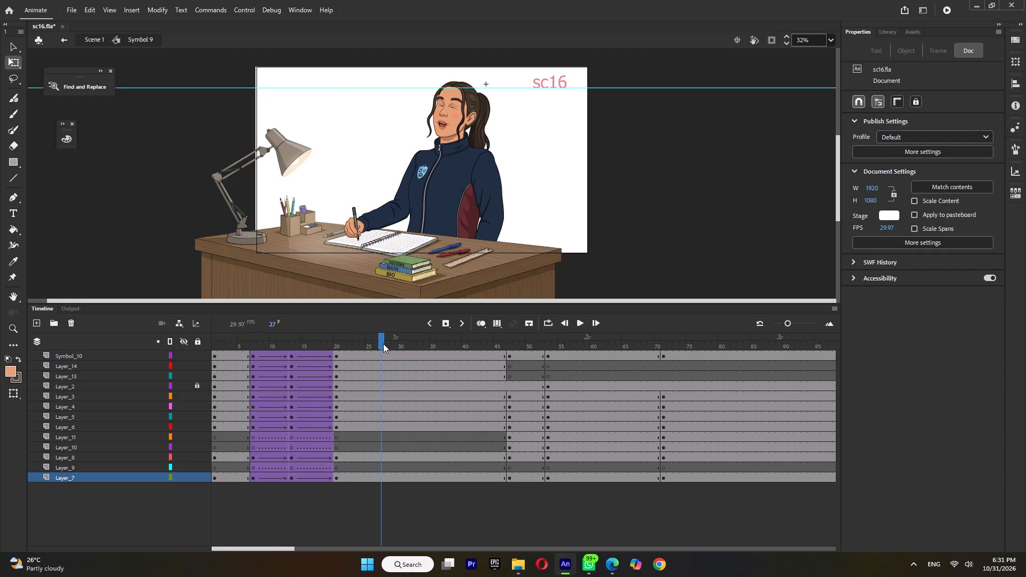
click(478, 339)
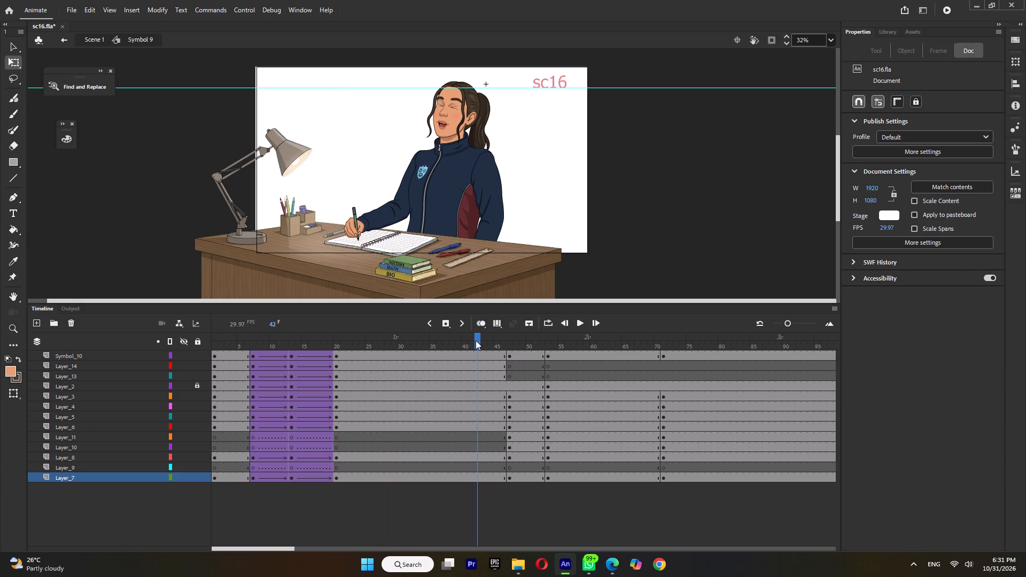
click(475, 340)
double_click(471, 343)
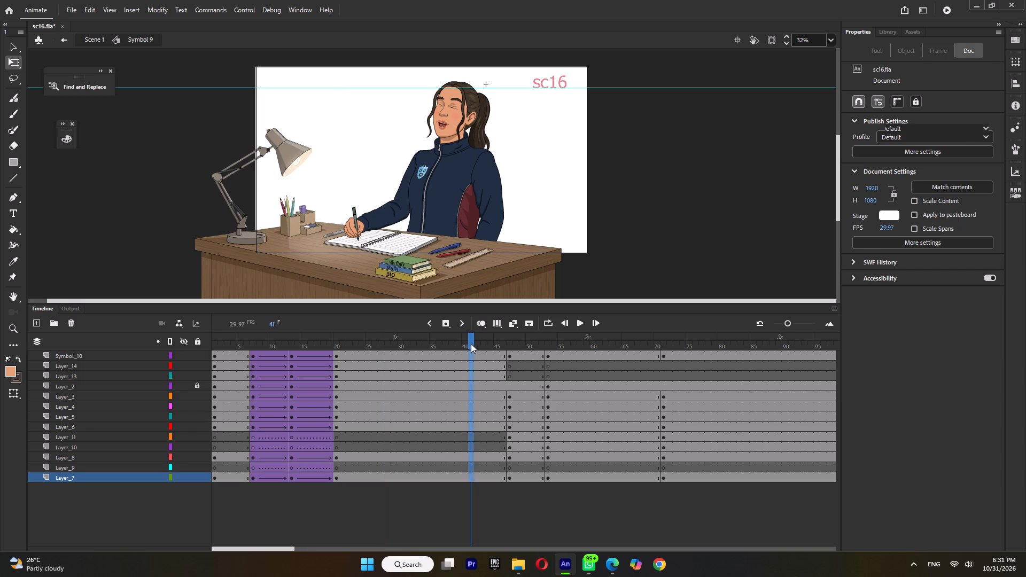
key(F6)
click(384, 343)
double_click(384, 344)
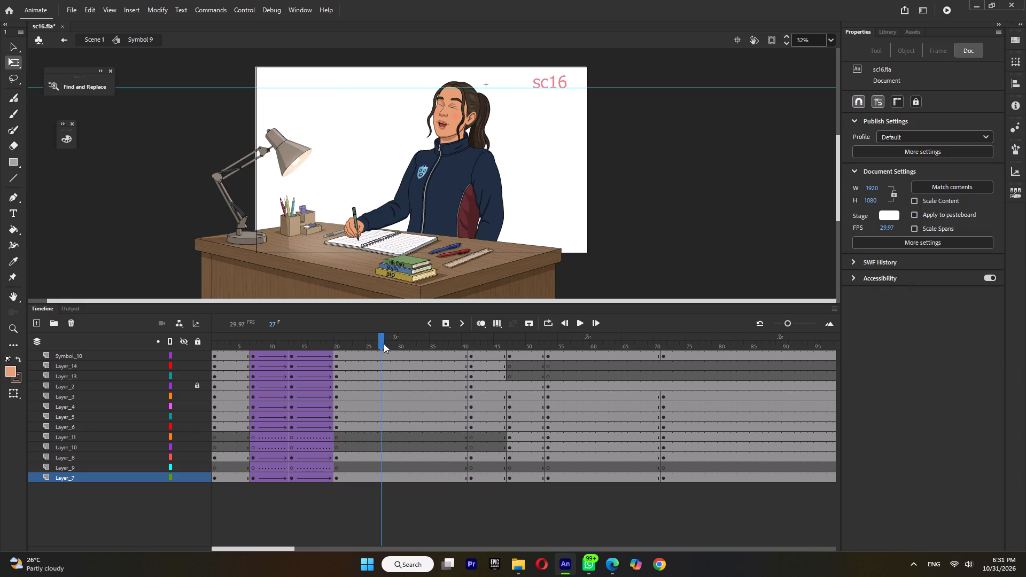
key(F6)
click(429, 340)
double_click(426, 340)
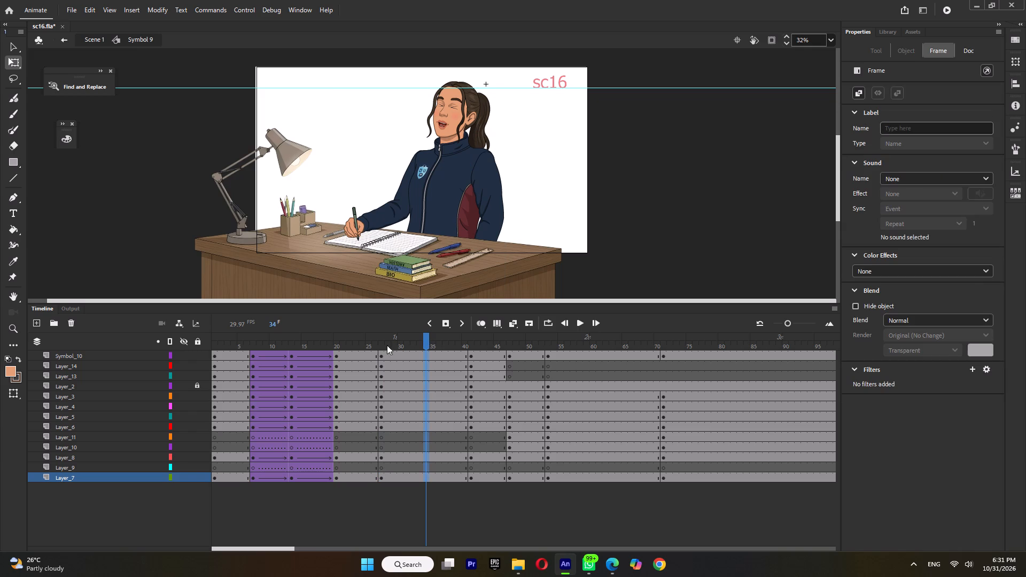
key(F6)
At frame 27, lower the pivot of the girl's body to her waist, then slightly stretch it upward and skew it backward.
click(299, 344)
click(339, 340)
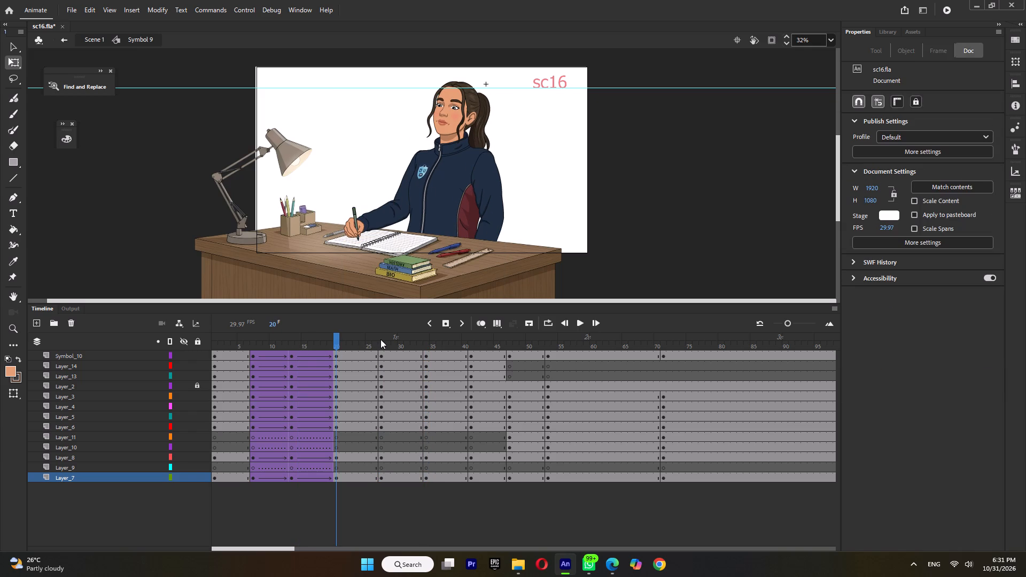
drag(343, 340, 257, 348)
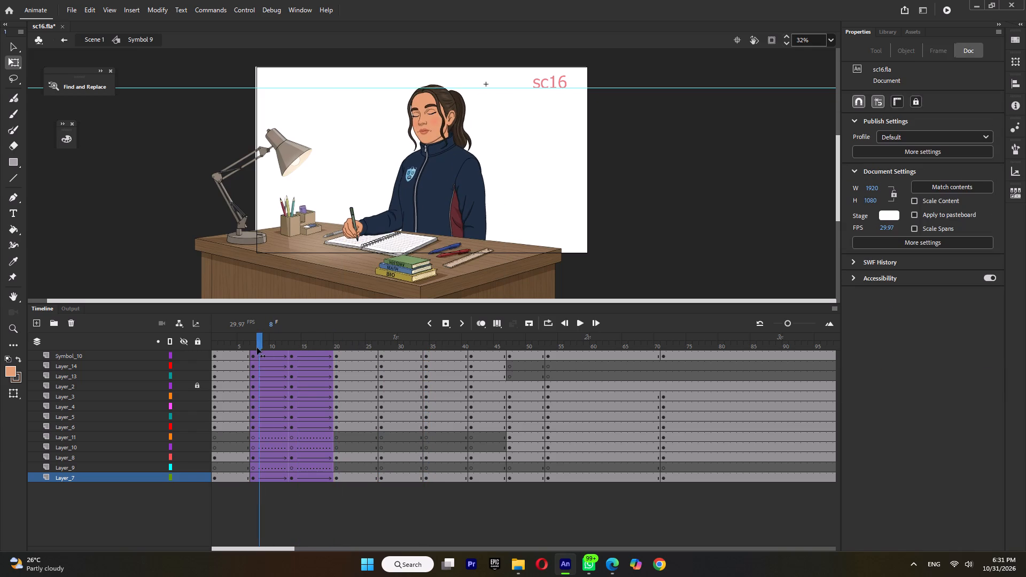
drag(257, 348, 348, 362)
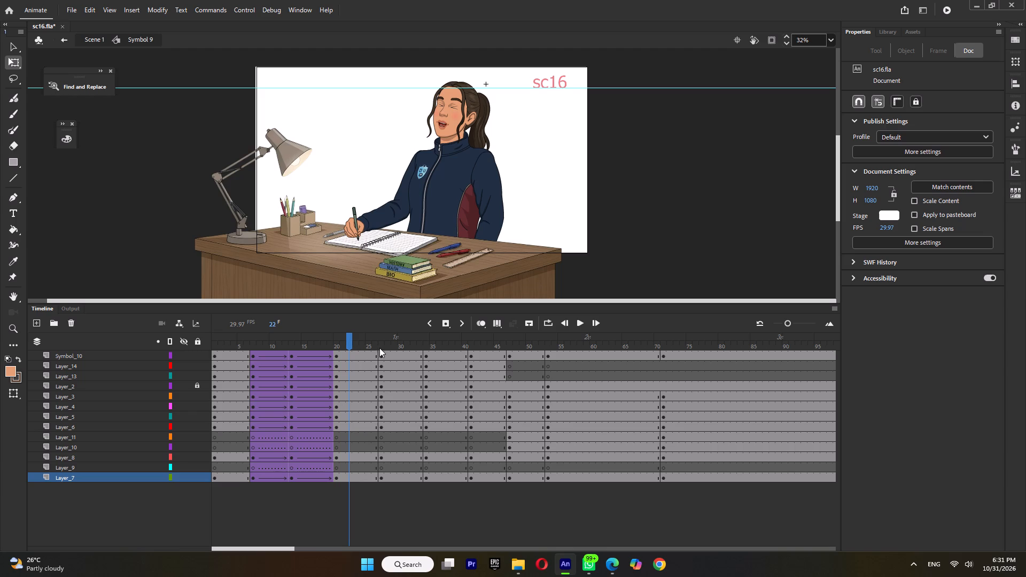
click(380, 347)
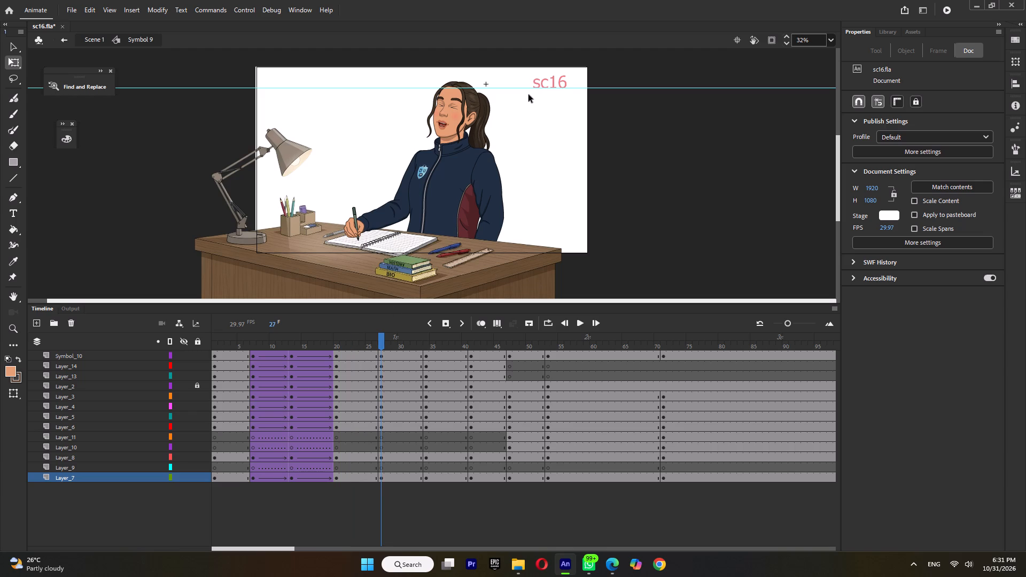
drag(528, 95, 371, 181)
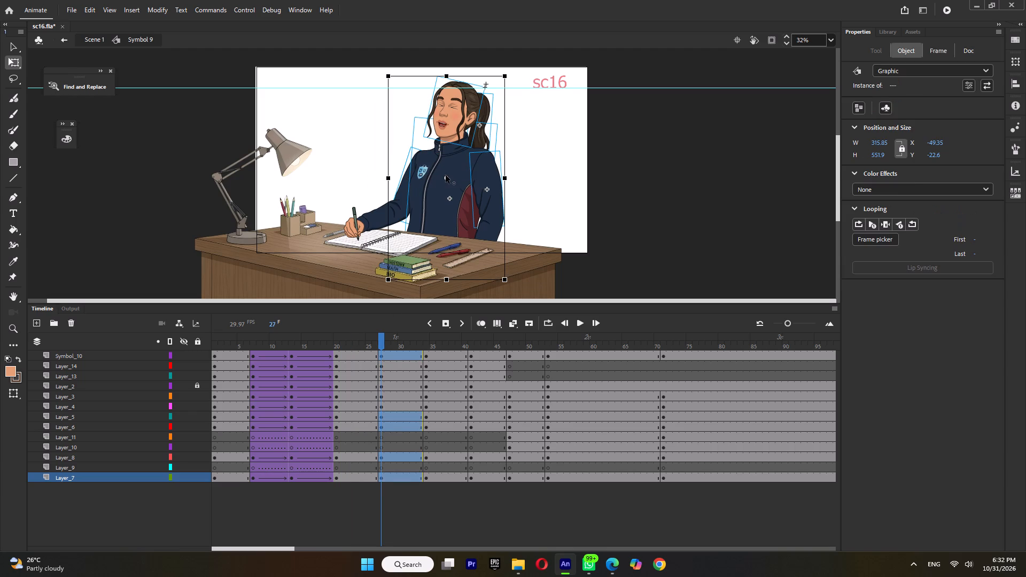
drag(446, 176, 436, 245)
ctrl+scroll(458, 68, up, 6)
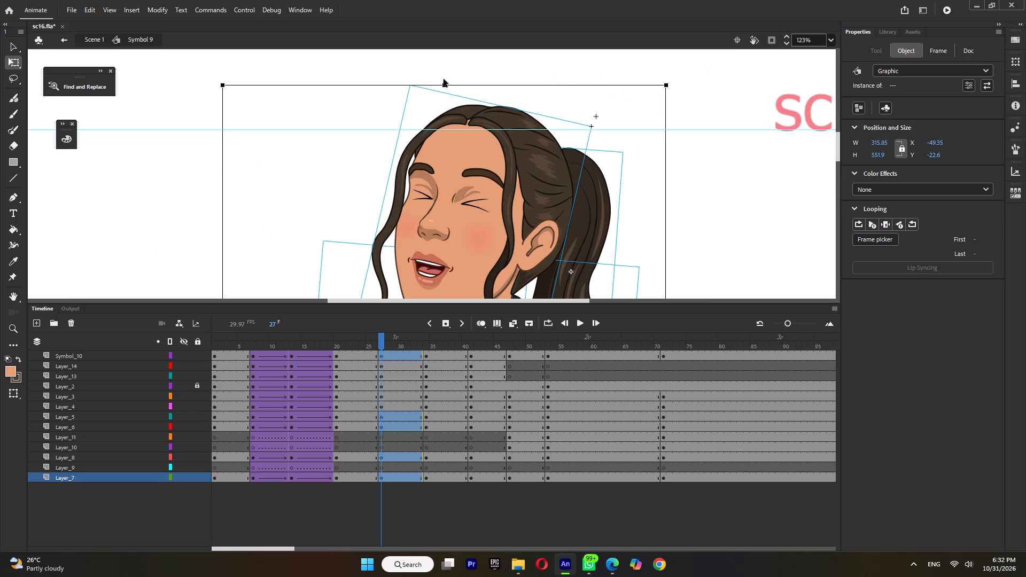
click(445, 87)
drag(453, 82, 457, 82)
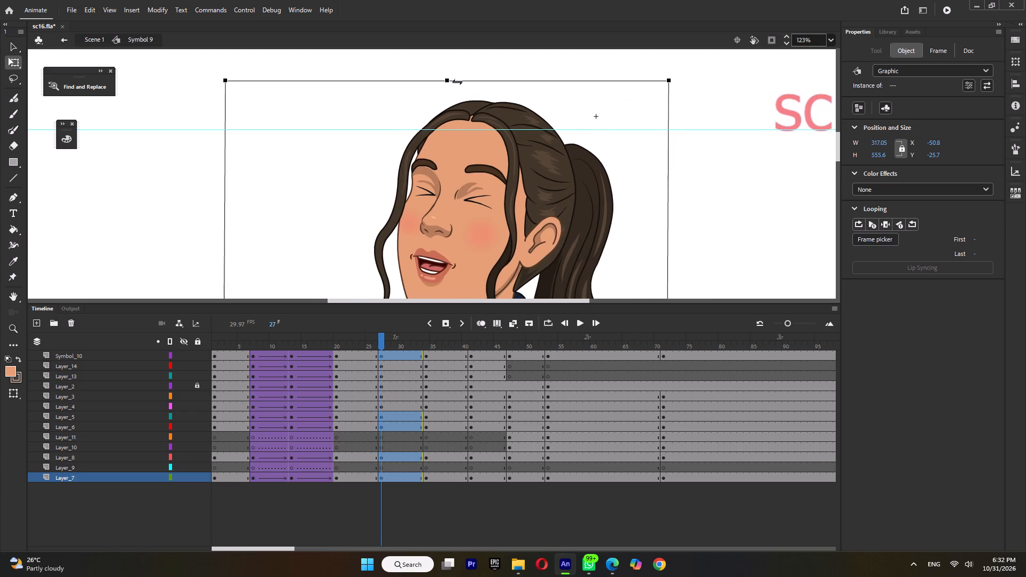
drag(457, 82, 460, 83)
ctrl+scroll(460, 84, down, 5)
click(642, 168)
At frame 27, shift the pivot of the head and ponytail toward the neck and tilt them slightly backward.
drag(558, 124, 461, 123)
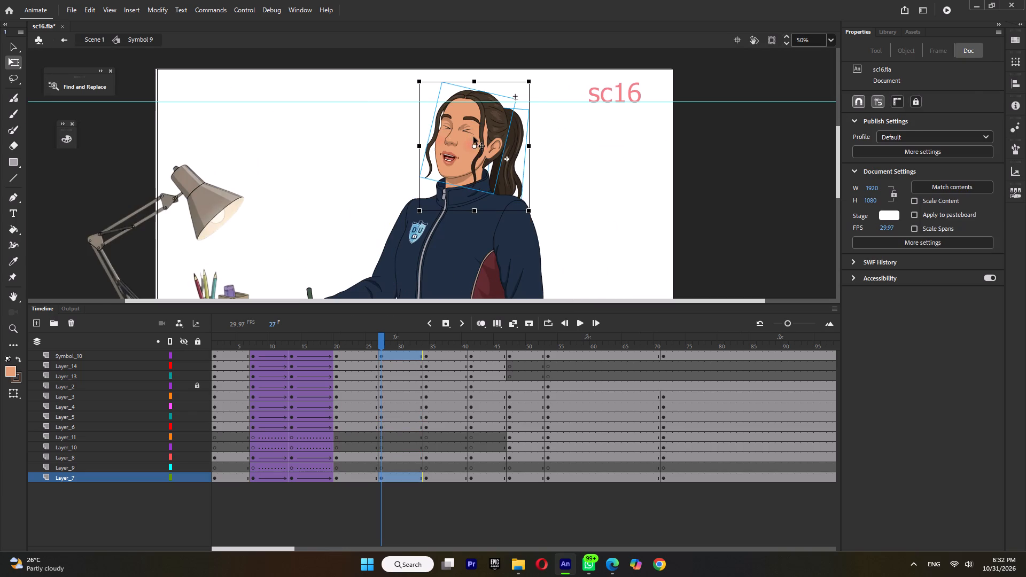
drag(473, 145, 473, 162)
ctrl+scroll(429, 67, up, 3)
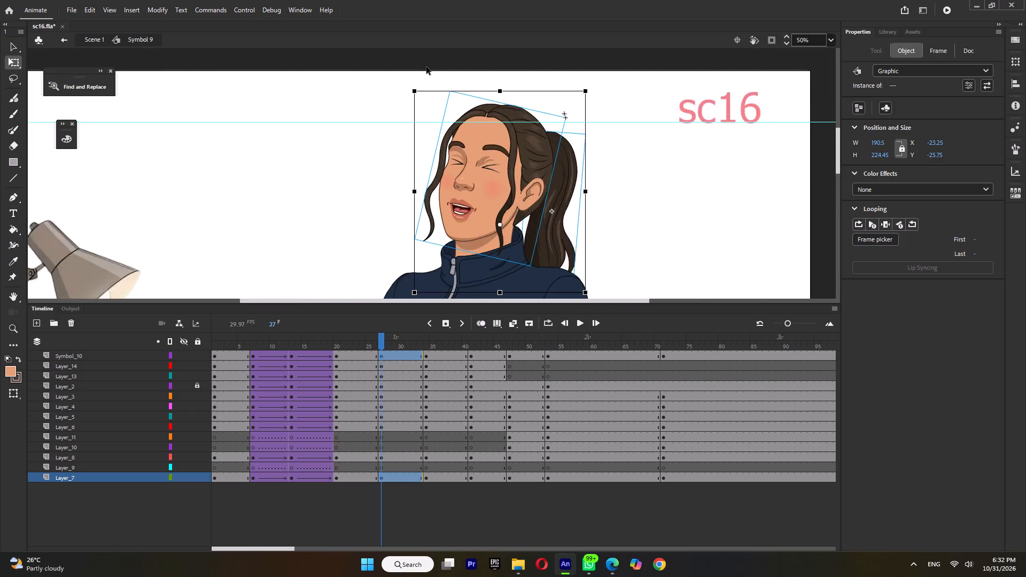
drag(405, 96, 411, 93)
ctrl+scroll(411, 93, down, 3)
drag(568, 189, 563, 190)
Swing the ponytail's tip slightly outward in the keyframe poses at frames 27, 20 and 34.
click(501, 193)
ctrl+scroll(508, 227, up, 1)
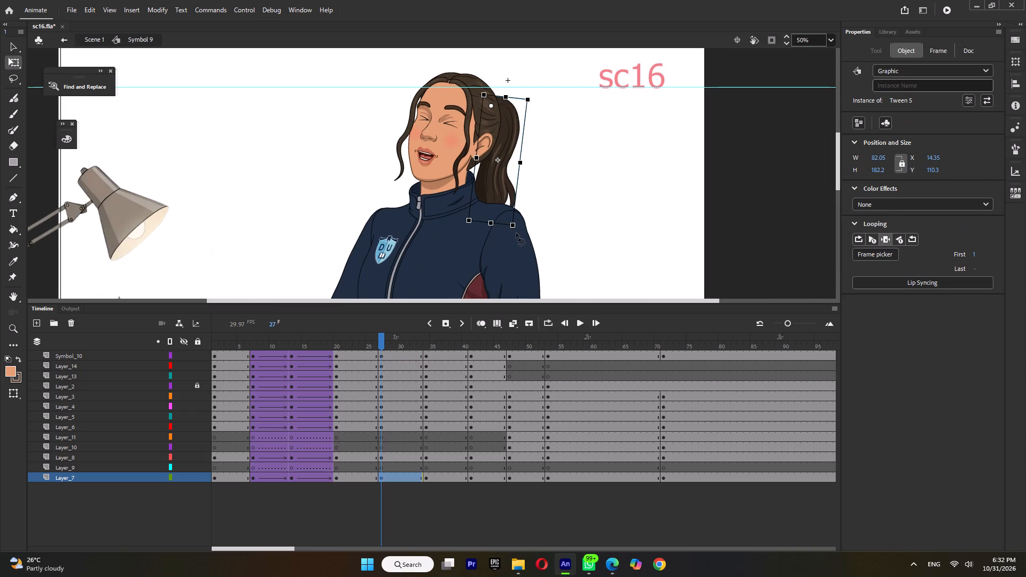
drag(515, 232, 528, 233)
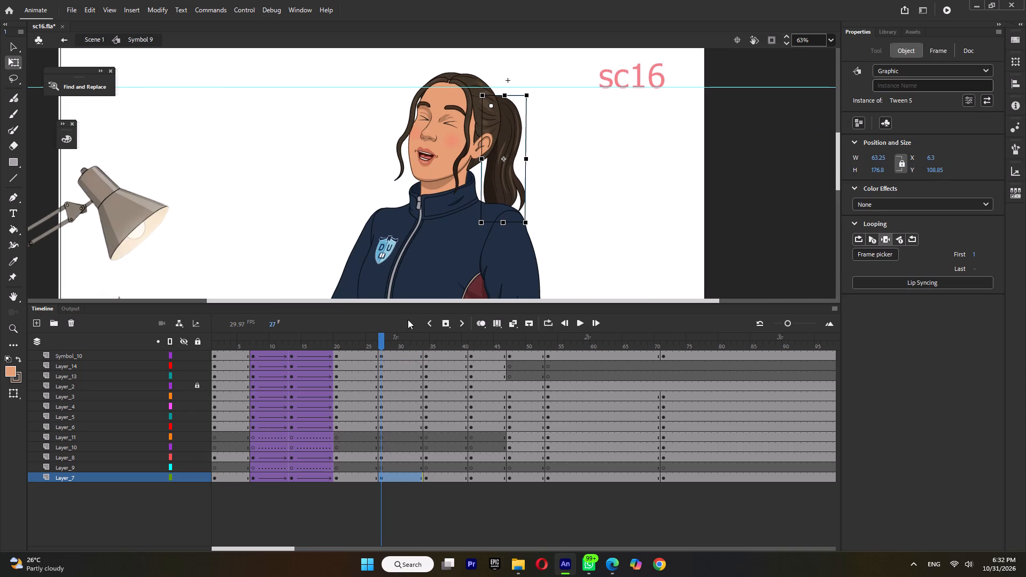
click(345, 345)
click(501, 181)
drag(514, 232, 521, 232)
click(393, 338)
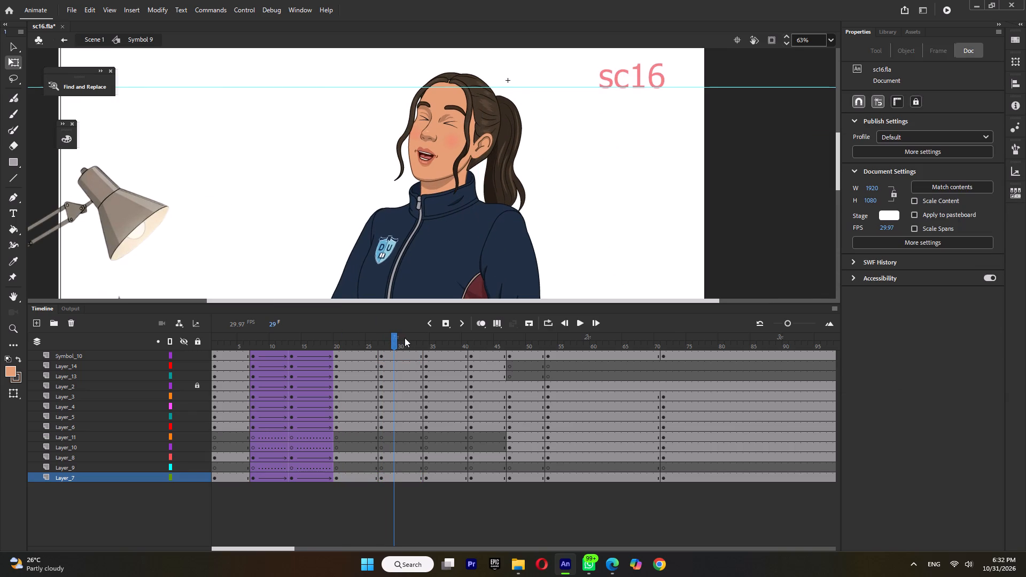
click(442, 340)
click(511, 182)
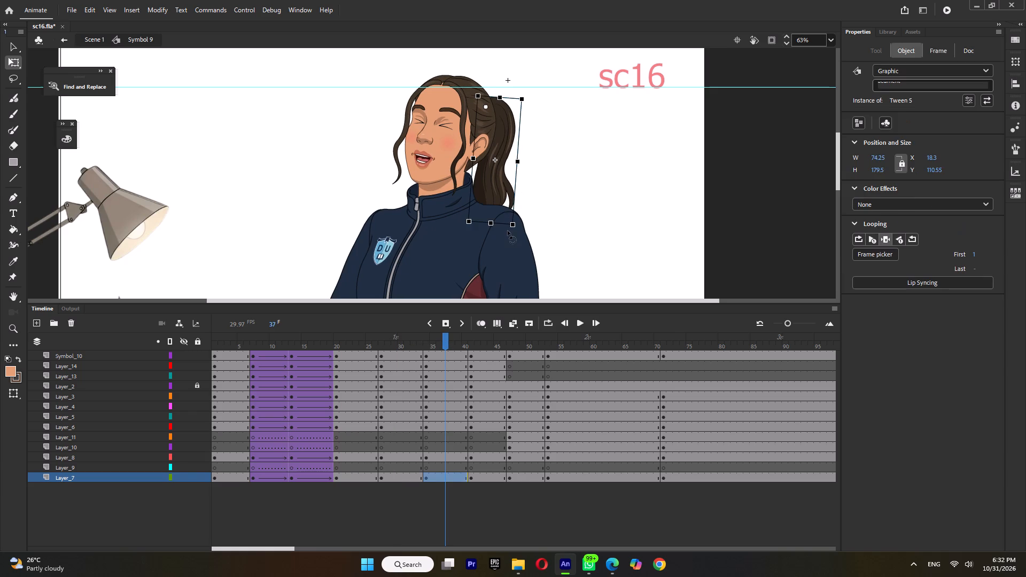
drag(508, 231, 515, 231)
click(480, 340)
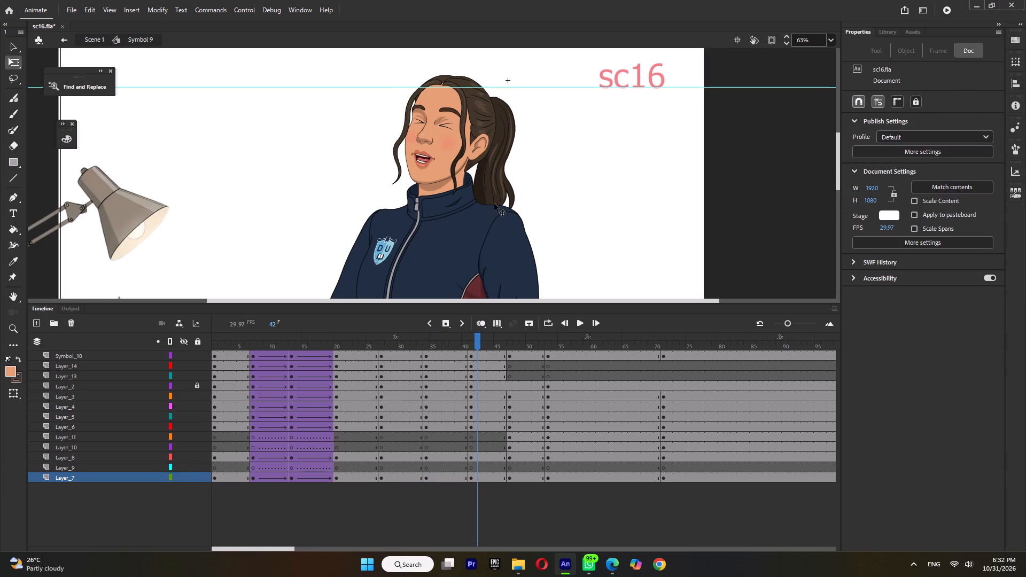
Copy the pose at frame 32 on all layers onto frame 41.
double_click(414, 338)
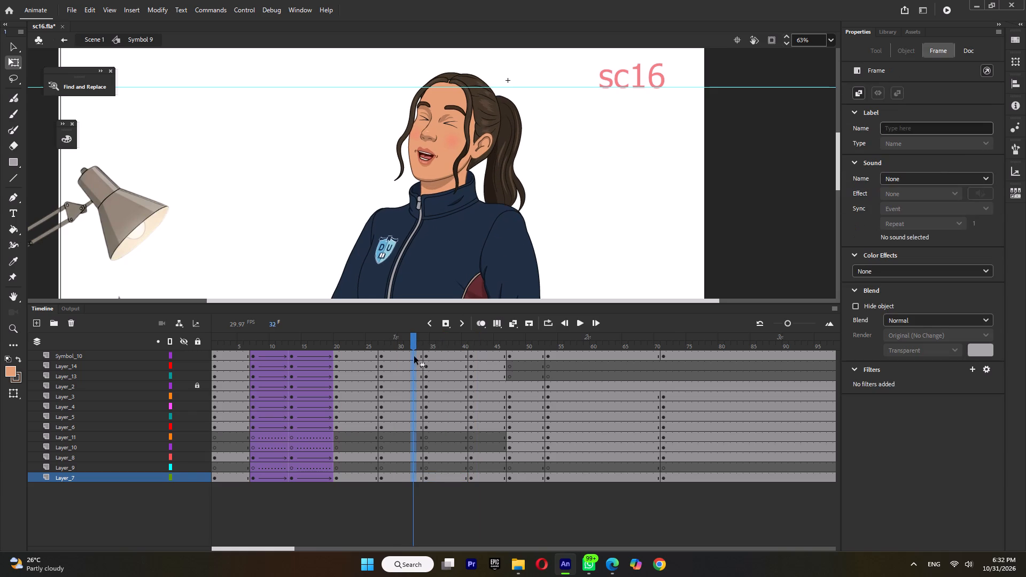
drag(414, 356, 472, 356)
ctrl+scroll(575, 166, down, 9)
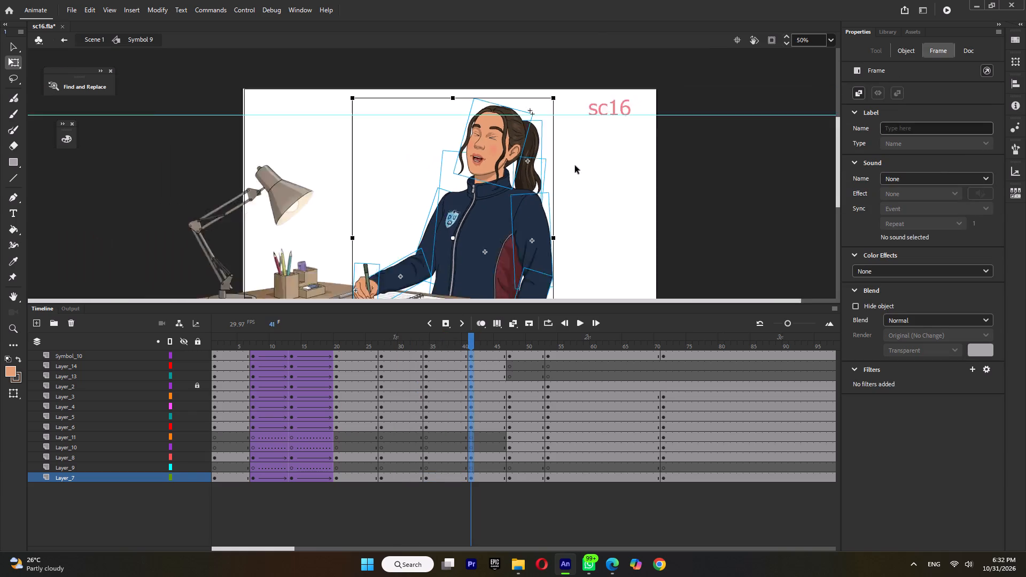
Play back the animation from frame 20 and from near the start to examine the girl's raised poses.
click(341, 348)
key(Return)
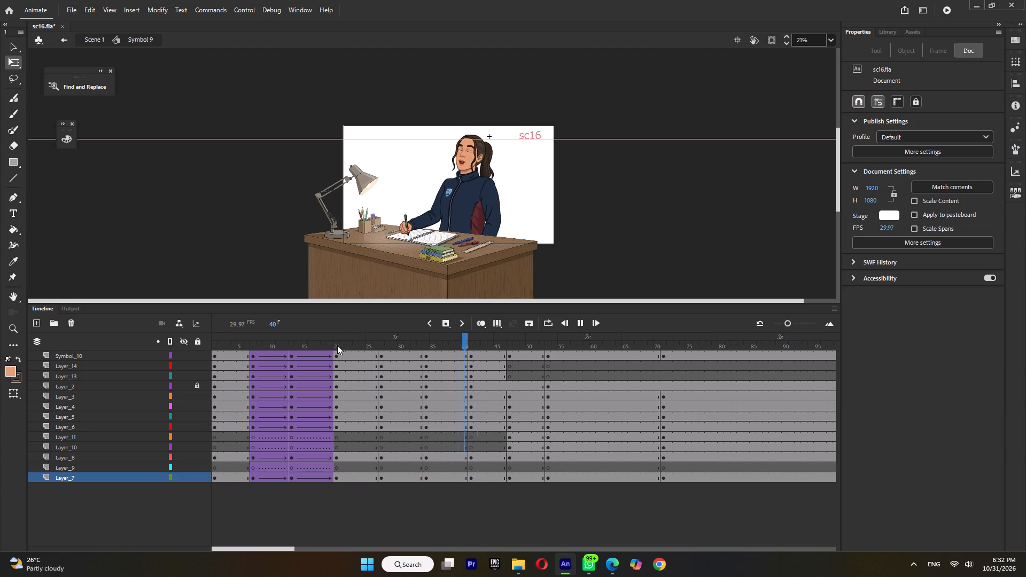
key(Return)
click(228, 343)
key(Return)
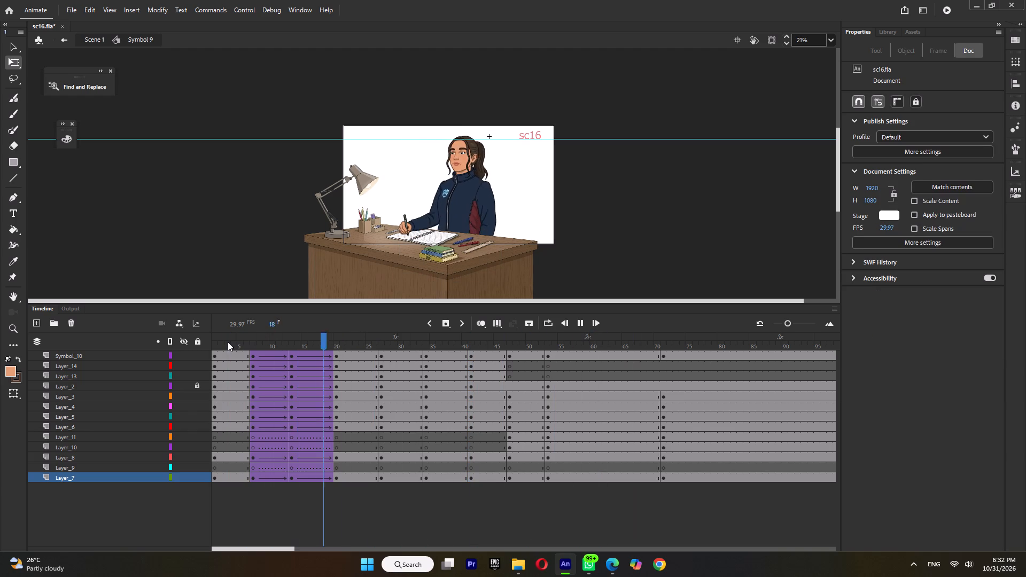
key(Return)
Create classic tweens on all layers from frame 20 to 27, 27 to 34 and 34 to 41.
double_click(355, 342)
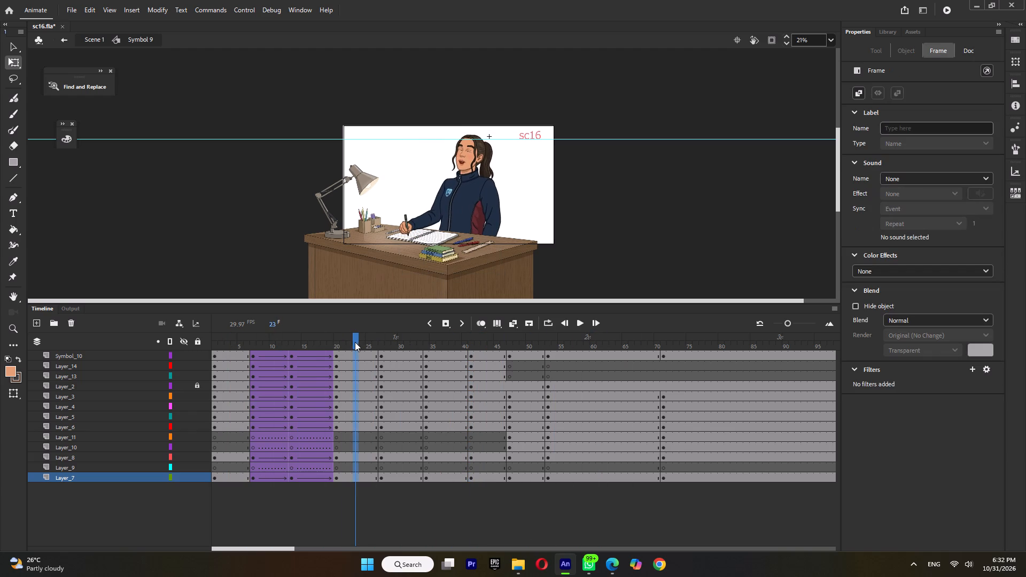
key(ctrl+m)
double_click(409, 340)
key(ctrl+m)
double_click(445, 341)
key(ctrl+m)
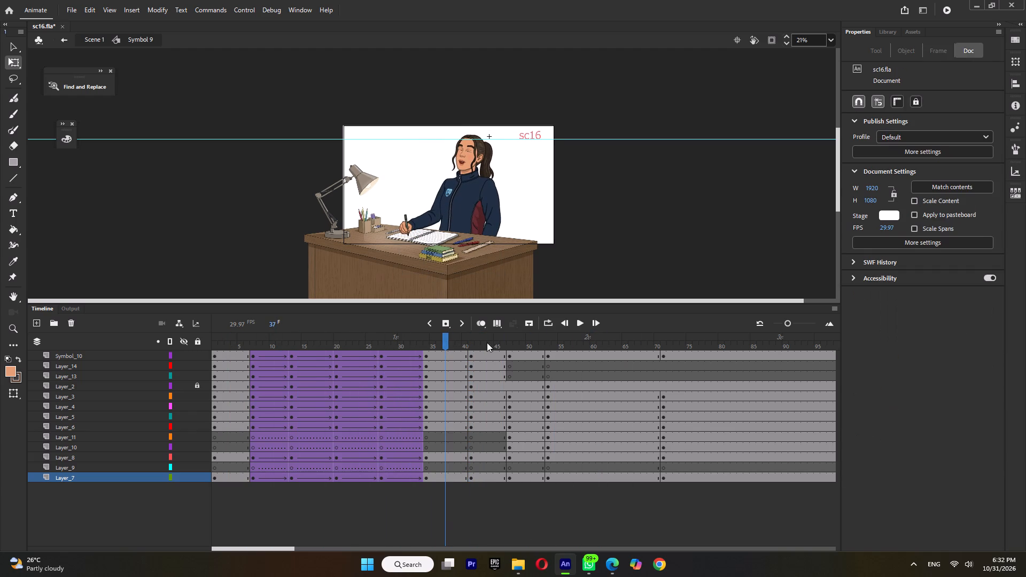
double_click(439, 342)
key(ctrl+m)
Hide Layer_2 and create classic tweens on all layers from frame 41 to 47, accepting conversion to symbols.
click(486, 346)
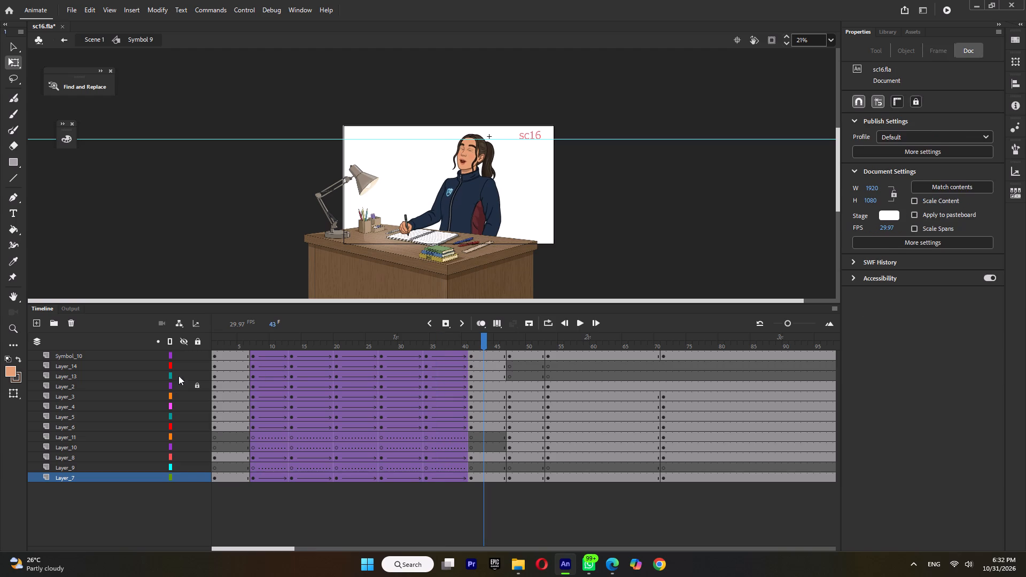
click(181, 385)
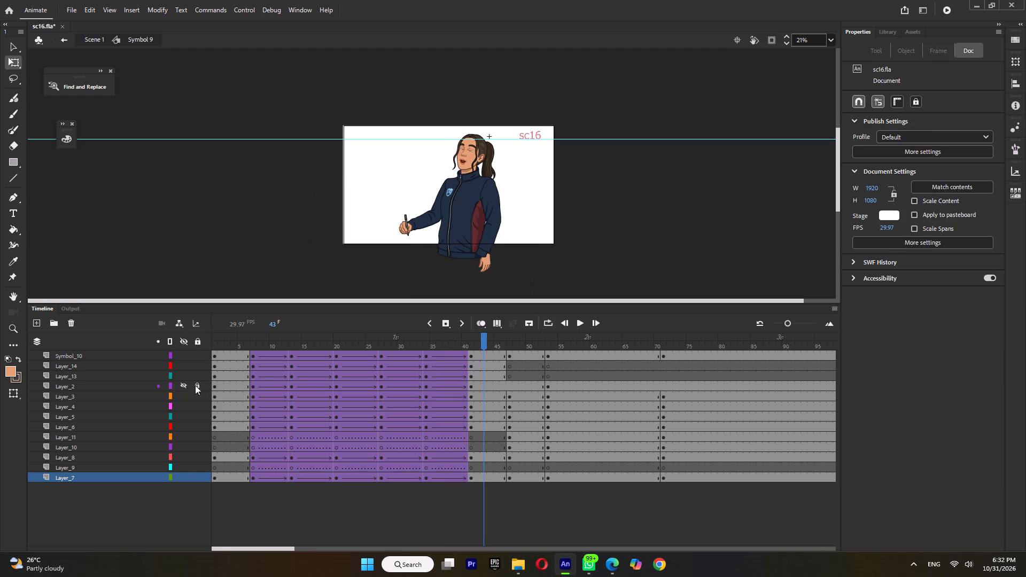
double_click(483, 342)
key(ctrl+m)
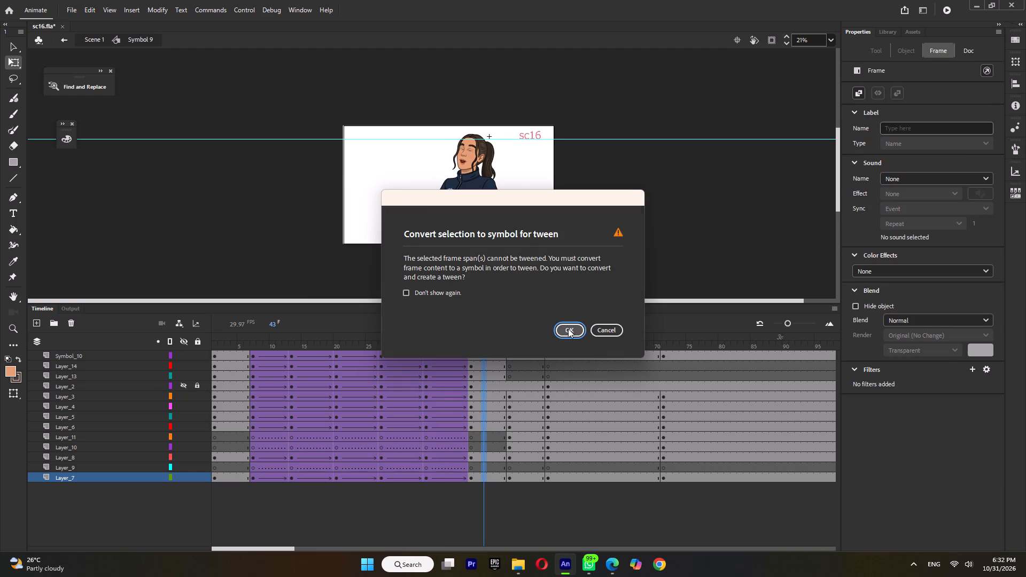
click(566, 330)
Clear Layer_2's keyframes after frame 1, remove its classic tween and show the desk layer again.
click(541, 396)
drag(541, 385, 554, 384)
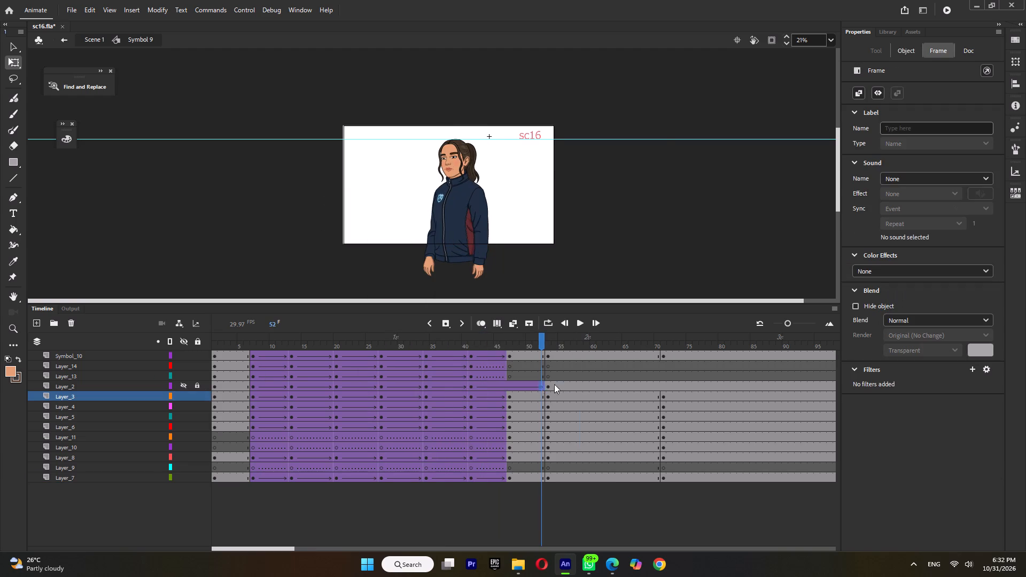
drag(554, 384, 639, 383)
key(shift+F6)
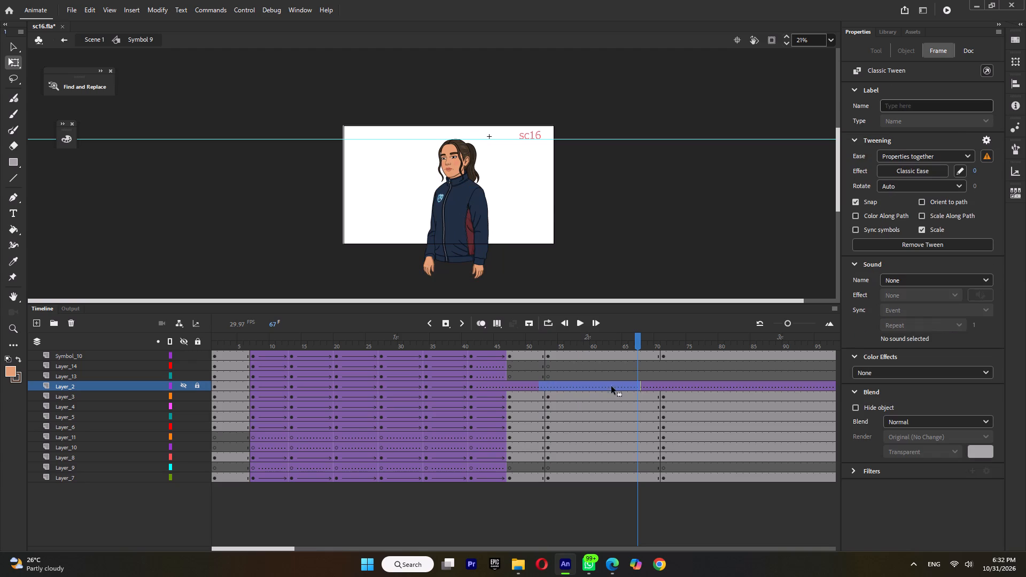
drag(244, 389, 509, 384)
key(shift+F6)
key(ctrl+m)
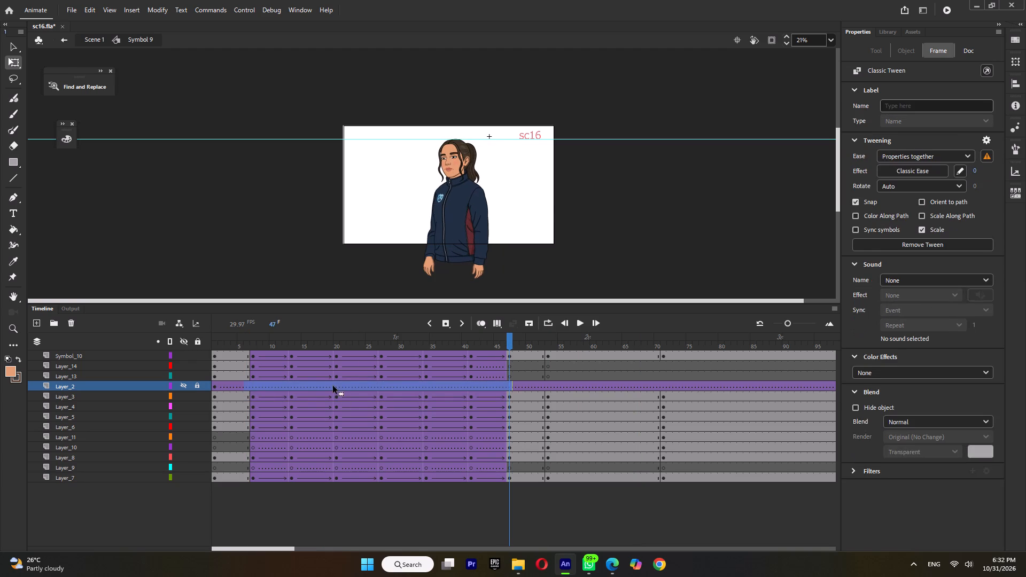
key(ctrl+m)
click(185, 385)
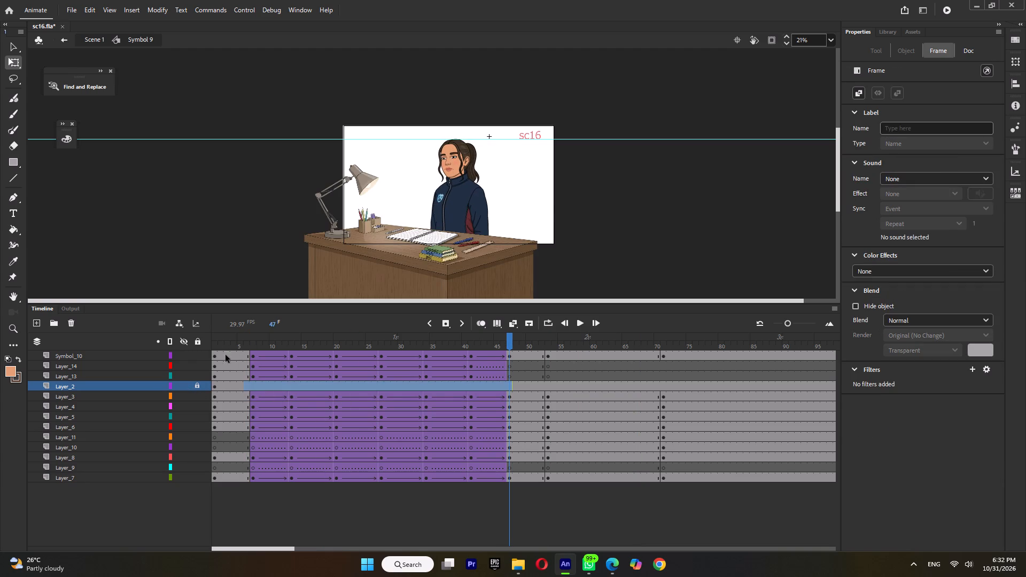
Review the movement into the raised pose and insert keyframes on all layers at frame 18.
click(220, 343)
key(Return)
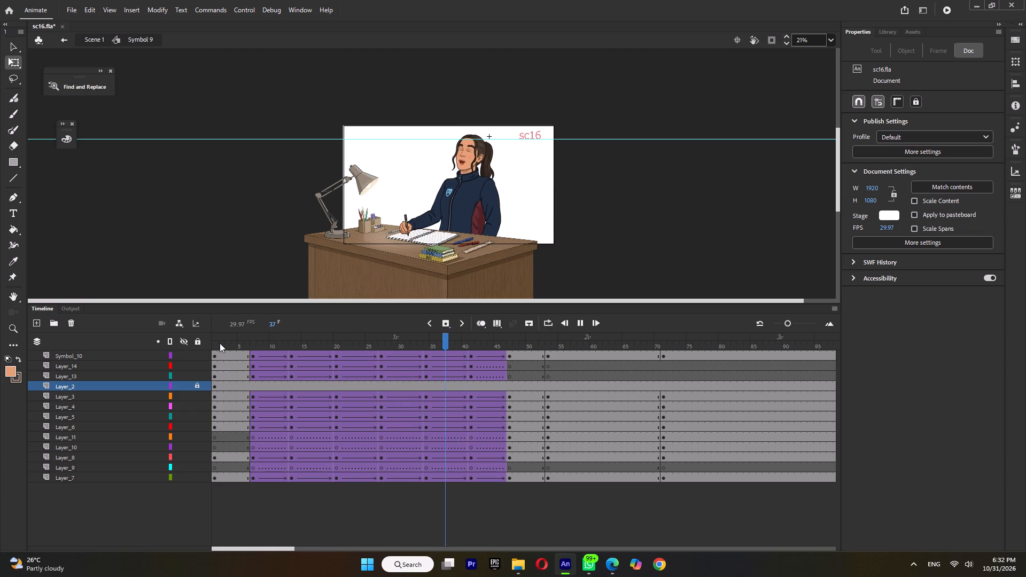
key(Return)
click(243, 339)
key(Return)
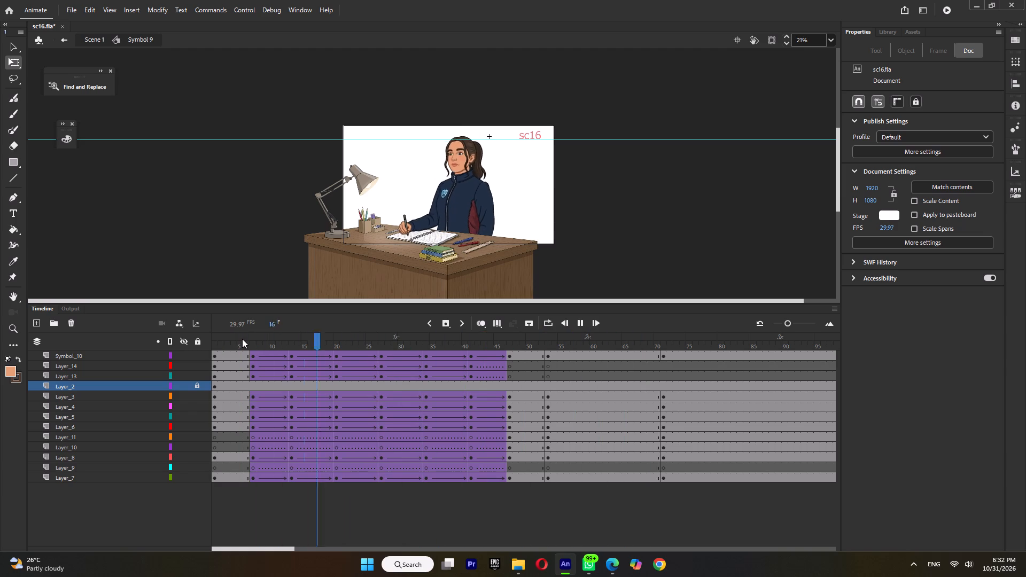
drag(242, 339, 318, 350)
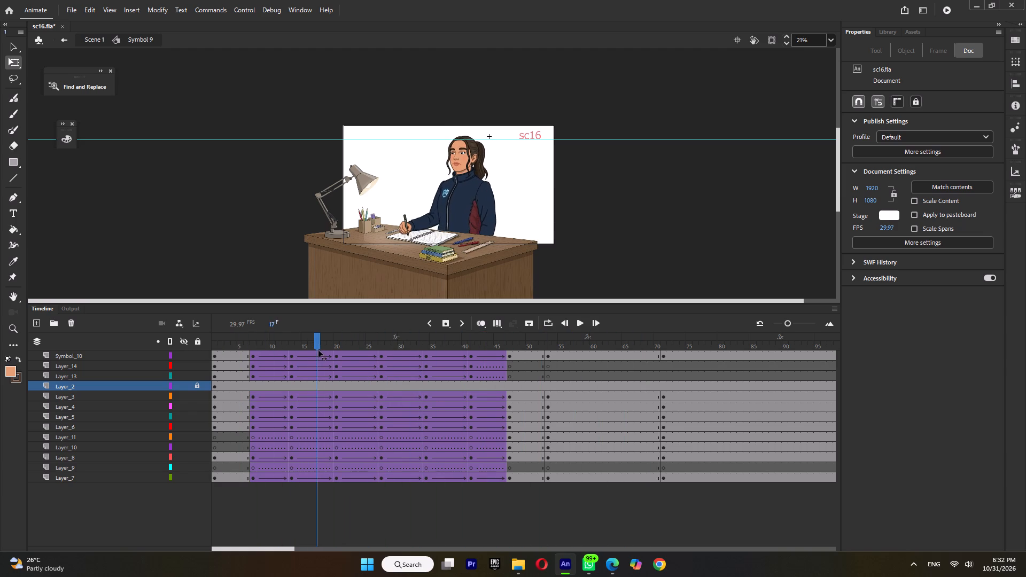
drag(318, 350, 323, 350)
double_click(323, 342)
key(F6)
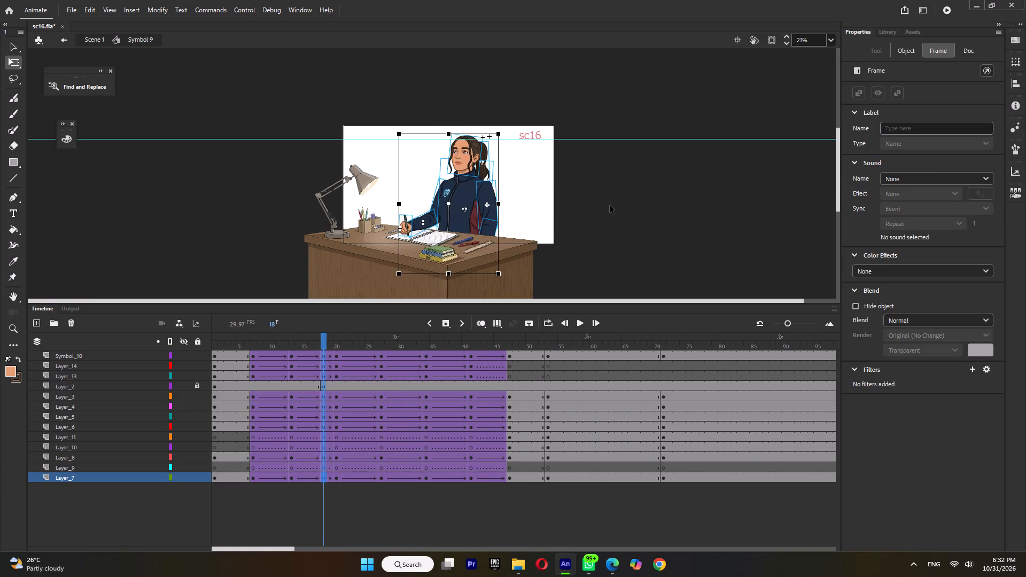
At frame 18, set the torso symbol on Layer_6 to its frame 4, comparing it with the pose at frame 20.
click(610, 206)
ctrl+scroll(468, 169, up, 5)
click(338, 340)
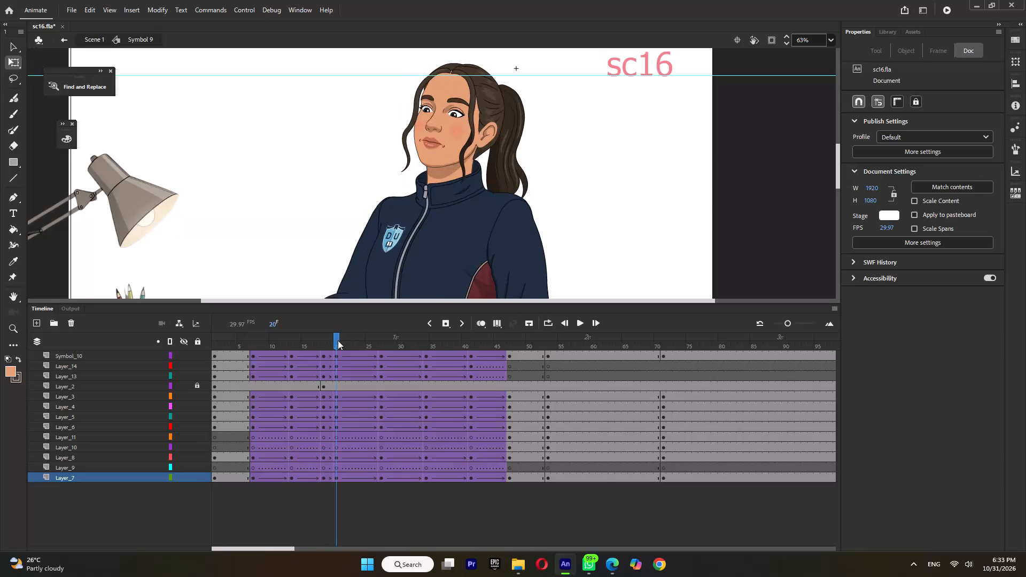
click(416, 269)
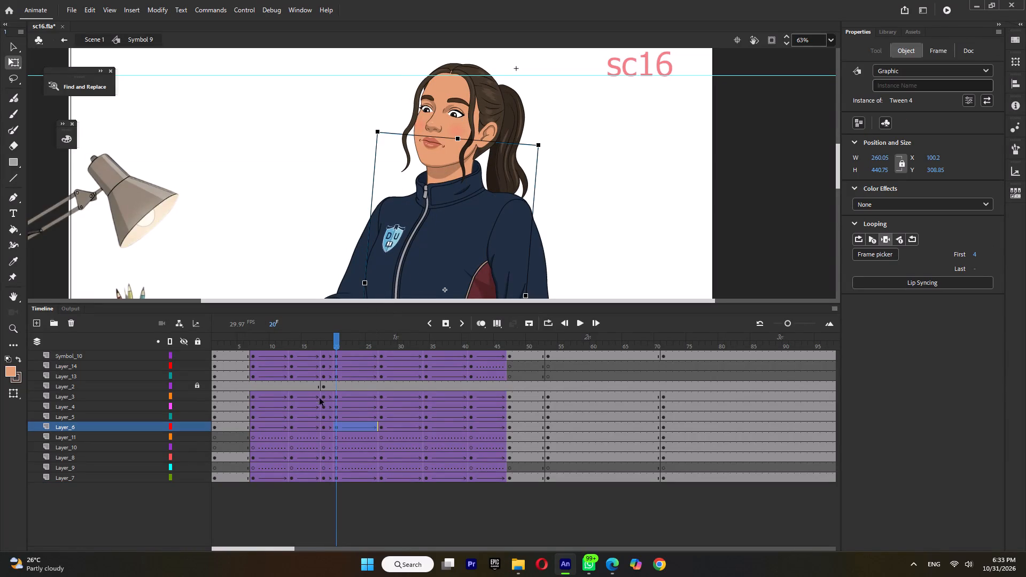
click(323, 427)
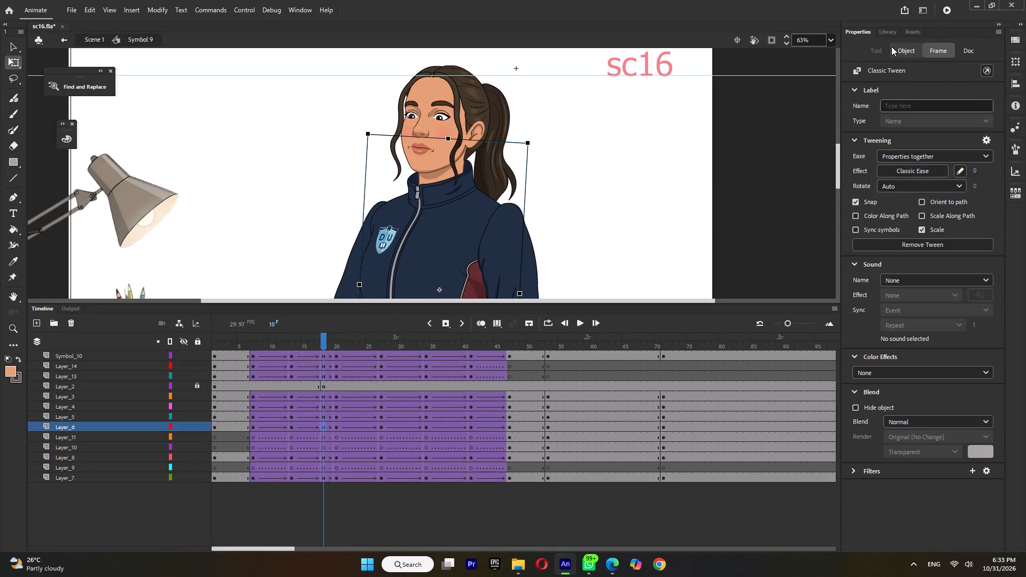
click(901, 46)
click(862, 256)
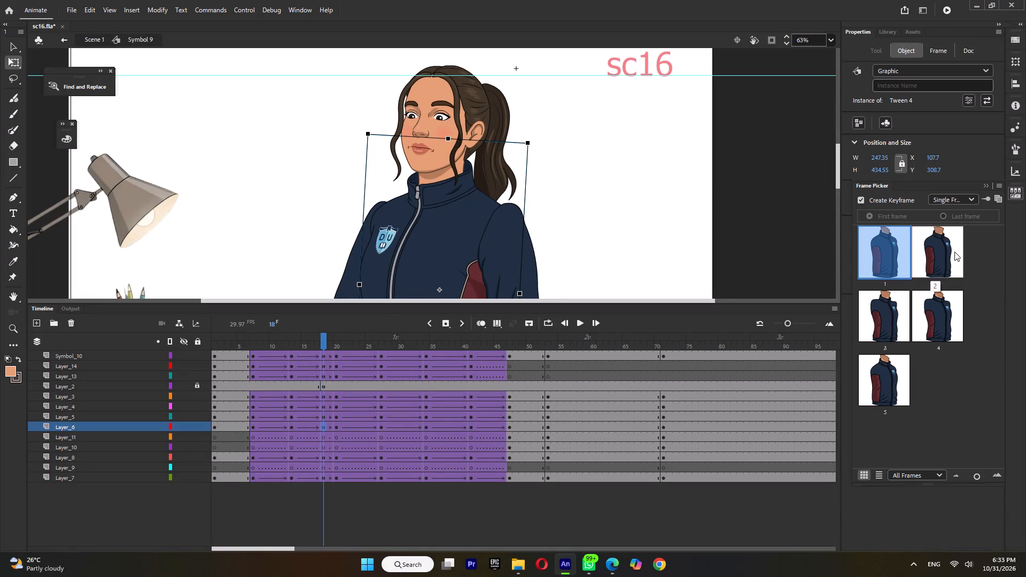
click(950, 252)
click(888, 316)
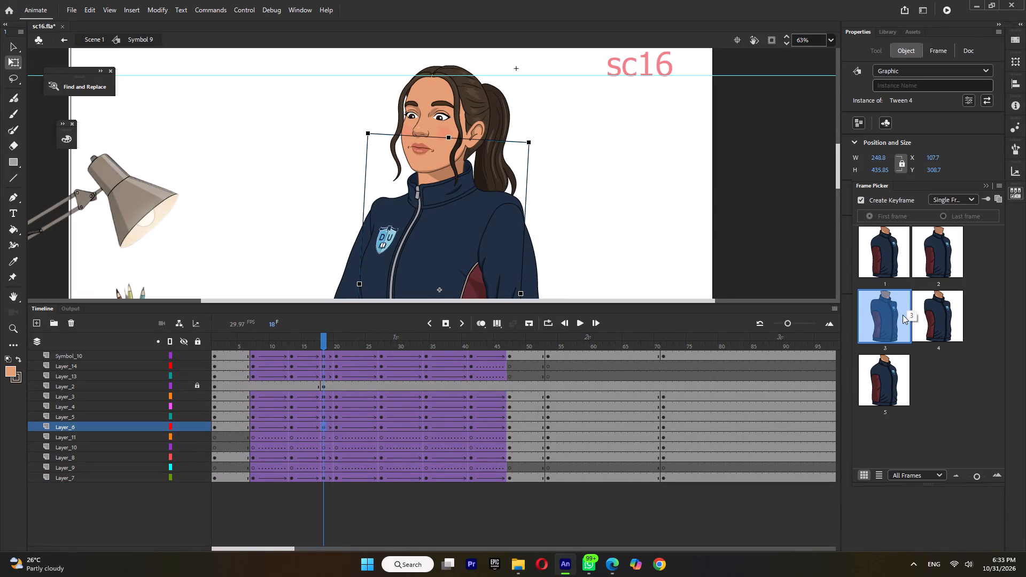
click(339, 344)
click(325, 342)
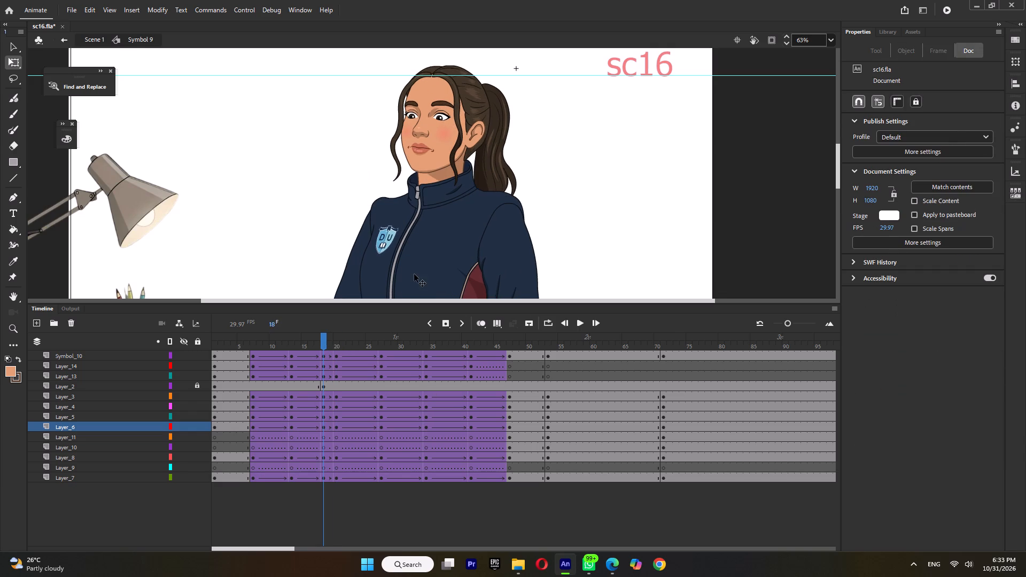
click(414, 274)
click(875, 253)
click(927, 323)
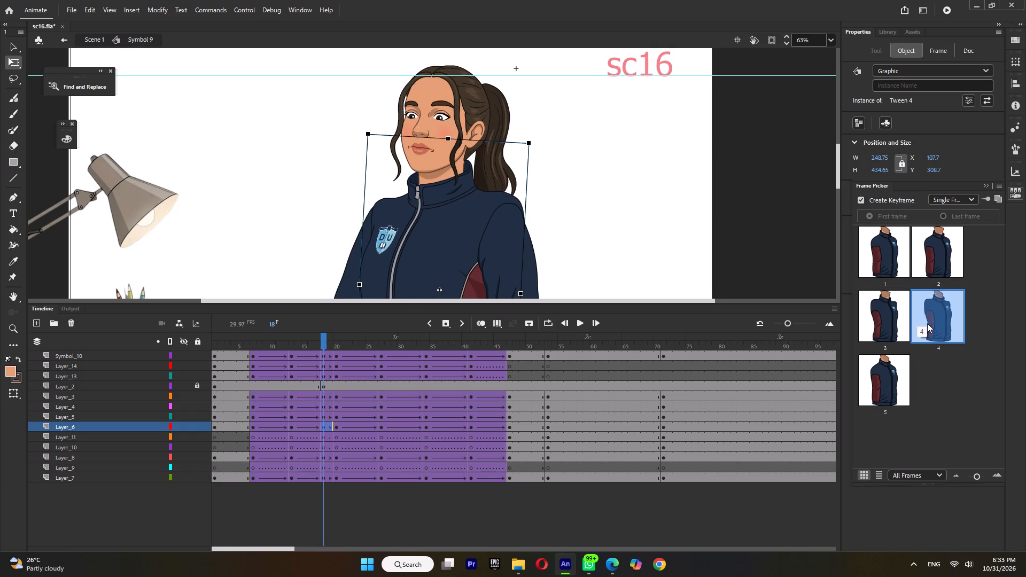
Check the torso movement between frames 15 and 19 and insert keyframes on all layers at frame 16.
click(301, 342)
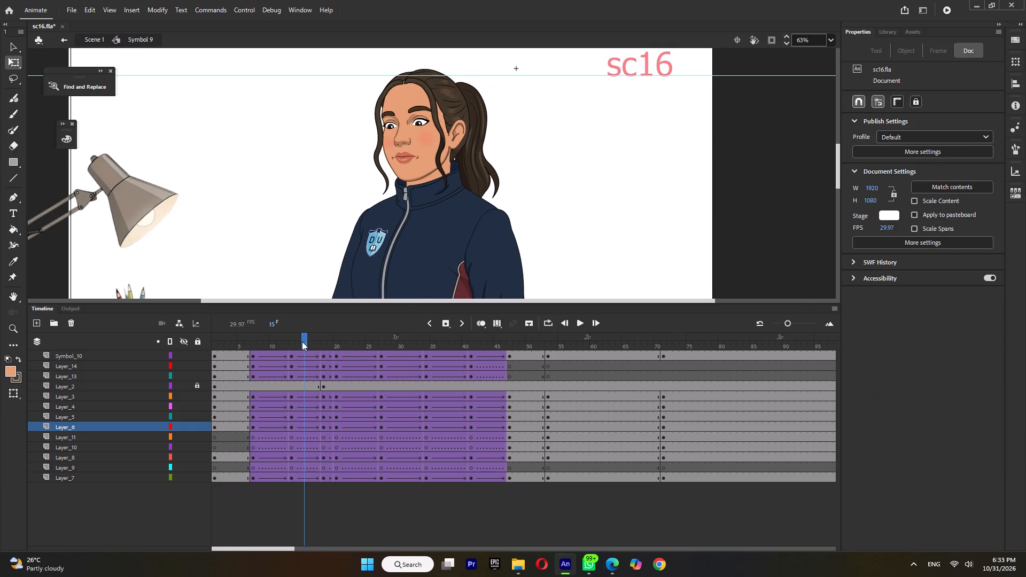
drag(302, 341, 328, 354)
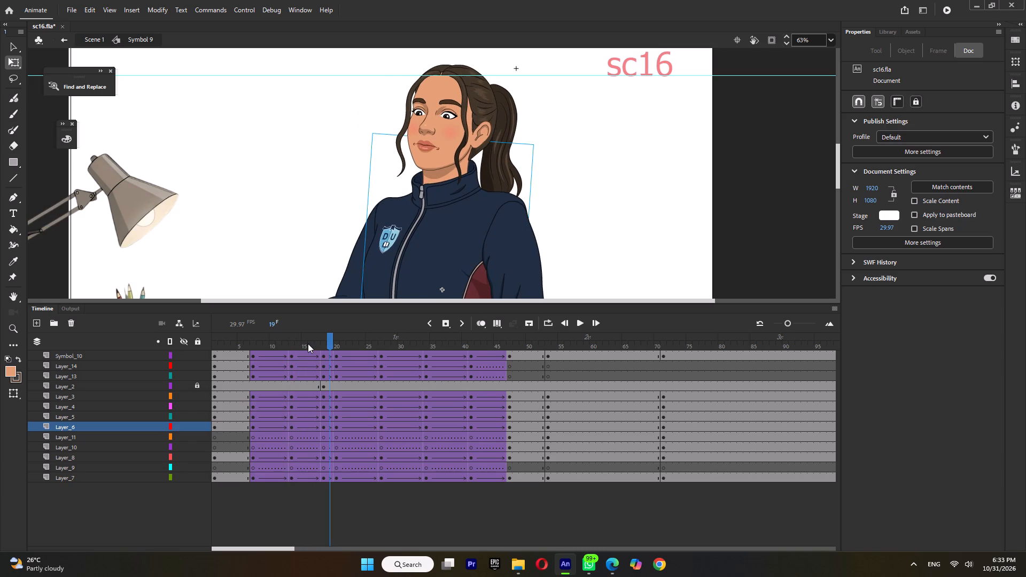
double_click(307, 341)
double_click(309, 341)
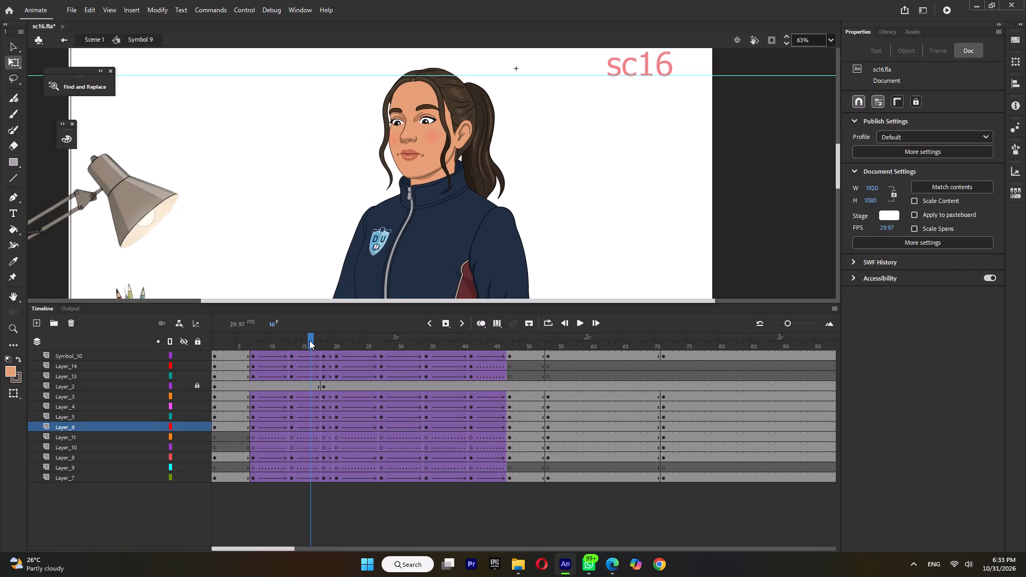
key(F6)
click(613, 169)
ctrl+scroll(467, 118, down, 3)
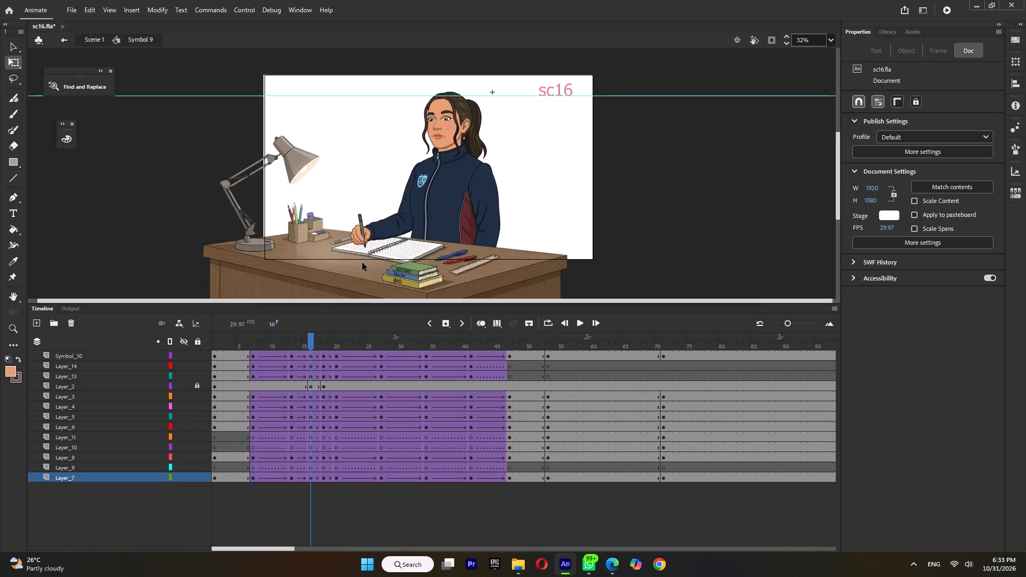
Review the rising movement across the keyframes at 13, 16, 18 and 20 and play it back.
drag(304, 342, 332, 347)
click(324, 345)
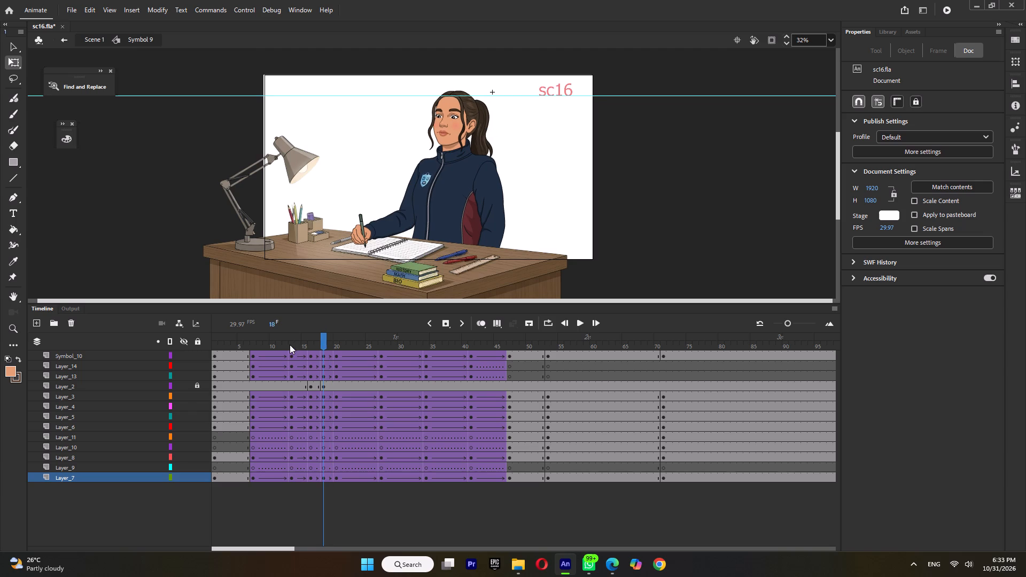
click(290, 345)
click(309, 342)
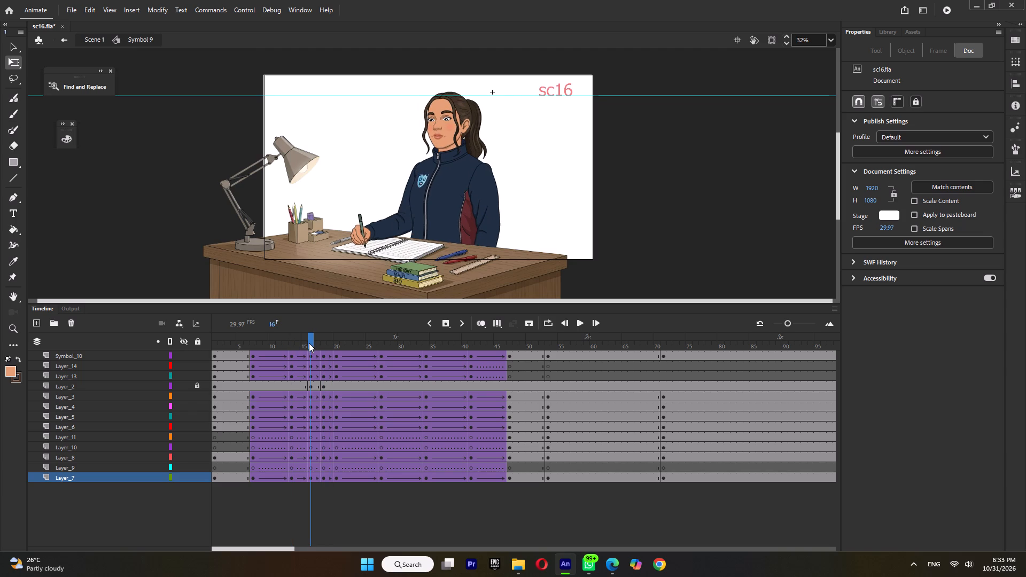
drag(296, 344, 282, 347)
click(290, 344)
click(312, 344)
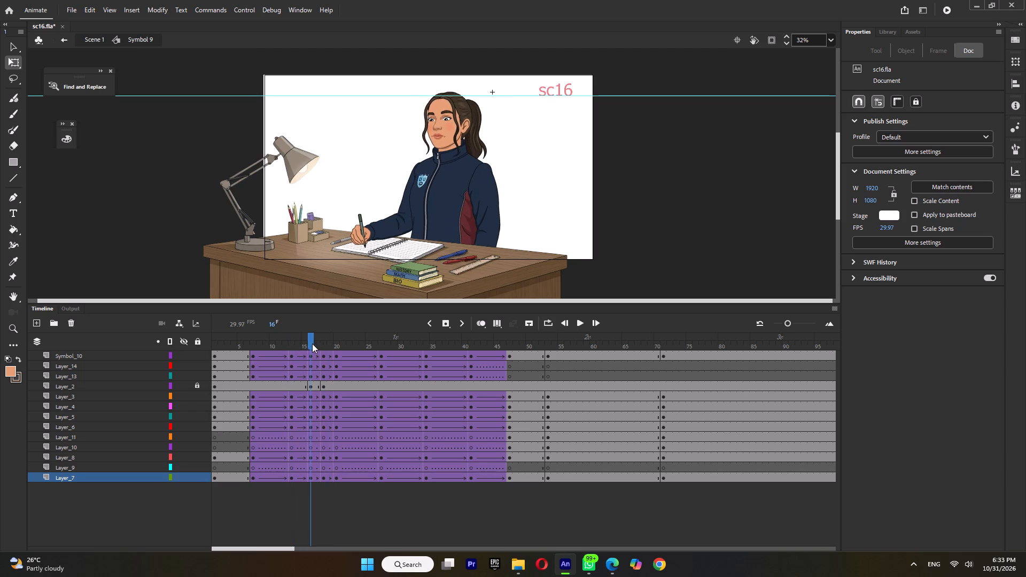
click(323, 342)
click(338, 340)
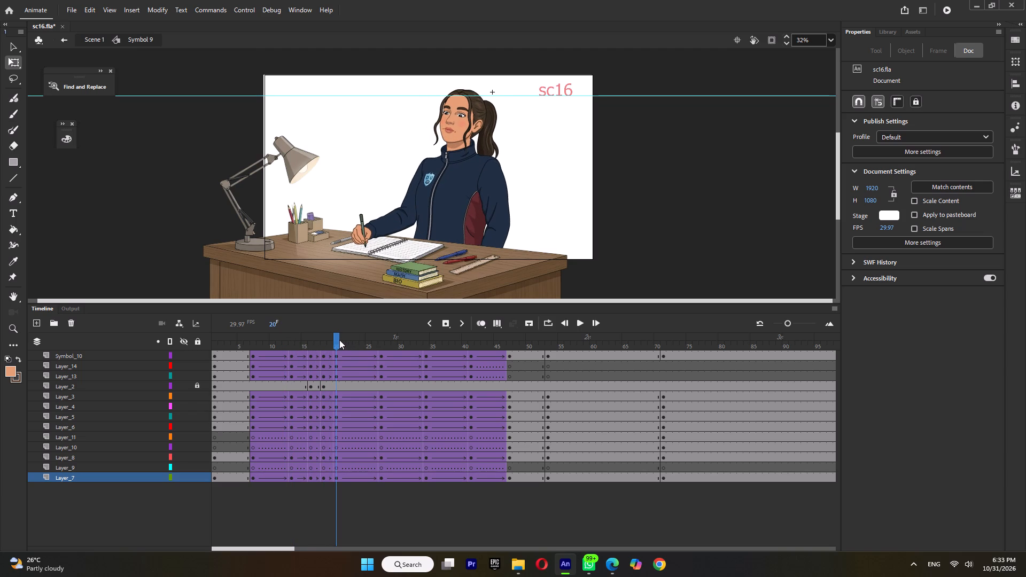
key(Return)
key(Return)
click(339, 340)
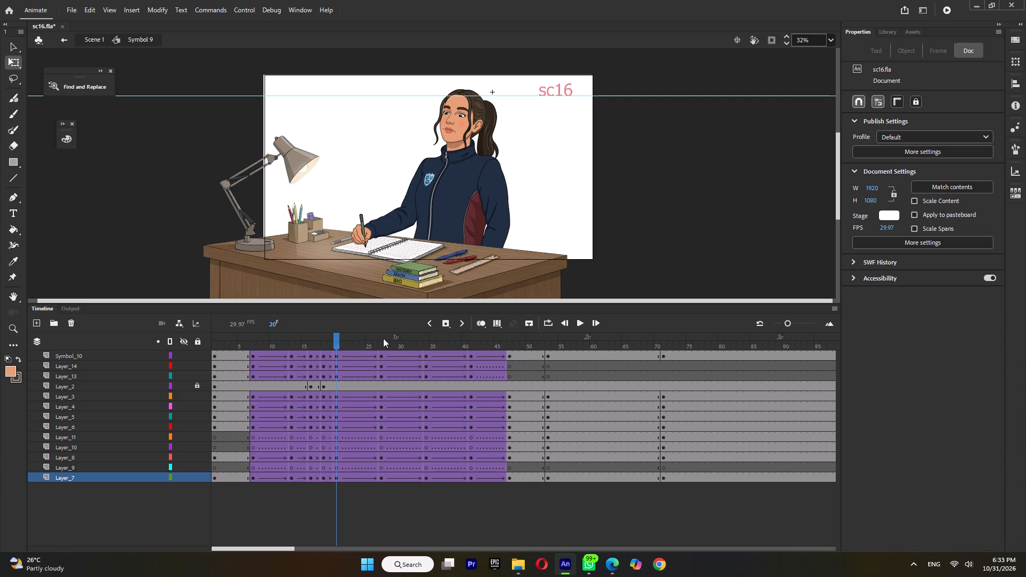
At frame 27, move the shared pivot of the writing arm's upper arm and forearm to the shoulder and rotate them slightly.
click(382, 340)
click(385, 230)
ctrl+scroll(385, 225, up, 5)
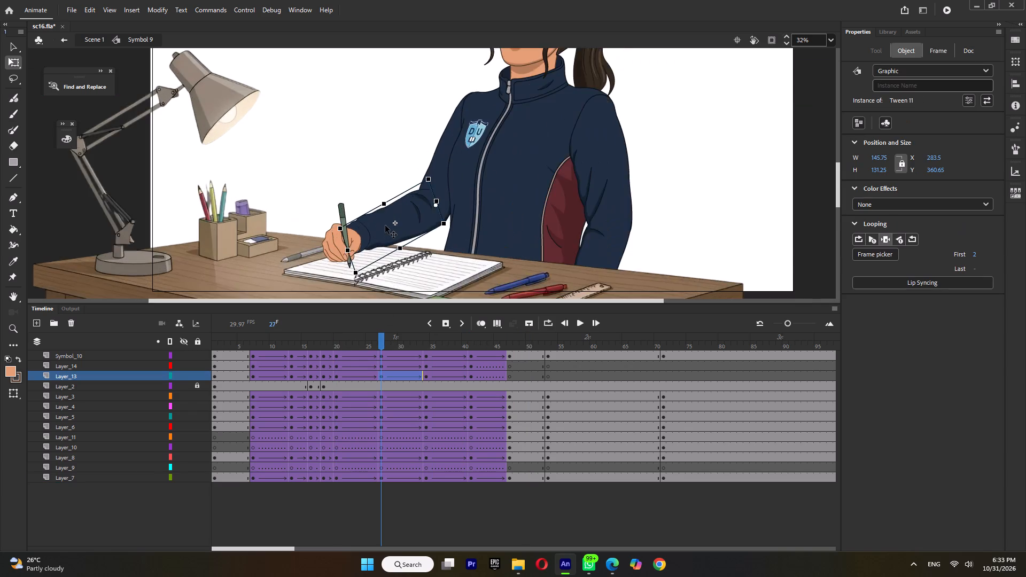
ctrl+scroll(385, 225, up, 4)
click(335, 342)
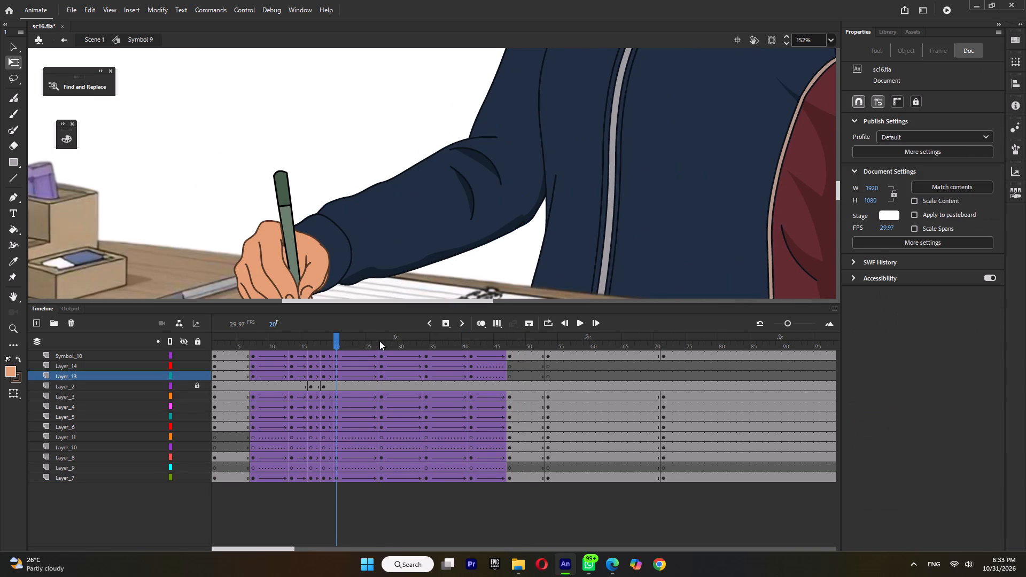
click(380, 342)
click(511, 111)
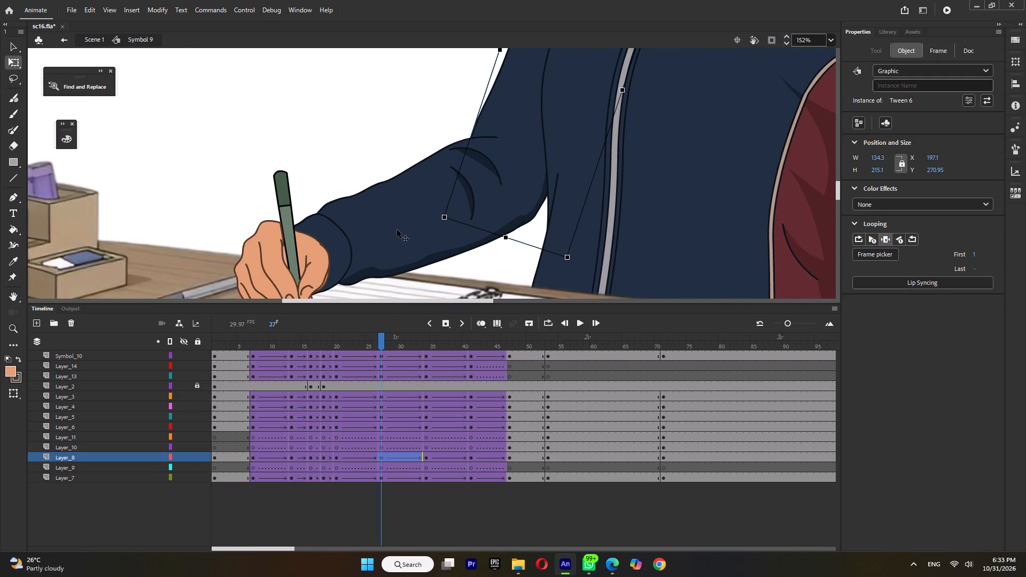
shift+click(387, 233)
ctrl+scroll(410, 272, down, 5)
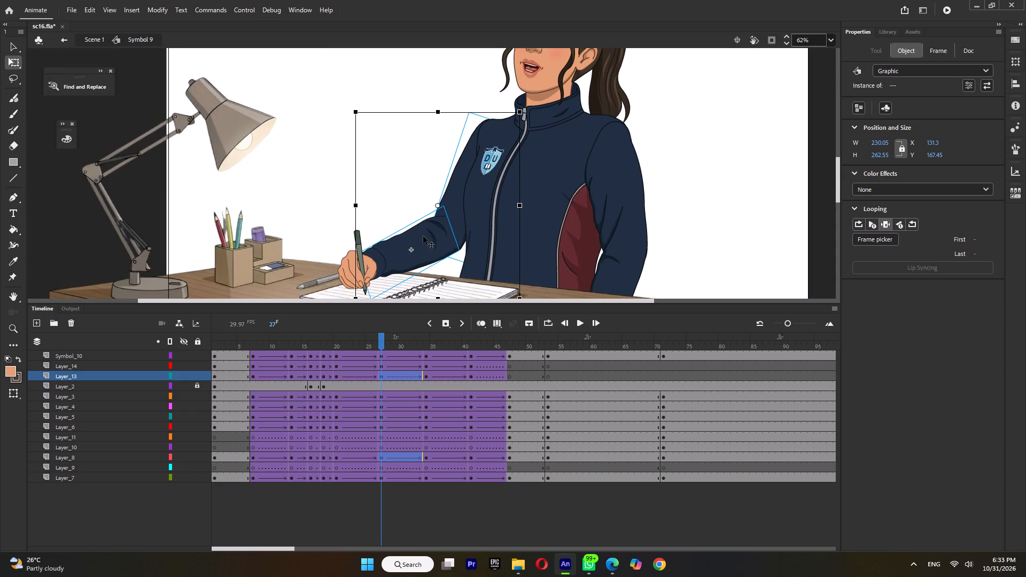
drag(413, 249, 461, 164)
key(ctrl+z)
drag(436, 206, 488, 131)
ctrl+scroll(488, 131, down, 2)
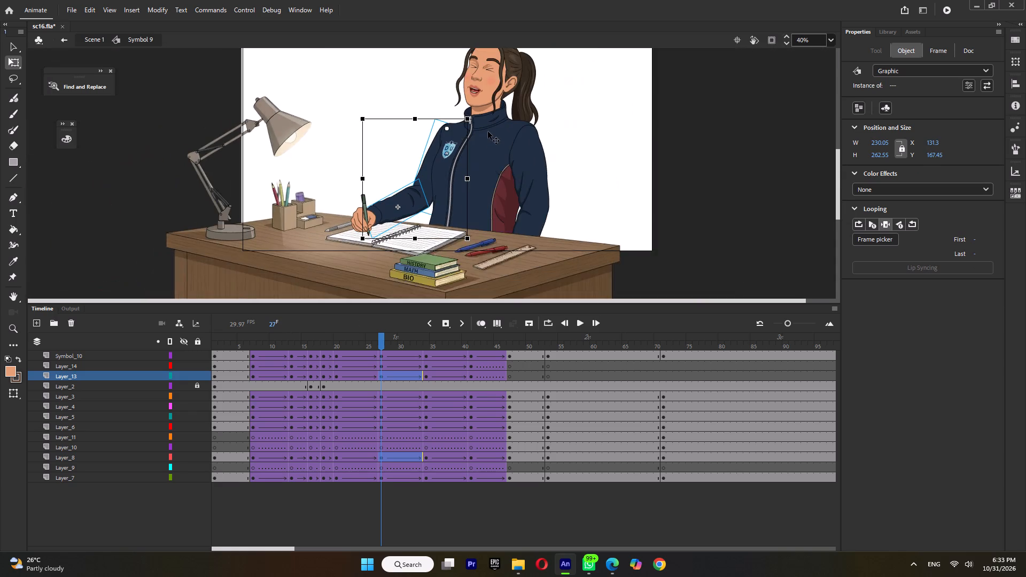
ctrl+scroll(360, 215, up, 4)
ctrl+scroll(364, 279, up, 2)
drag(368, 273, 362, 272)
click(336, 106)
Adjust the forearm's angle at frame 27 so it meets the writing hand, checking it against frame 20.
click(432, 127)
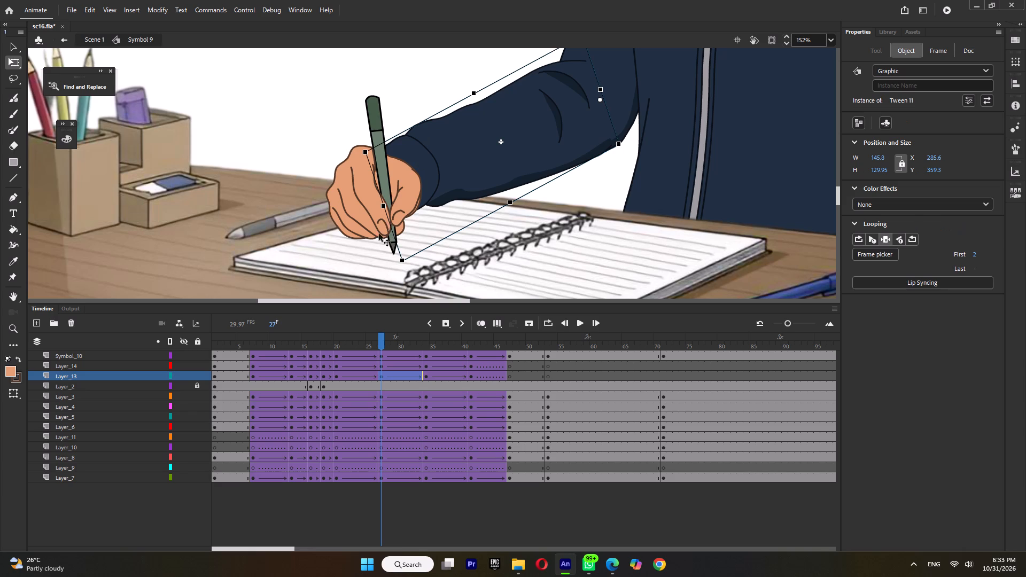
drag(361, 157, 361, 163)
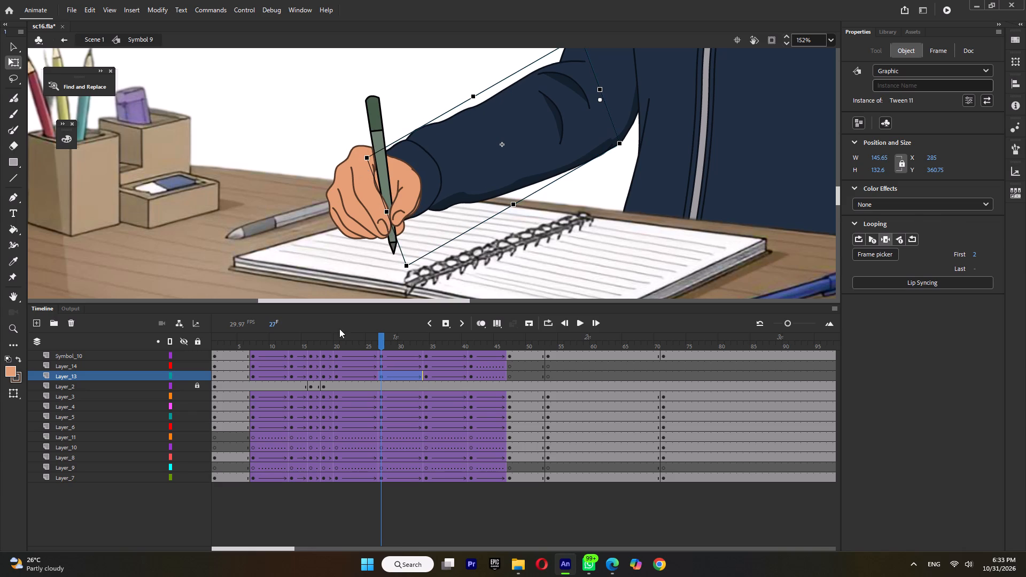
click(335, 344)
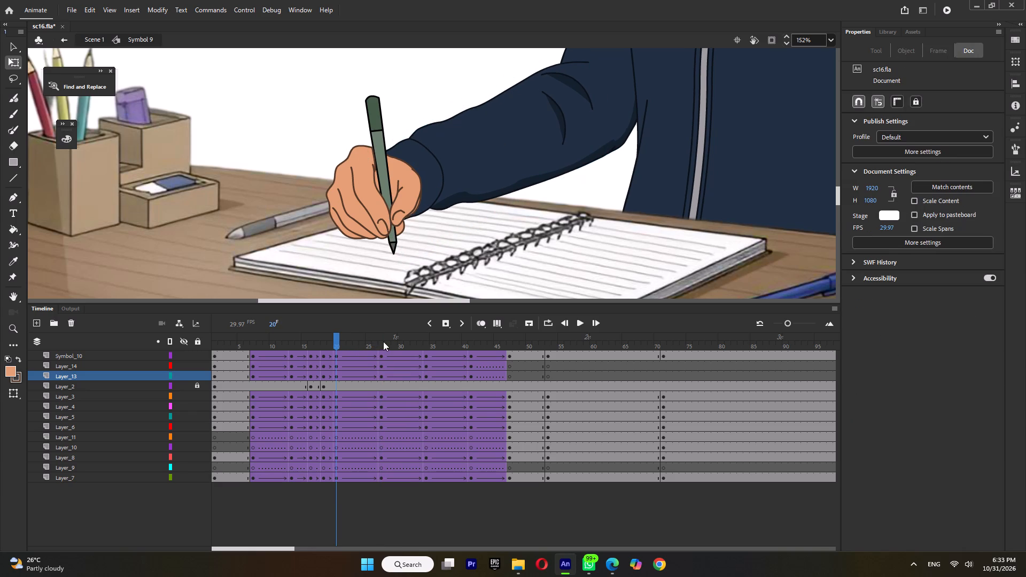
click(383, 341)
click(455, 181)
click(388, 213)
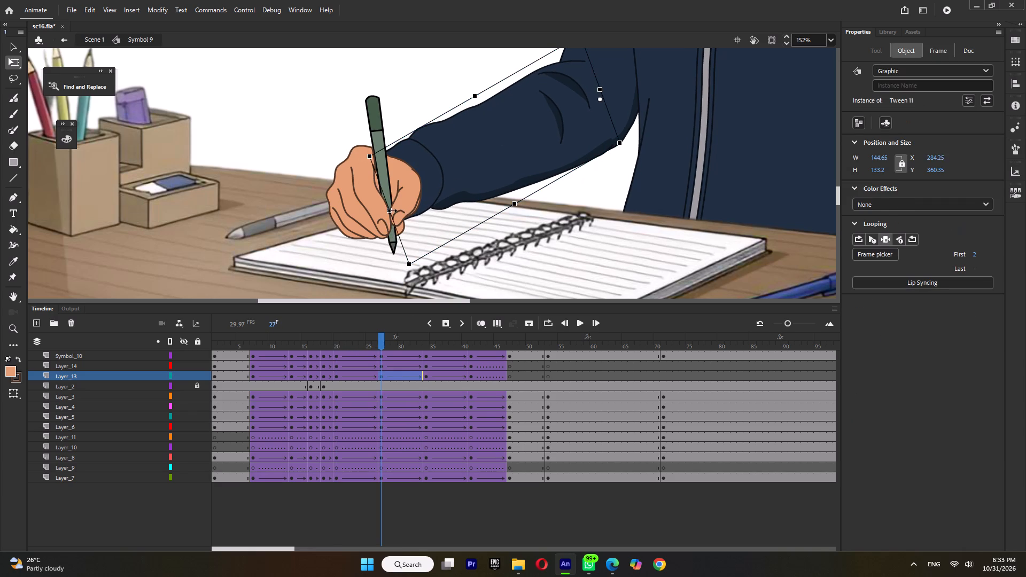
Rotate the hand holding the pen slightly at frame 27.
click(353, 205)
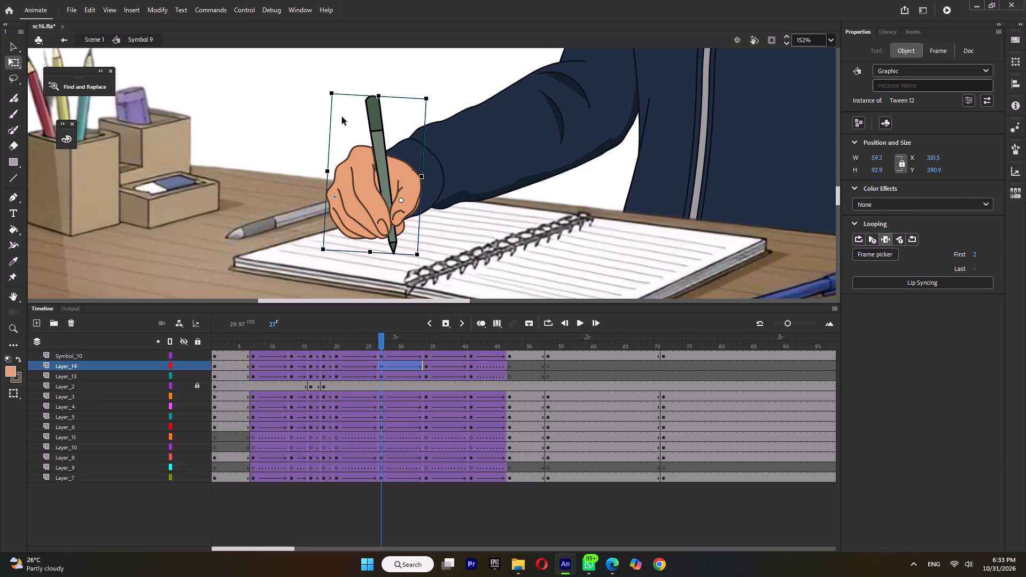
ctrl+scroll(328, 87, up, 5)
drag(335, 99, 330, 103)
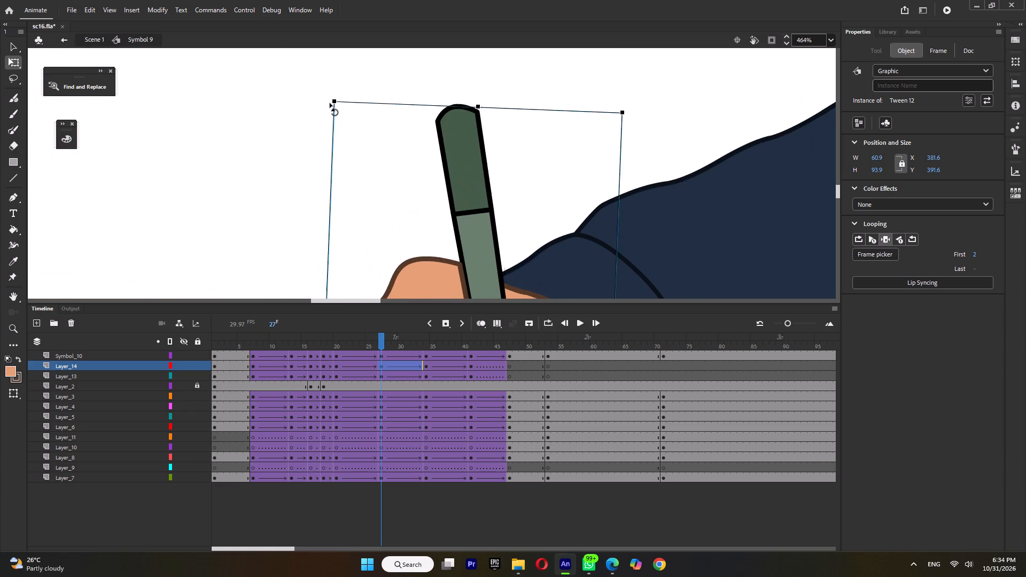
Remove the classic tween after frame 27 on all layers and copy the held pose to frame 41.
ctrl+scroll(330, 103, down, 8)
ctrl+scroll(365, 157, down, 5)
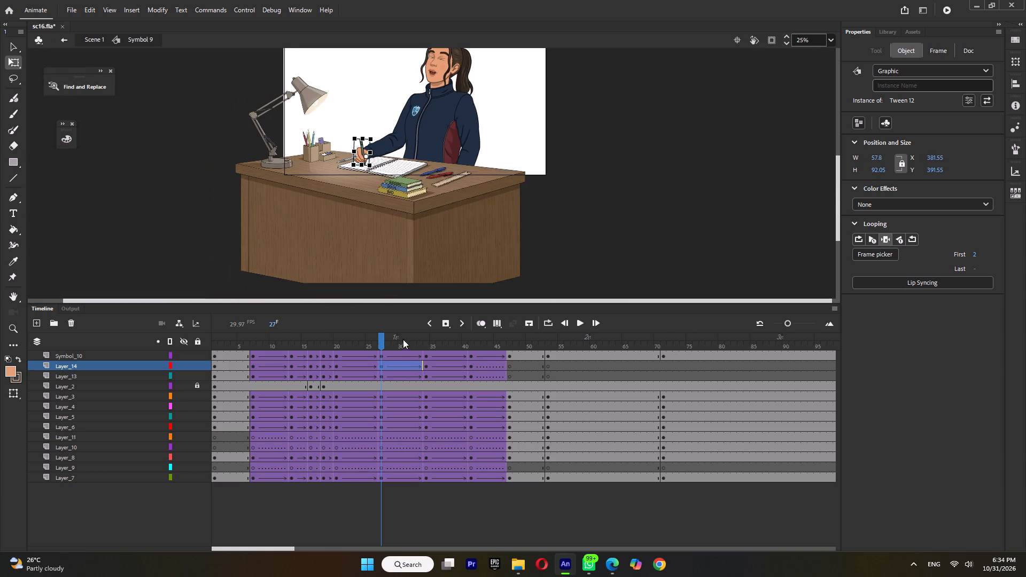
double_click(406, 338)
key(ctrl+m)
double_click(382, 340)
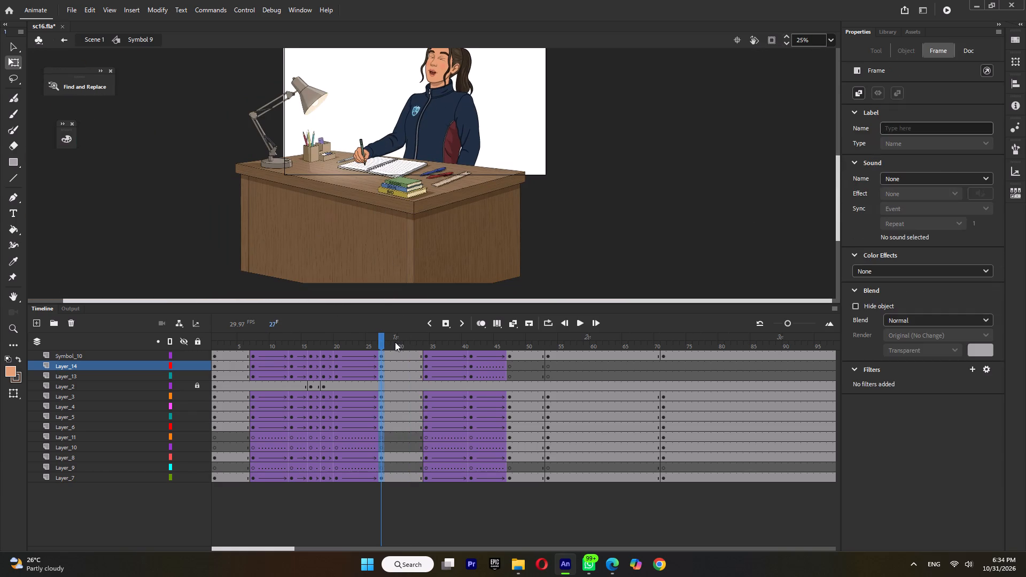
double_click(395, 342)
double_click(395, 343)
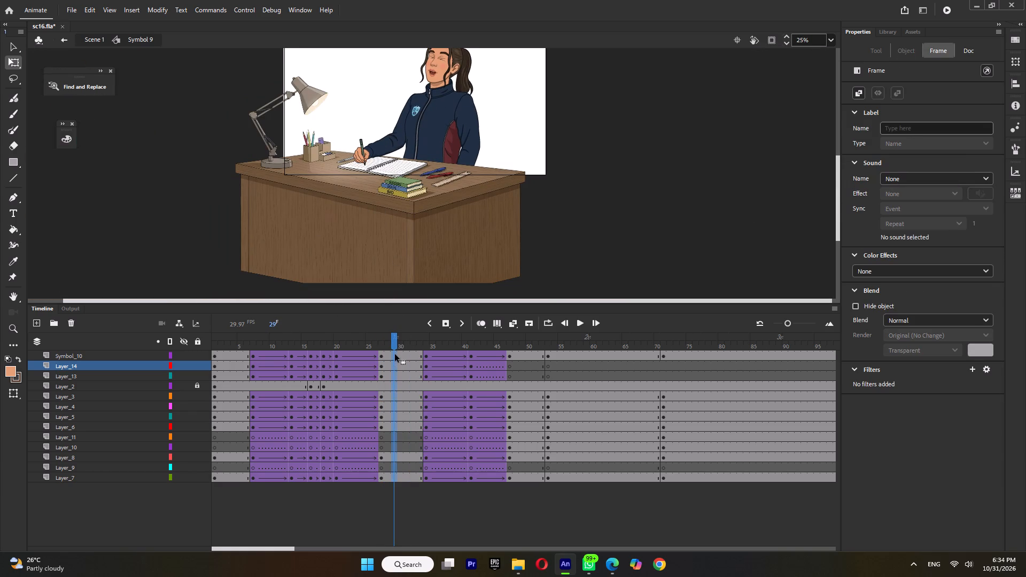
drag(394, 355, 470, 353)
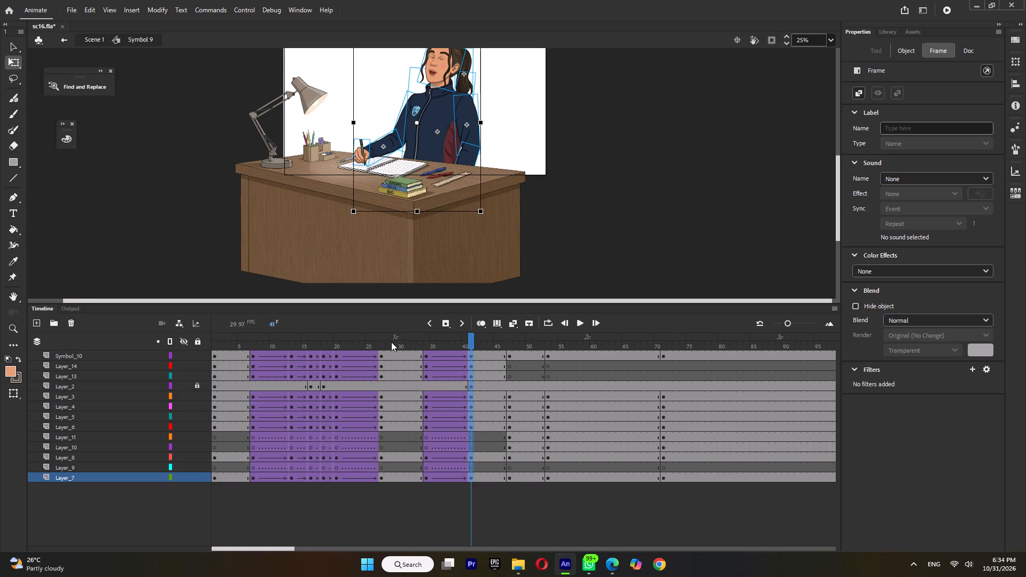
Create classic tweens on all layers from frame 27 to 34 and from frame 41 to 47.
double_click(391, 342)
key(ctrl+m)
double_click(478, 345)
key(ctrl+m)
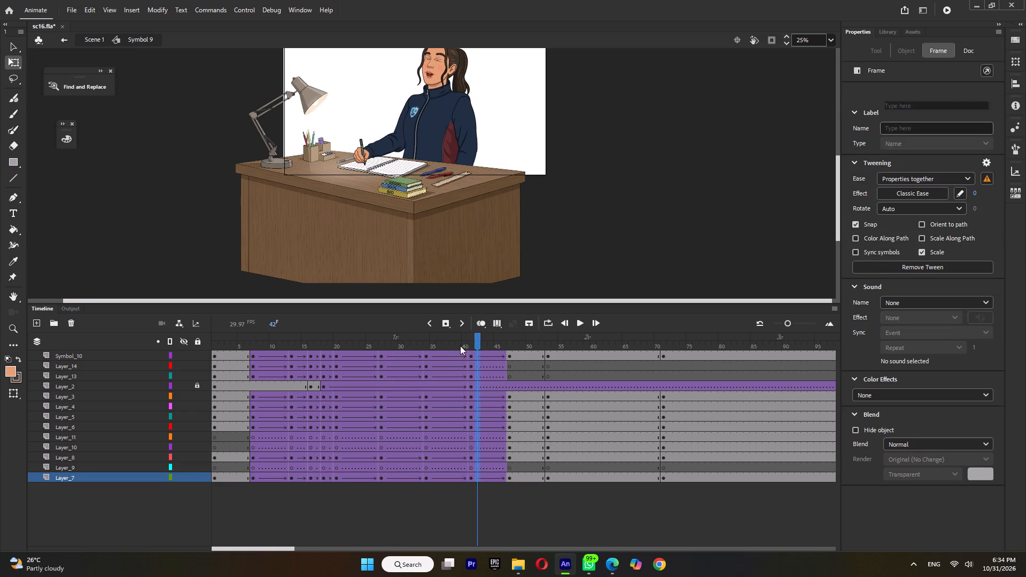
Play back the animation from around frame 16 to check the arm and body movement.
drag(402, 346, 306, 356)
key(Return)
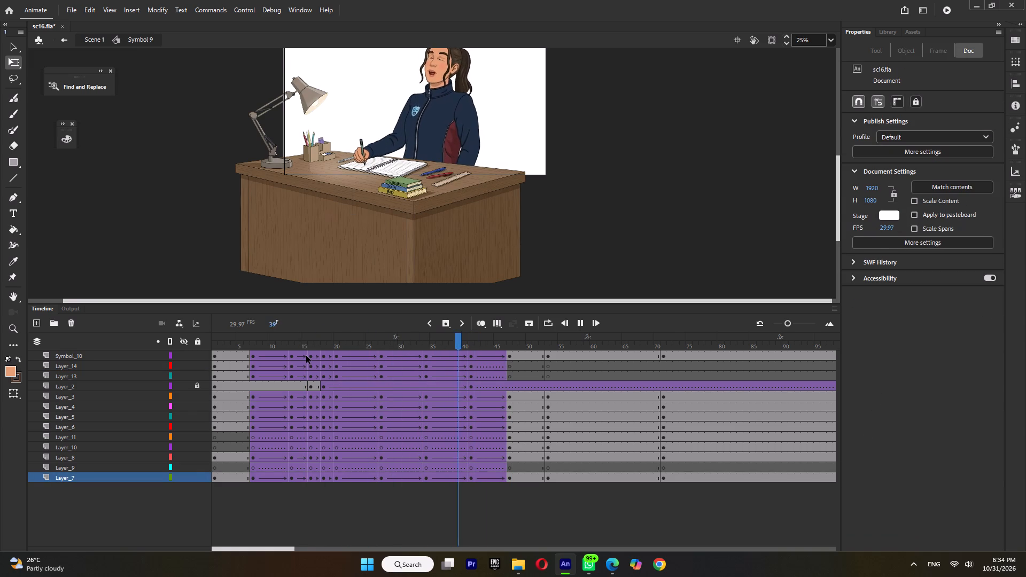
key(Return)
click(283, 353)
key(Return)
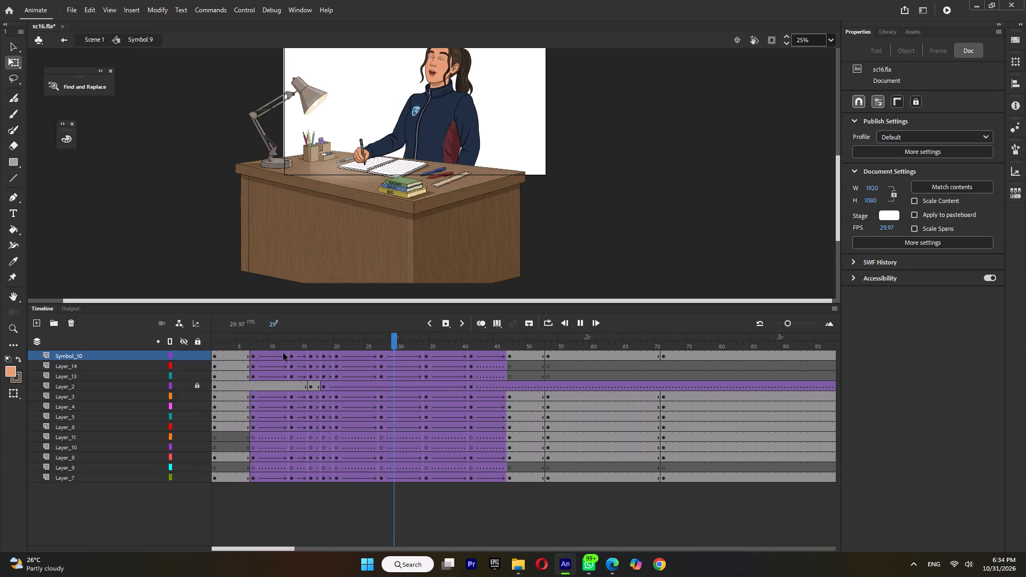
At frame 47, squash the whole girl slightly downward from a pivot near her base, to about 278 by 550.
key(Return)
click(471, 341)
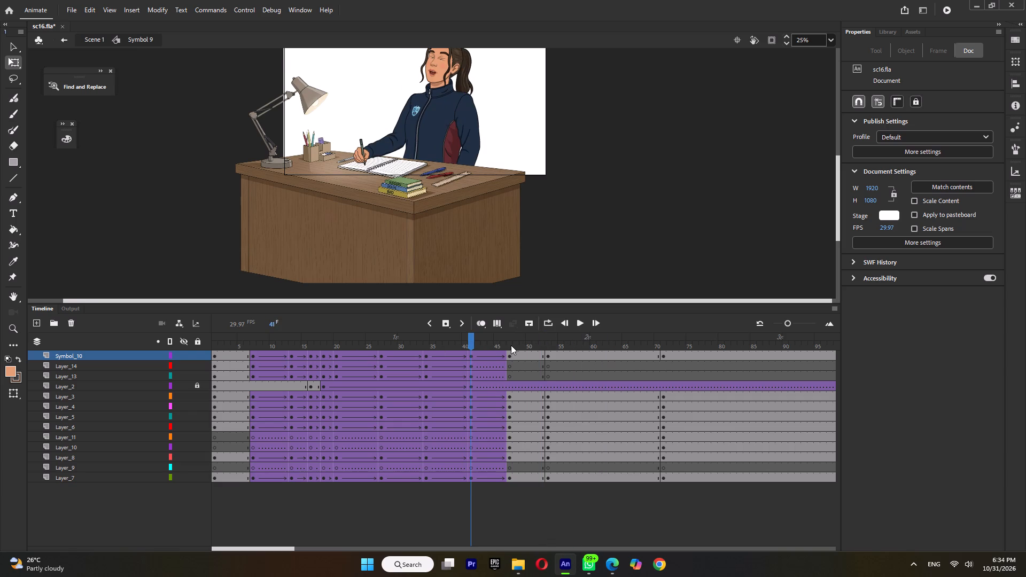
click(508, 344)
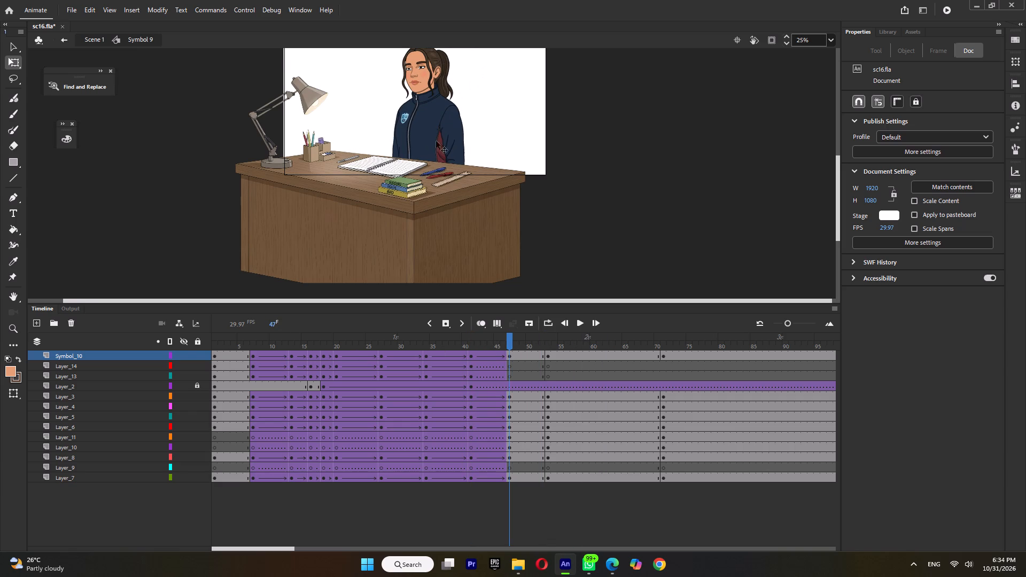
drag(488, 71, 379, 165)
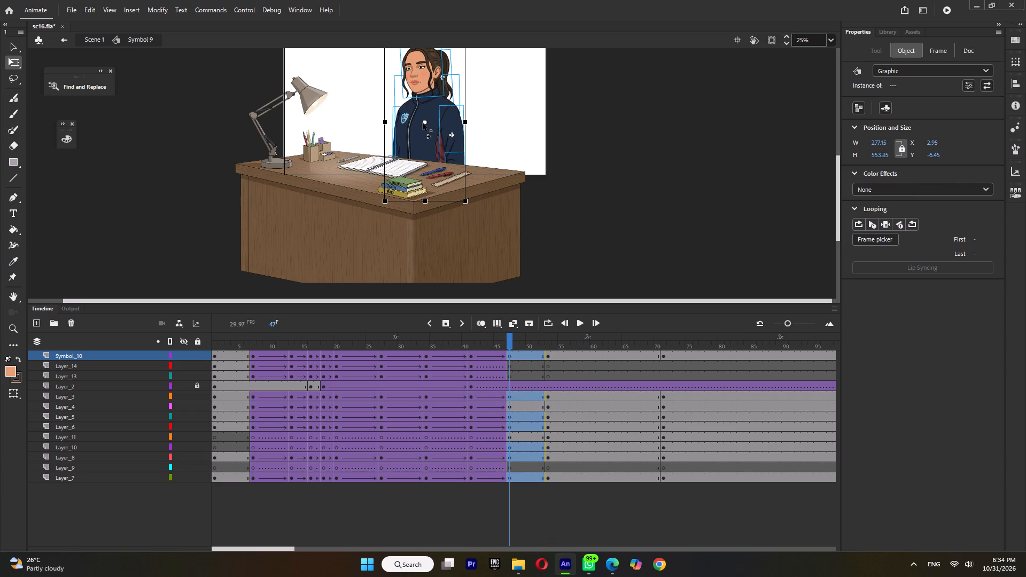
drag(425, 122, 418, 175)
scroll(444, 186, up, 2)
scroll(443, 186, down, 2)
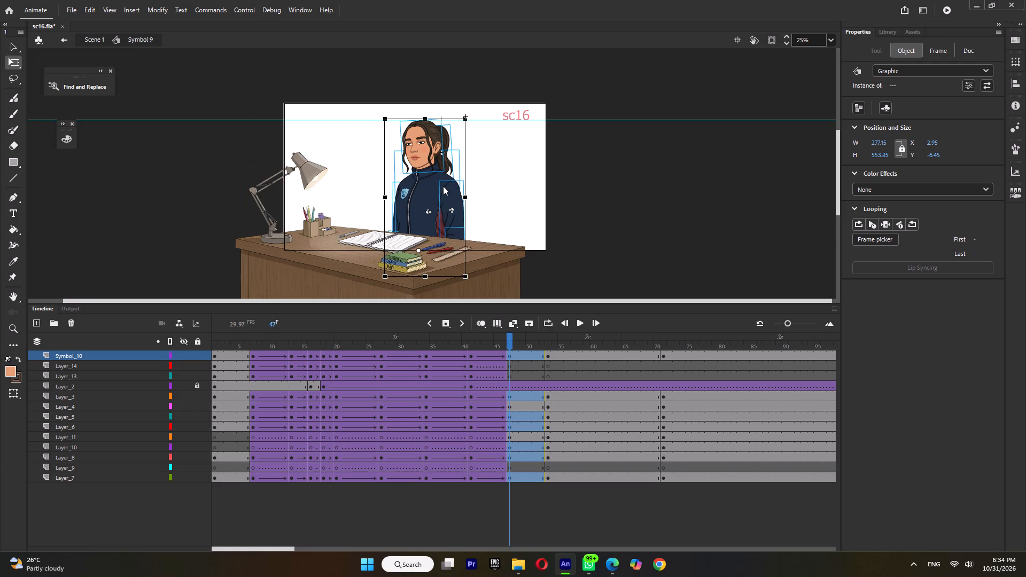
ctrl+scroll(419, 60, up, 3)
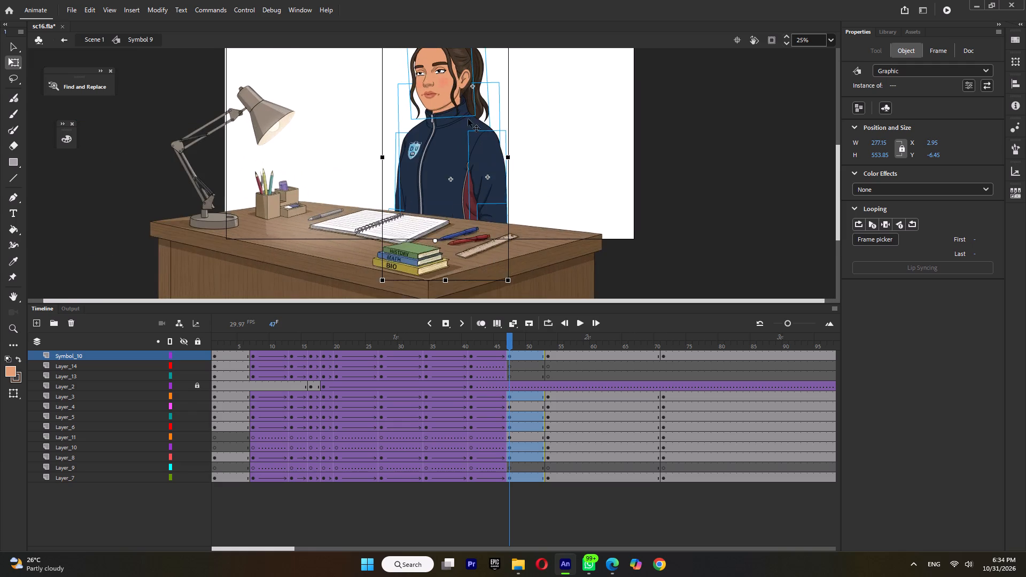
key(space)
key(space)
key(space)
key(space)
key(space)
drag(538, 104, 537, 214)
ctrl+scroll(449, 137, up, 2)
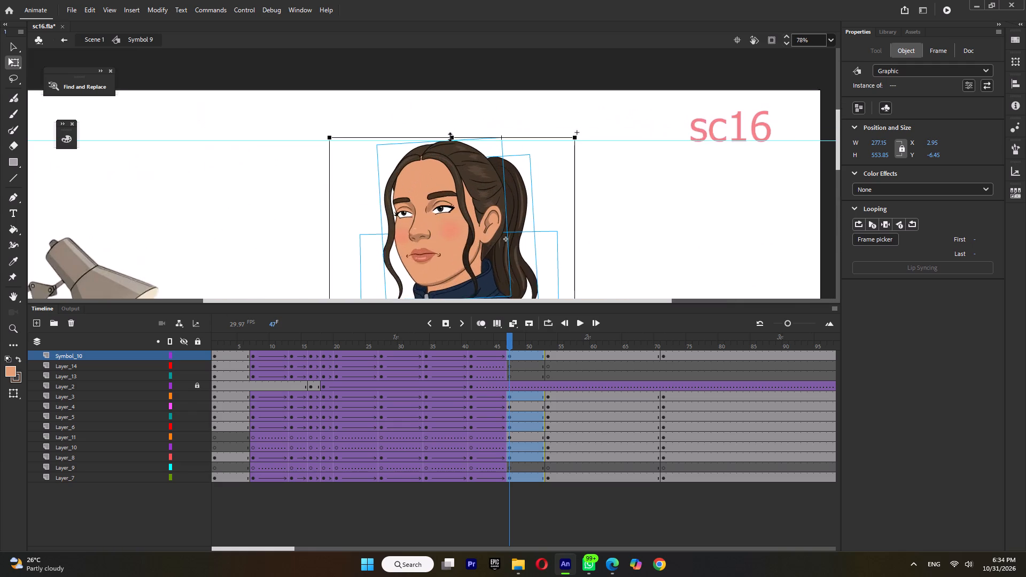
ctrl+scroll(450, 137, up, 2)
drag(452, 136, 452, 141)
click(460, 140)
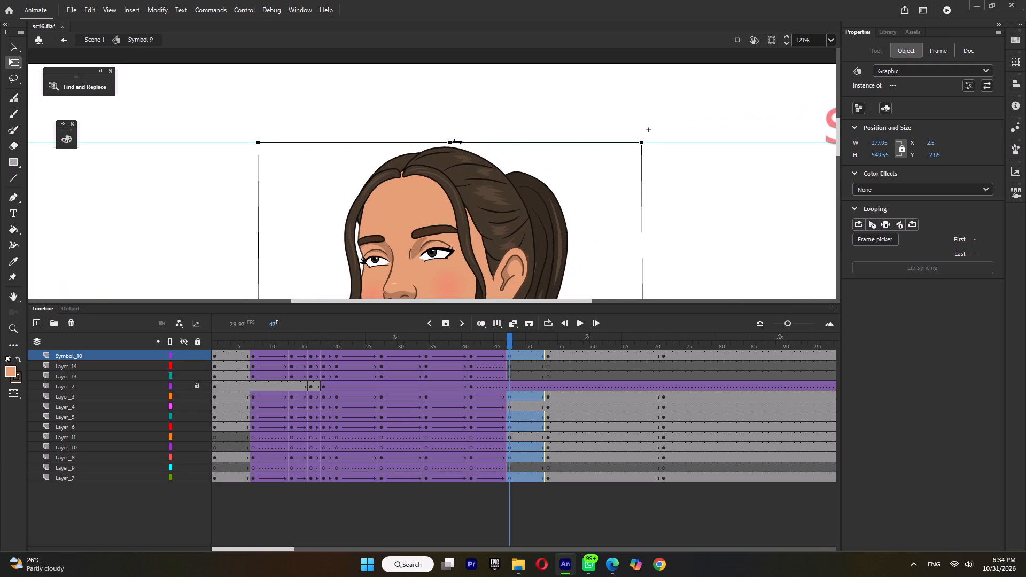
ctrl+scroll(456, 142, down, 5)
click(534, 163)
Tilt the girl's head and hair slightly counterclockwise around the neck at frame 47.
drag(641, 181, 408, 184)
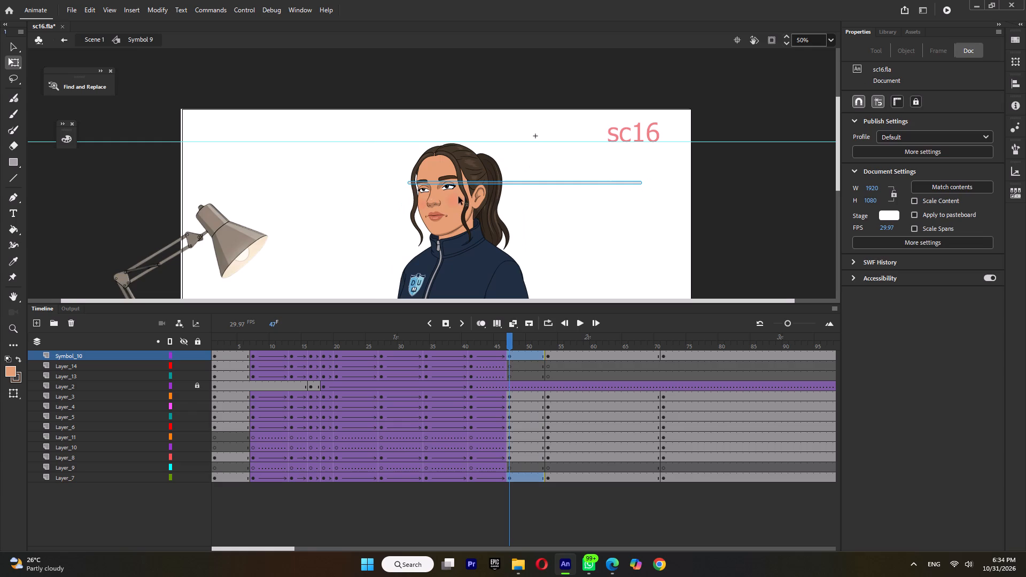
drag(457, 198, 461, 218)
ctrl+scroll(521, 132, up, 3)
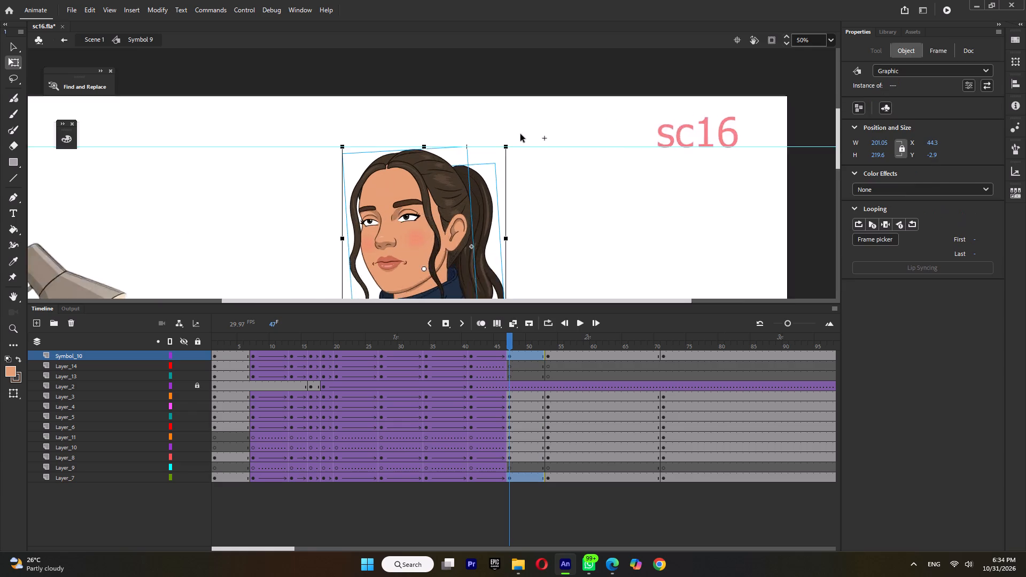
drag(507, 146, 500, 144)
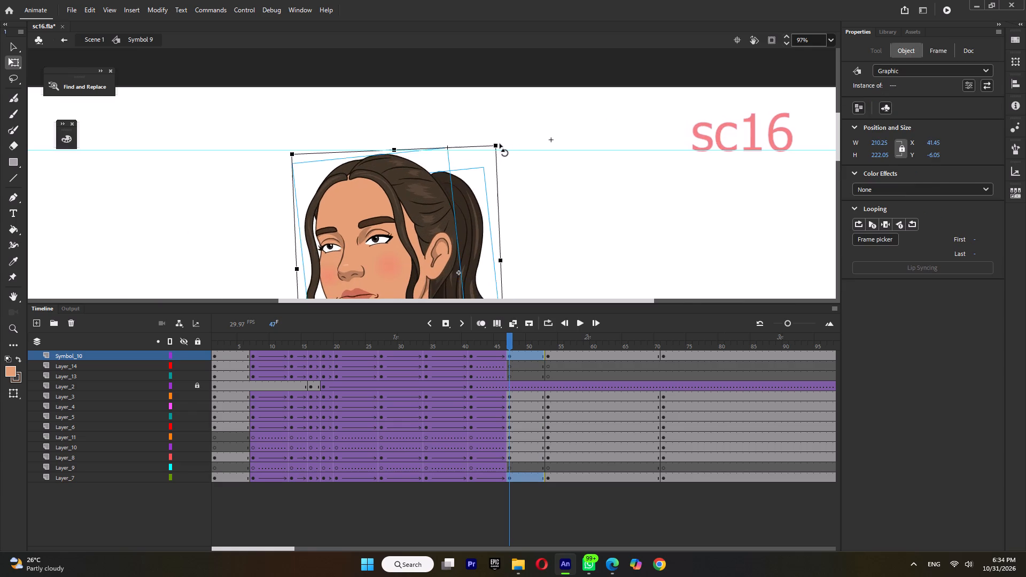
ctrl+scroll(500, 144, down, 7)
Create classic tweens on all layers from frame 47 to 53.
double_click(522, 340)
key(ctrl+m)
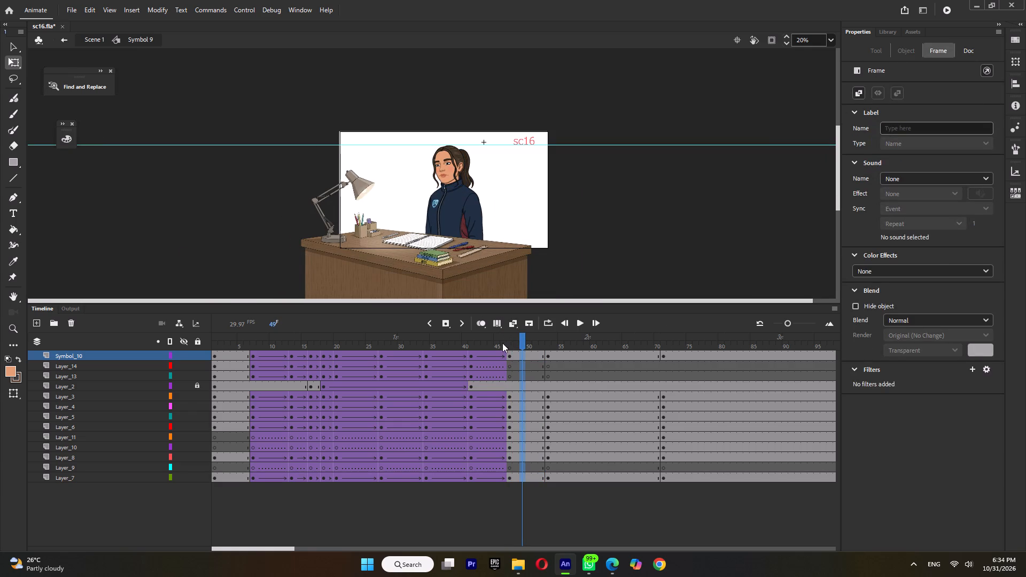
key(ctrl+m)
Play back the settling motion after frame 37 and scrub frames 14 to 23 to check the movement.
drag(476, 333, 444, 337)
key(Return)
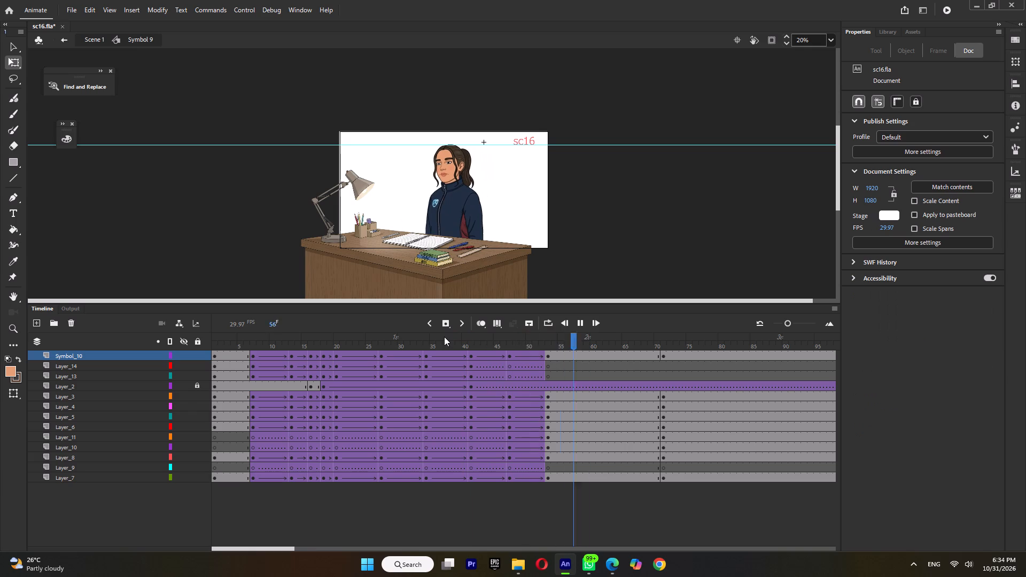
click(444, 337)
key(Return)
key(Return)
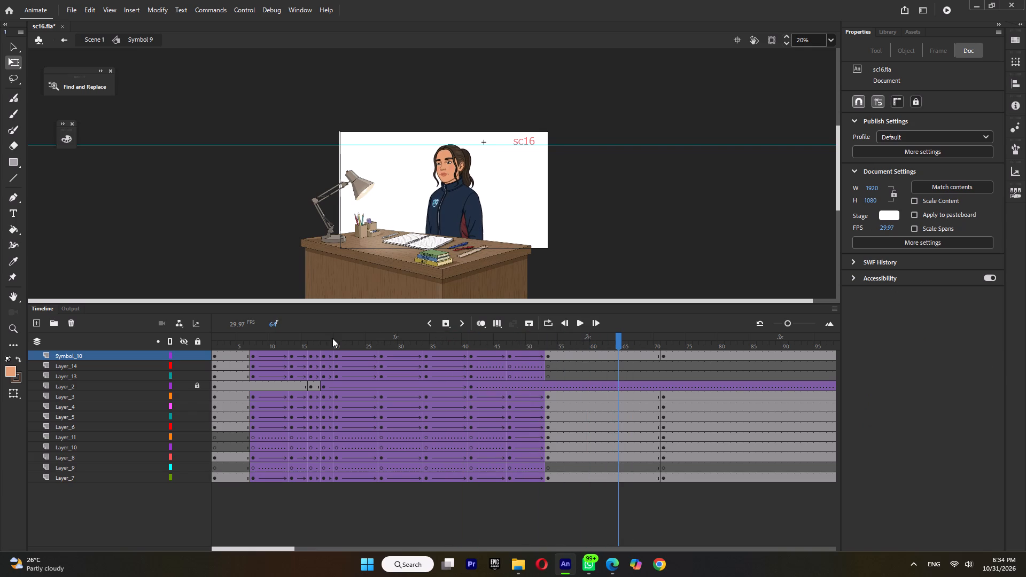
drag(312, 338, 294, 342)
drag(307, 340, 356, 344)
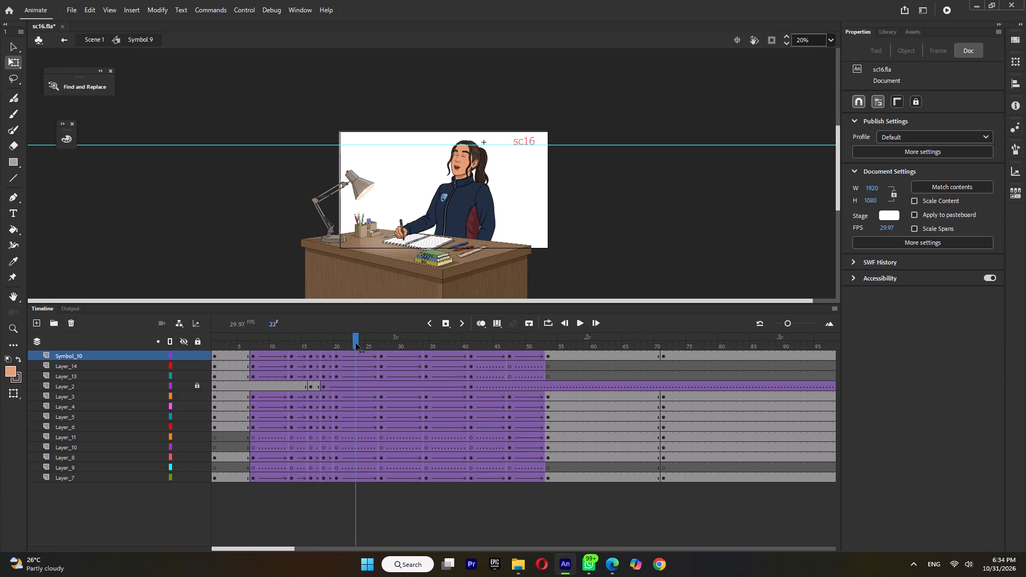
drag(356, 344, 332, 368)
At frame 27, rotate the Layer_3 forearm behind the desk, on the ruler side, slightly counterclockwise.
click(384, 346)
click(490, 229)
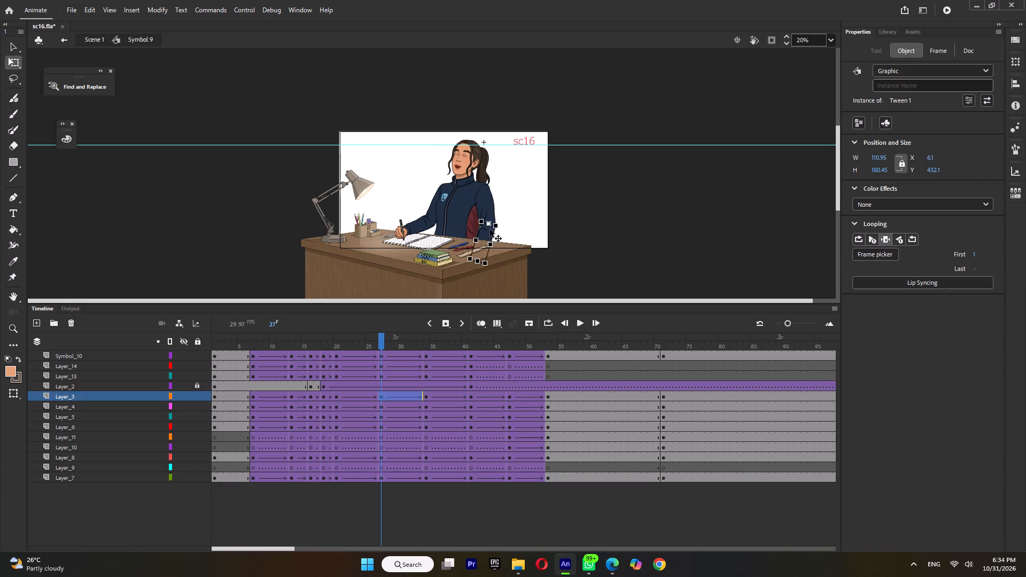
ctrl+scroll(487, 250, up, 5)
ctrl+middle_click(487, 250)
ctrl+scroll(485, 263, up, 3)
scroll(401, 161, down, 1)
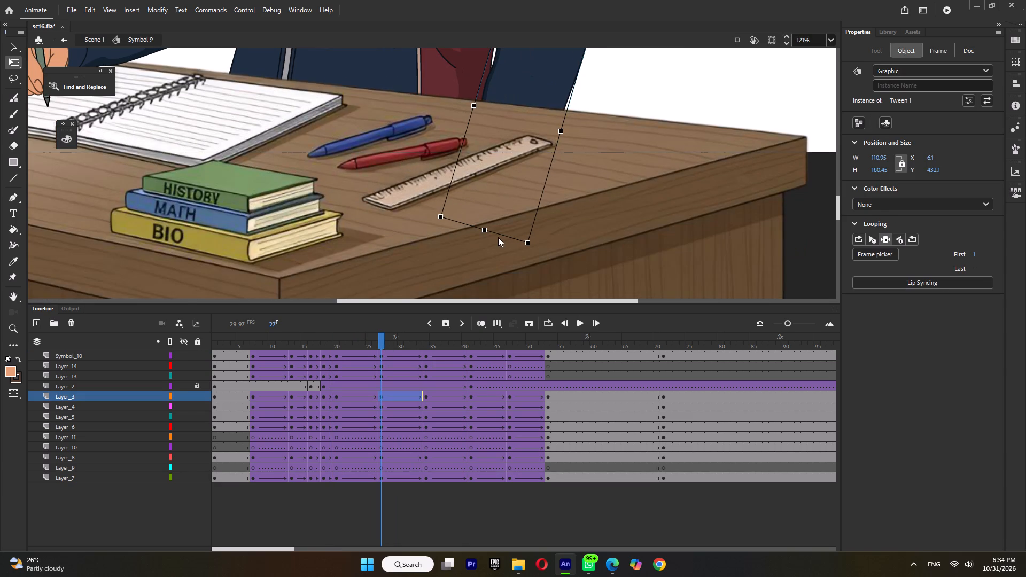
ctrl+scroll(519, 247, up, 2)
drag(528, 247, 534, 252)
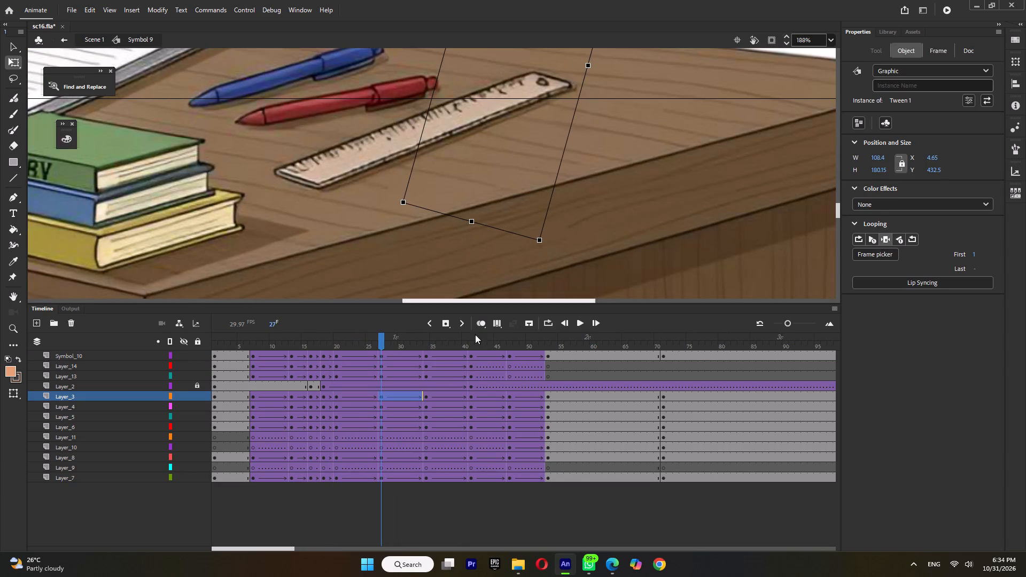
Rotate the same Layer_3 forearm slightly counterclockwise at frame 41.
click(471, 396)
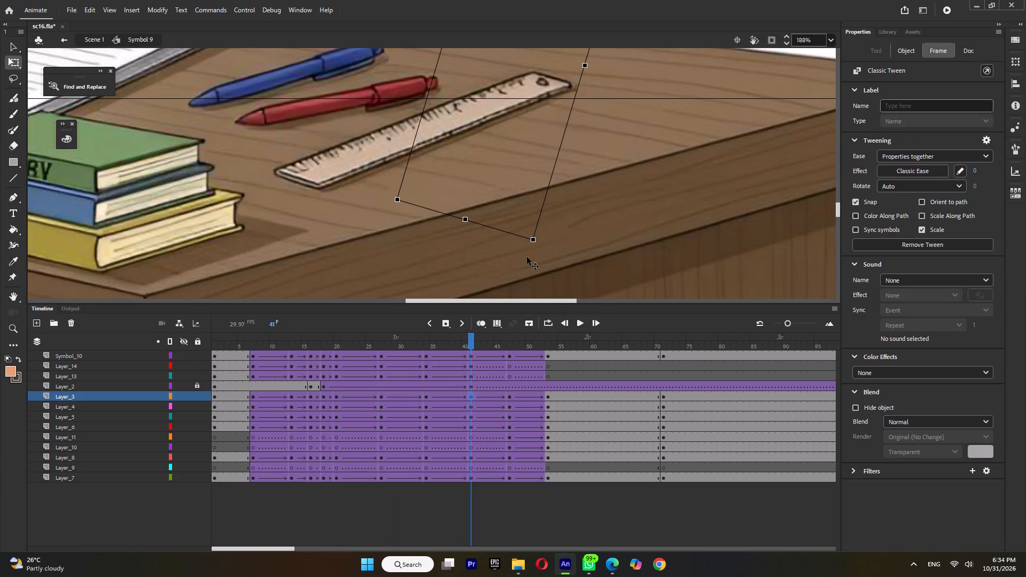
click(533, 243)
drag(532, 245, 537, 249)
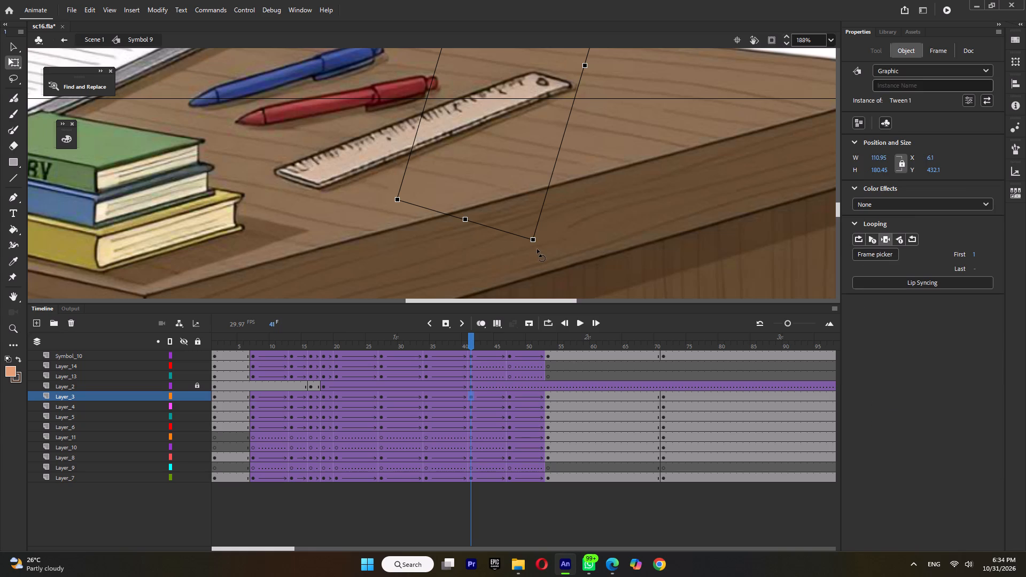
drag(537, 249, 539, 251)
ctrl+scroll(538, 253, down, 10)
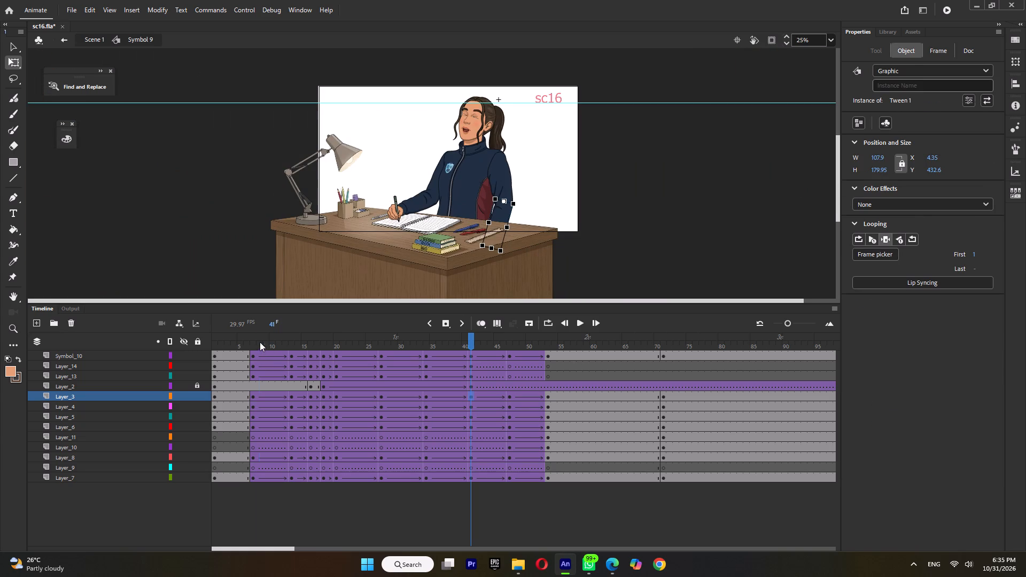
Play back the animation from frame 8 and again from frame 1 to review the full movement.
click(260, 342)
key(Return)
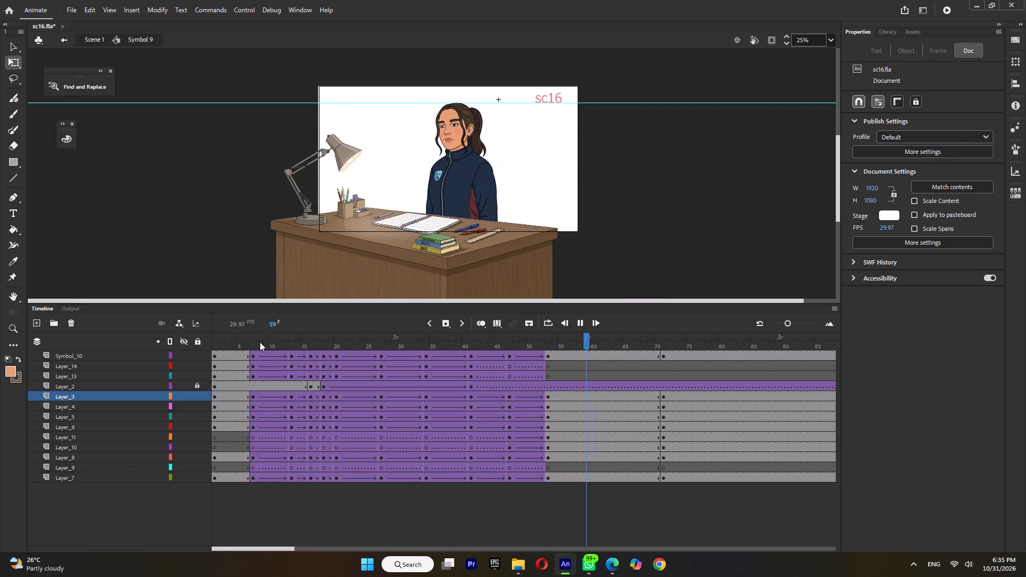
key(Return)
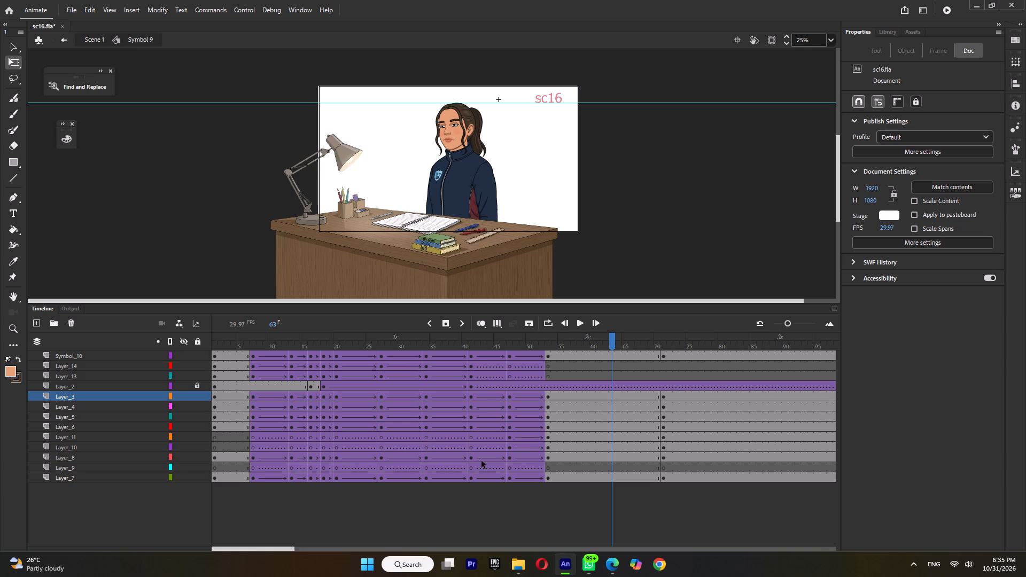
click(214, 339)
key(Return)
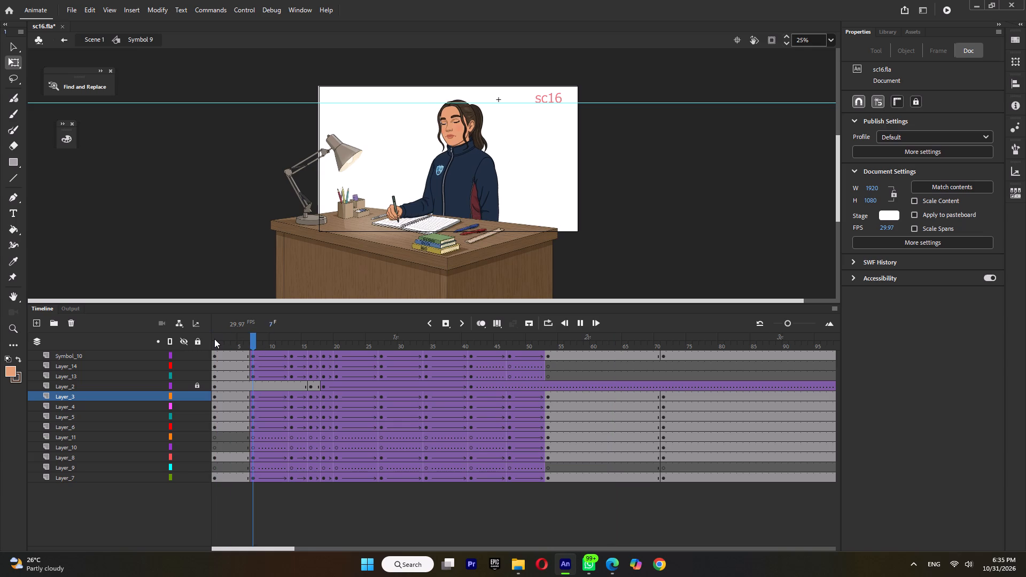
key(Return)
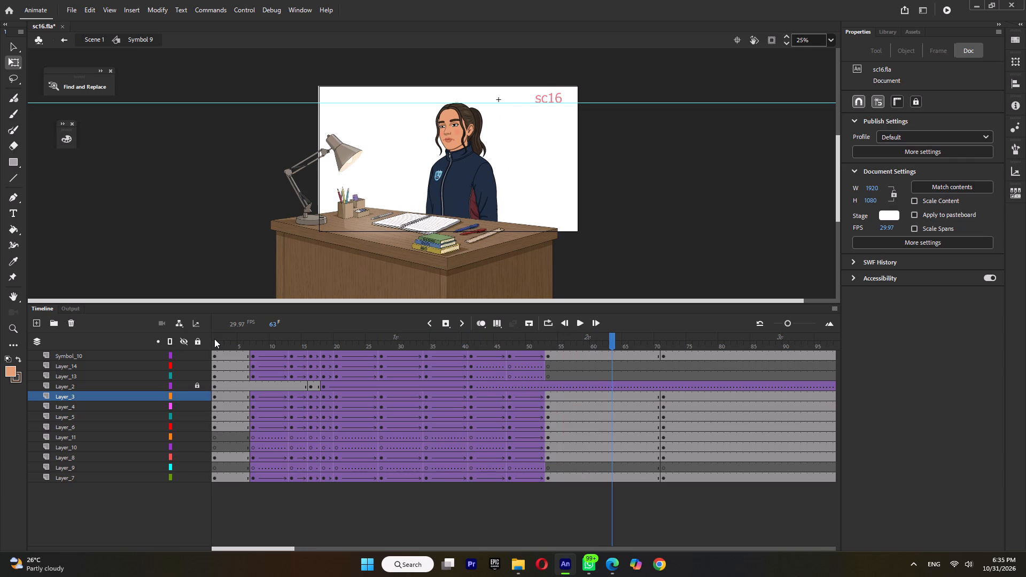
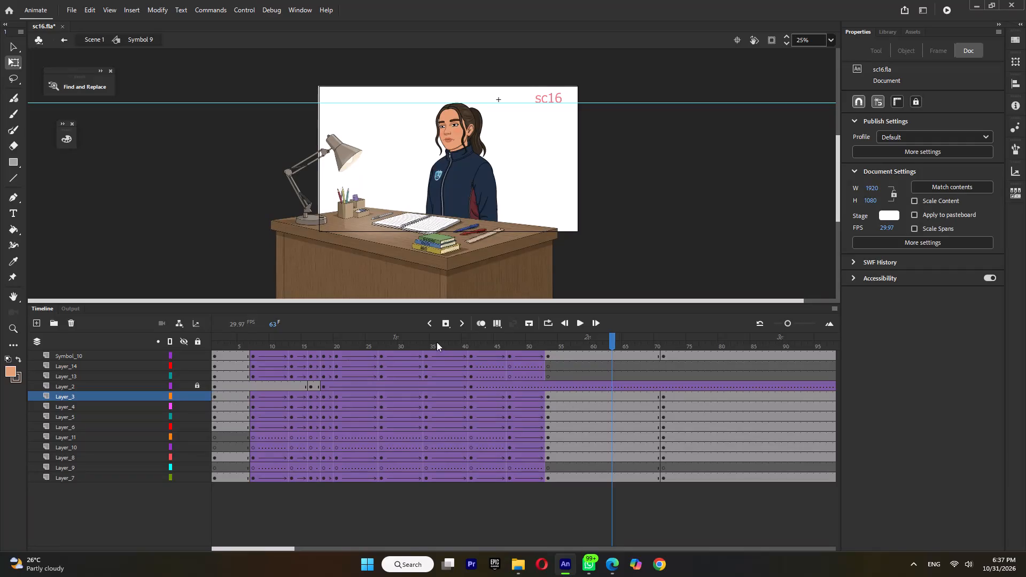
Play back the animation from frame 35 and from the start, and scrub from frame 7 past frame 42 to check the timing.
click(432, 342)
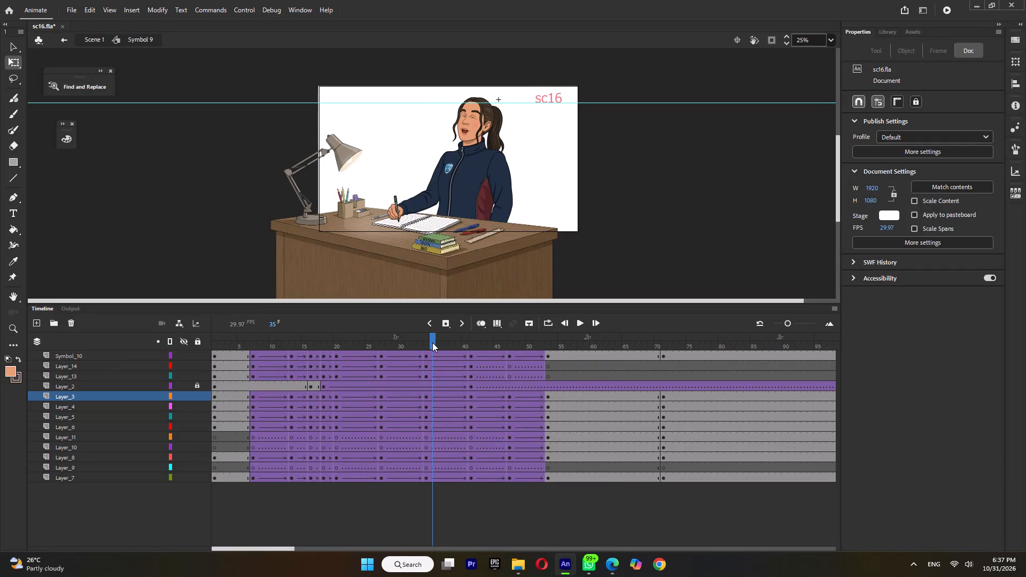
key(Return)
key(Return)
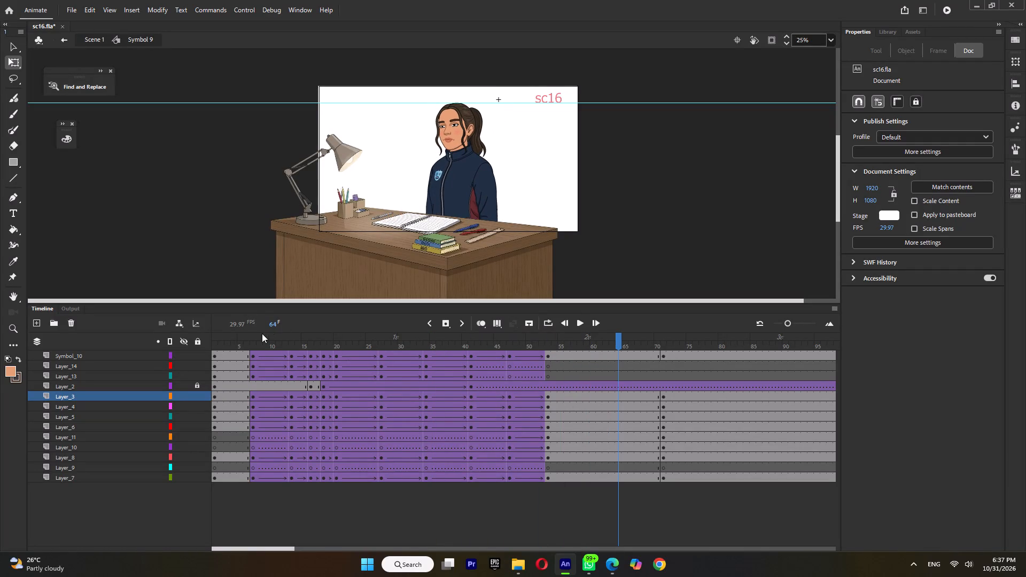
drag(260, 340, 171, 435)
key(Return)
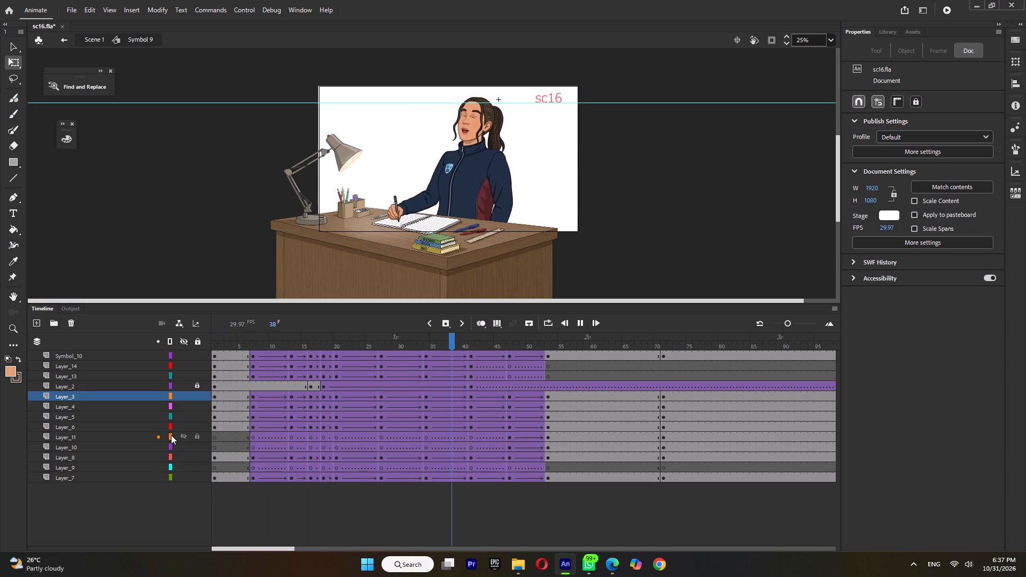
key(Return)
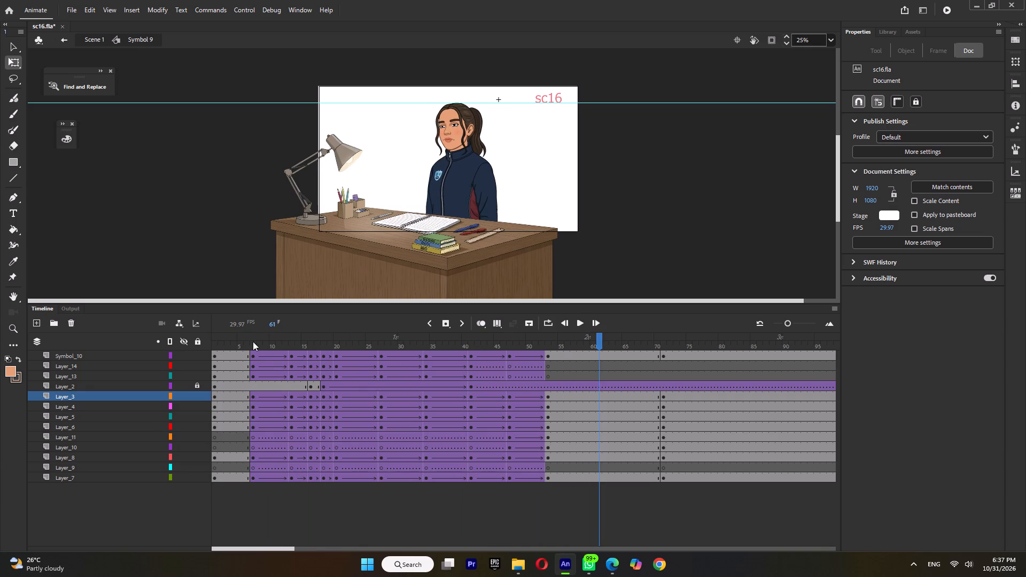
drag(253, 341, 459, 382)
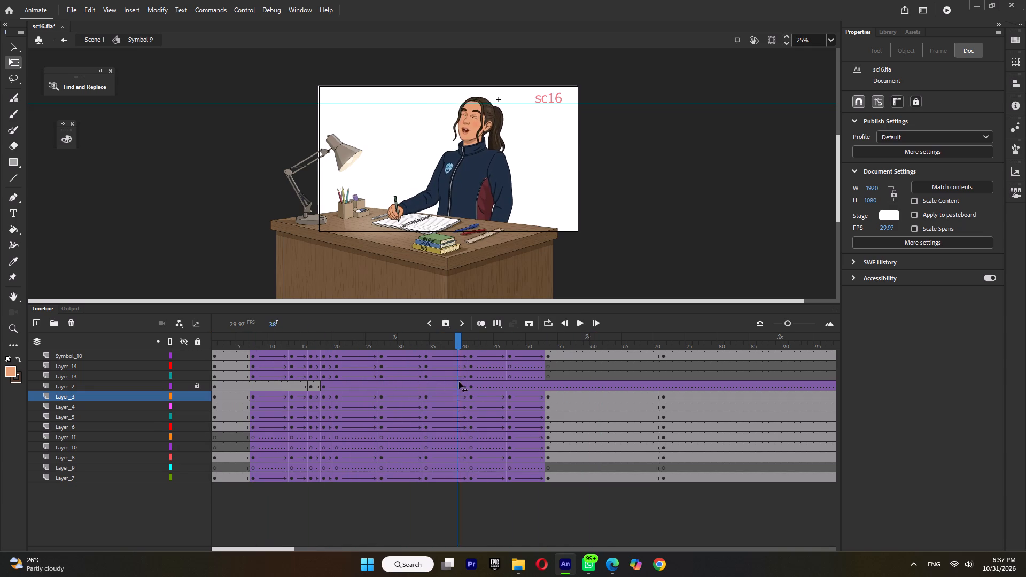
drag(459, 382, 475, 398)
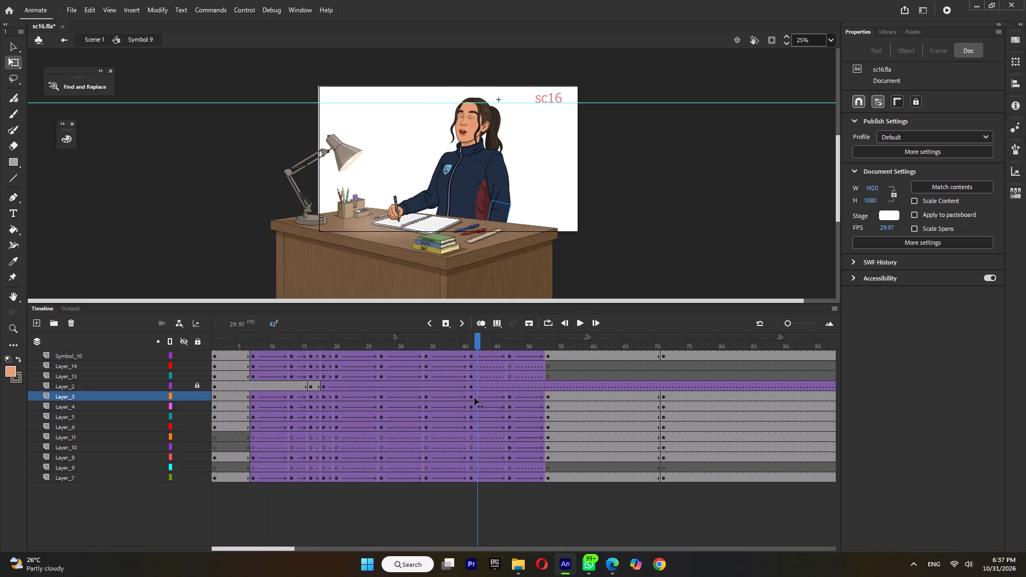
drag(475, 398, 525, 405)
Across the layers, shift the keyframes at frame 41 to frame 42 and the keyframes at frame 34 to frame 35.
double_click(472, 345)
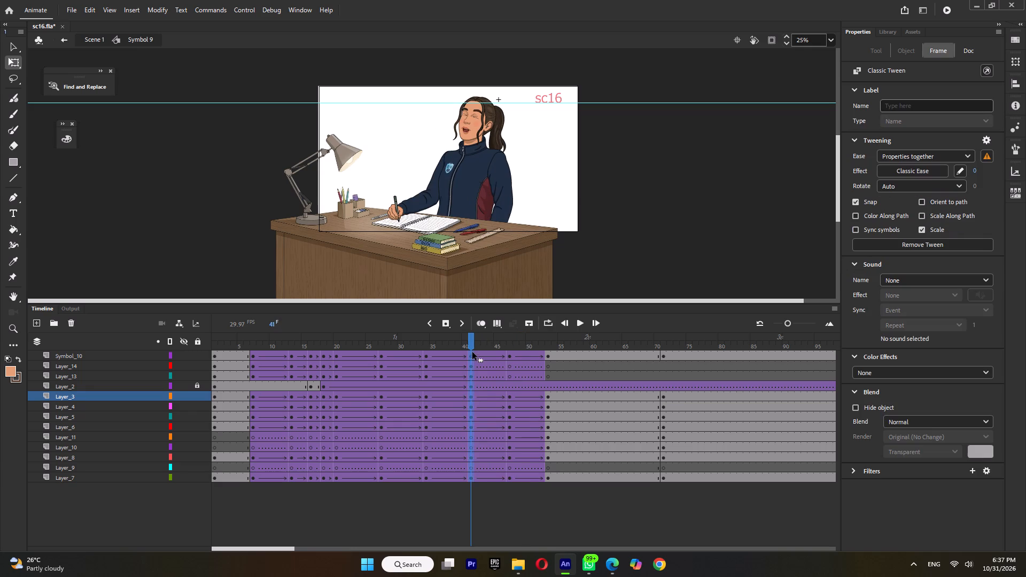
click(472, 355)
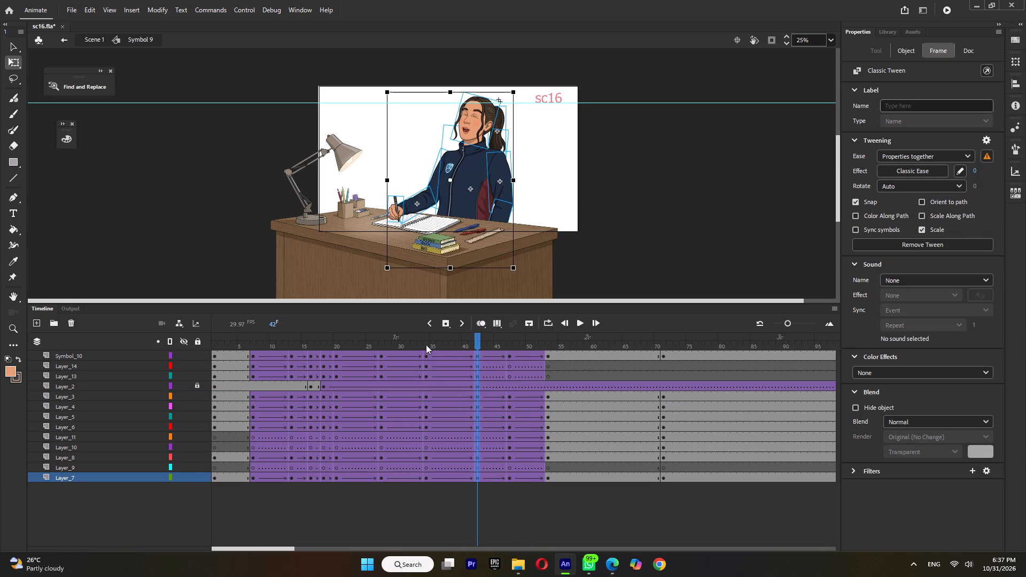
double_click(426, 345)
click(426, 354)
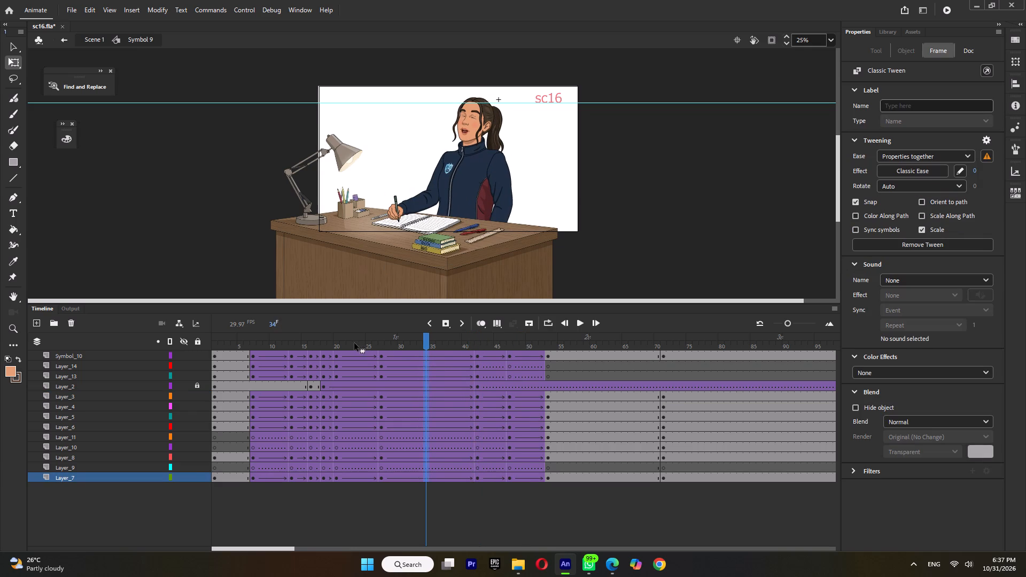
Play back the Symbol 9 animation from about frame 20 past frame 53 to review the retimed keyframes.
click(338, 341)
key(Return)
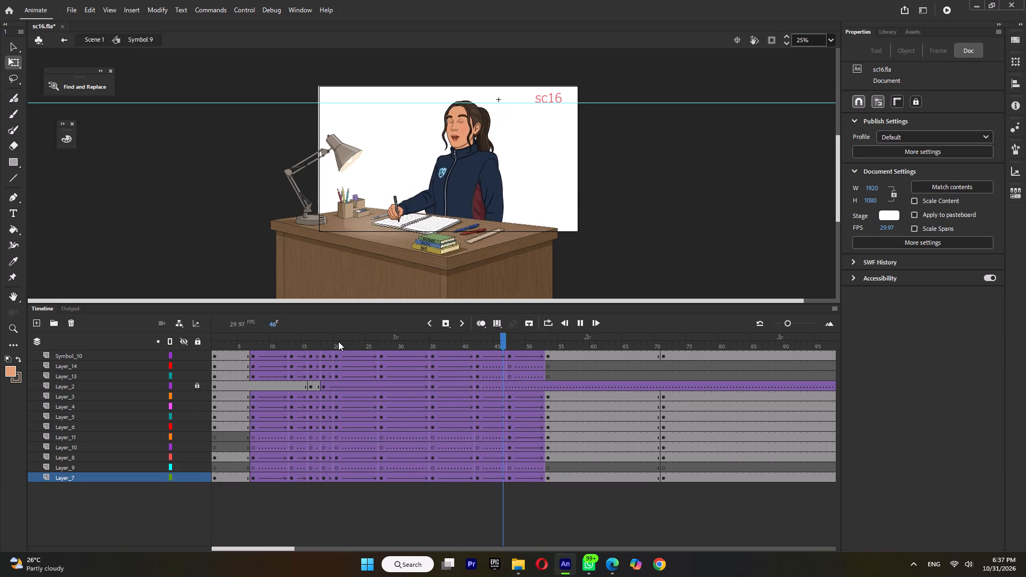
key(Return)
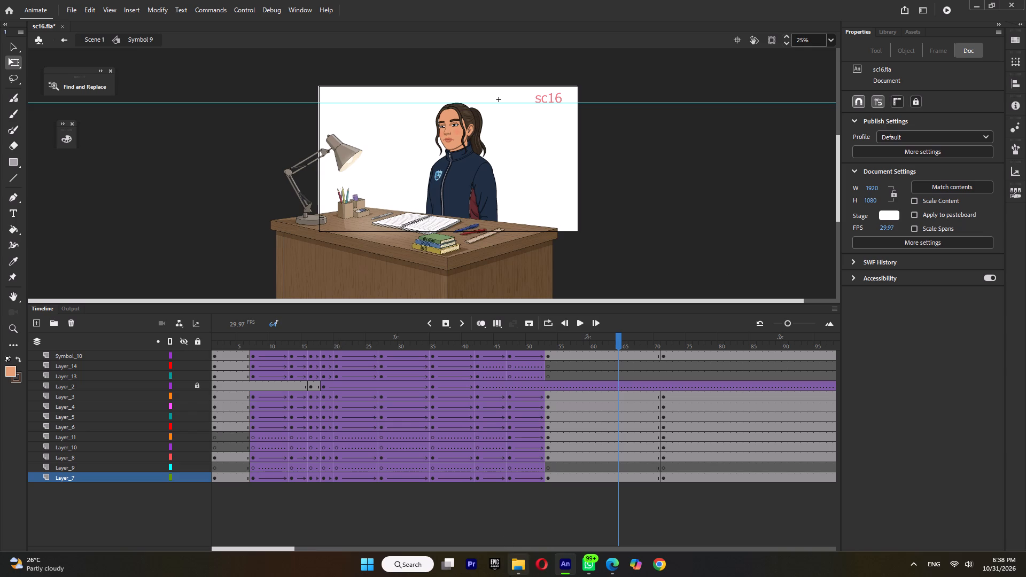
Switch to Google Chrome and begin a Google search with the words "can need".
click(612, 568)
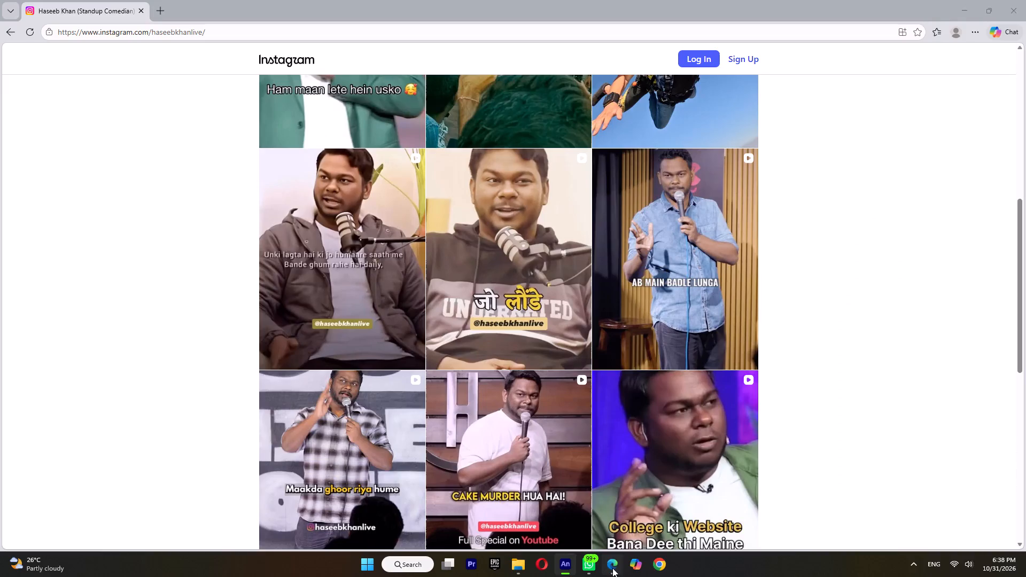
click(1025, 0)
click(656, 565)
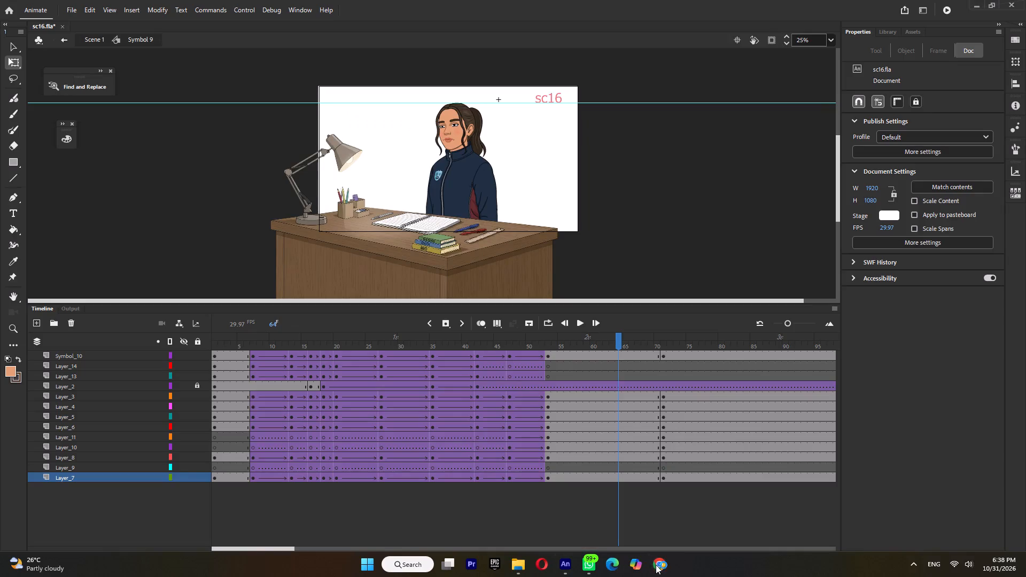
click(366, 191)
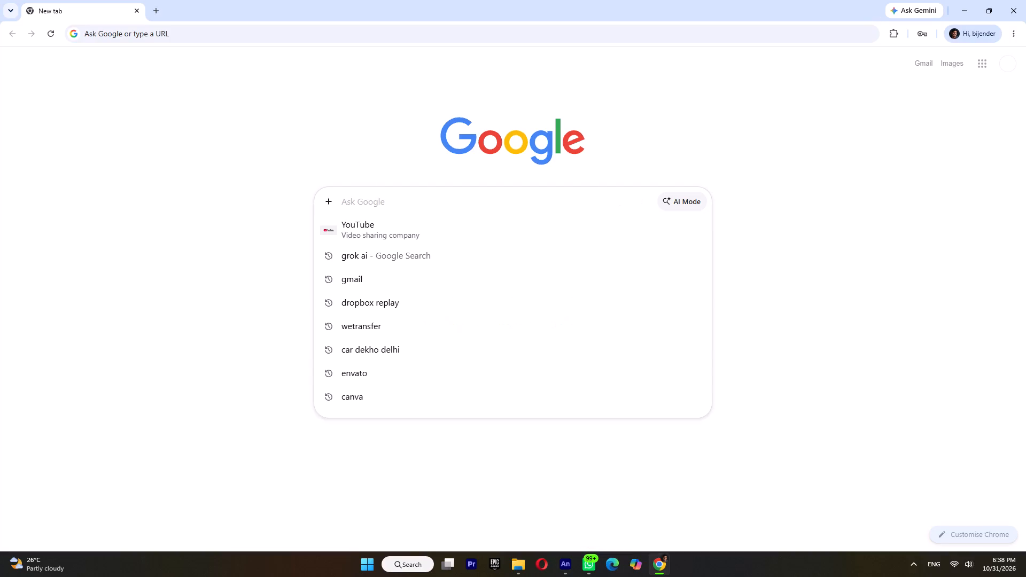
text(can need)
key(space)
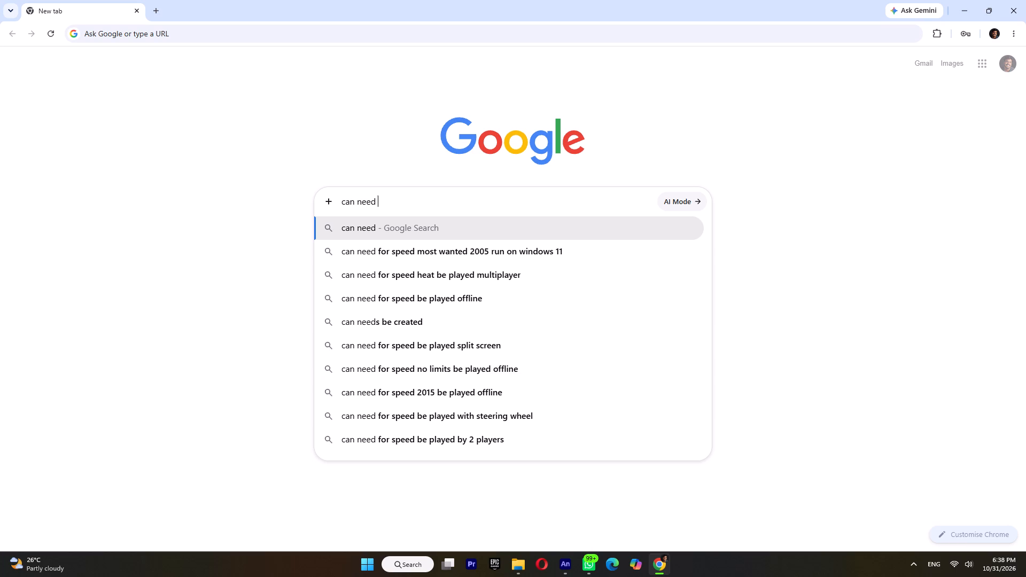
In Chrome, search Google for "can need coolant in every week".
text(coolant in every)
key(space)
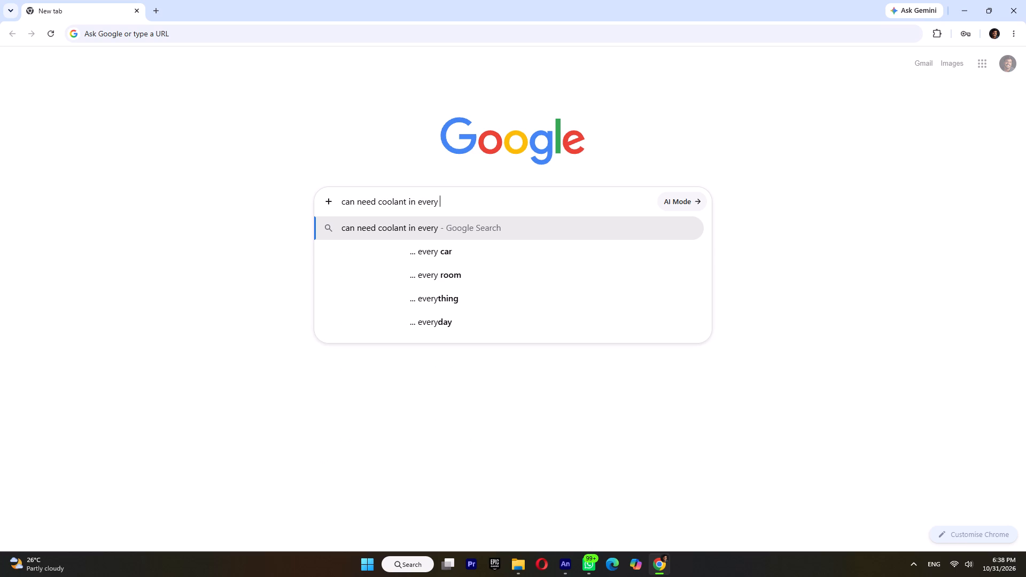
text(weej)
key(BackSpace)
key(k)
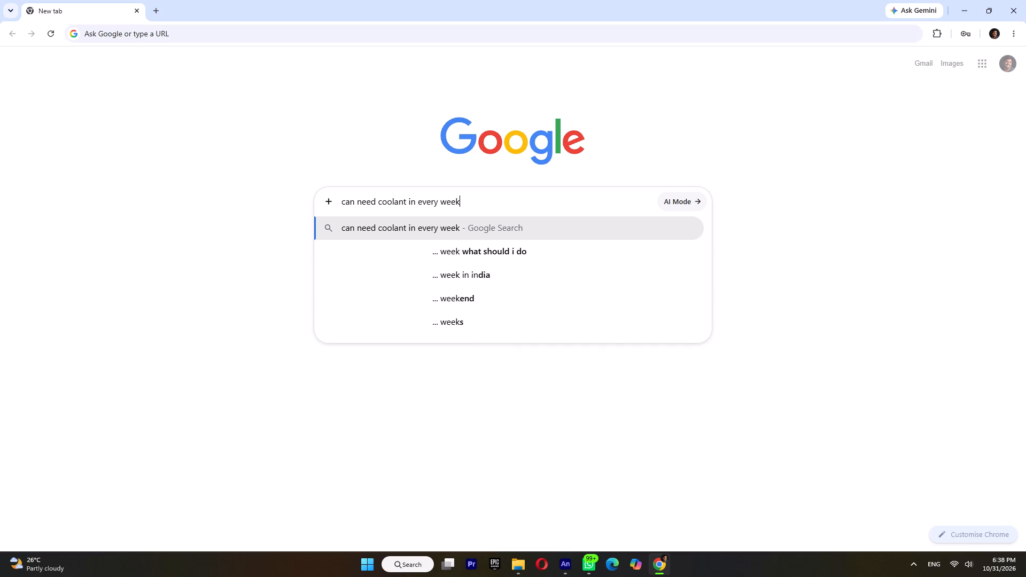
key(Return)
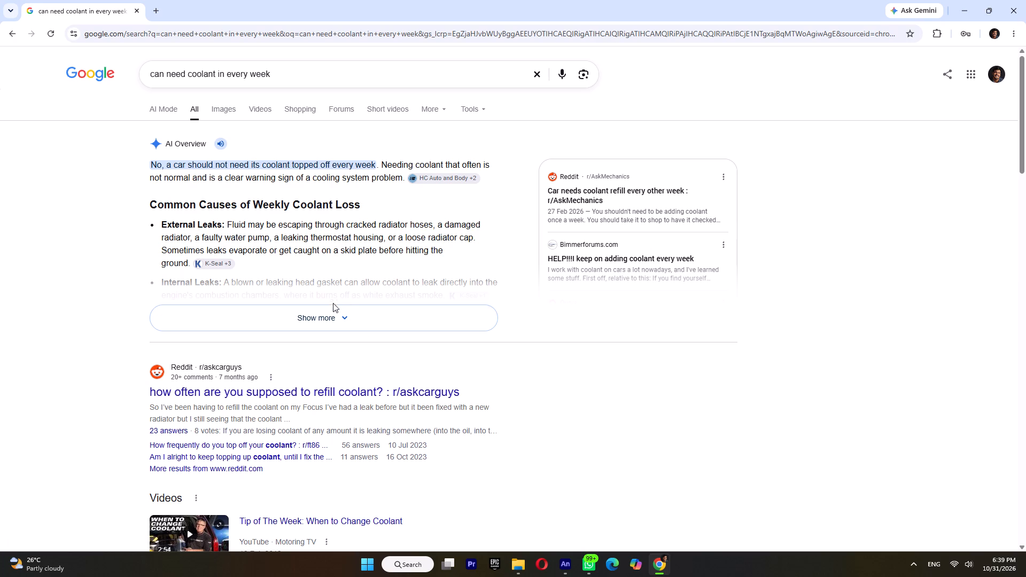
Expand the AI Overview on weekly coolant loss and read through it and the search results below.
click(298, 317)
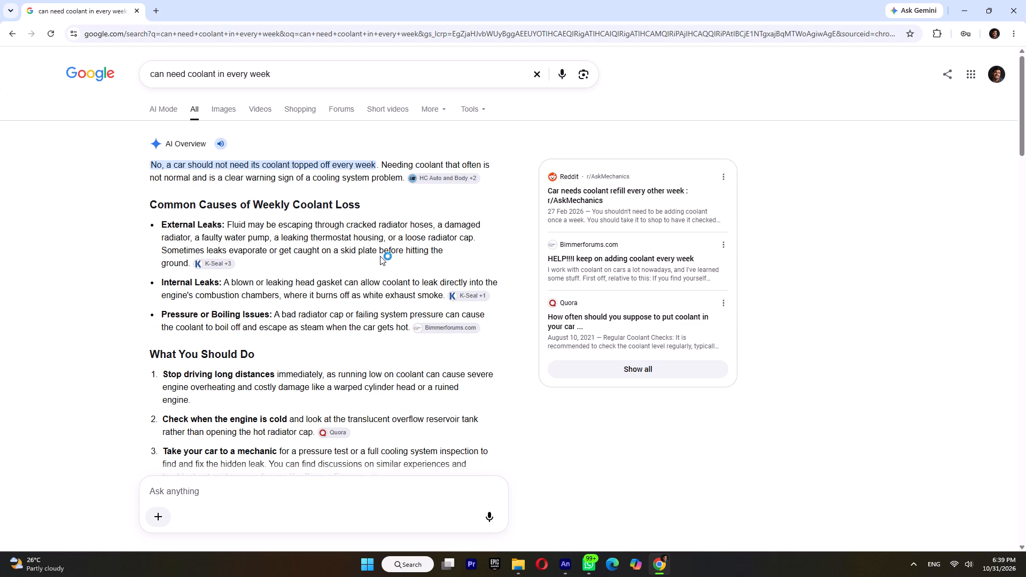
scroll(380, 256, down, 3)
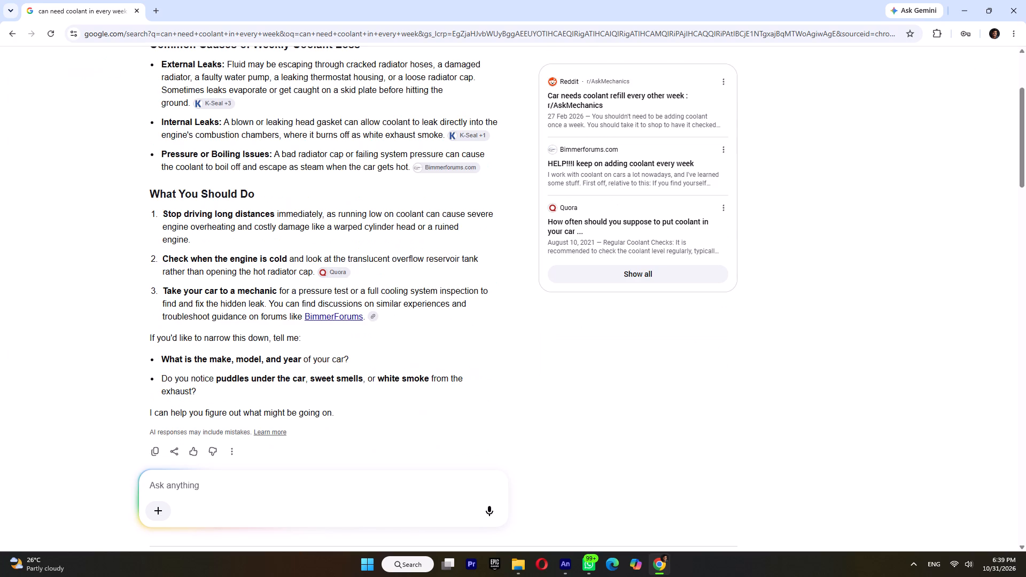
scroll(380, 256, down, 8)
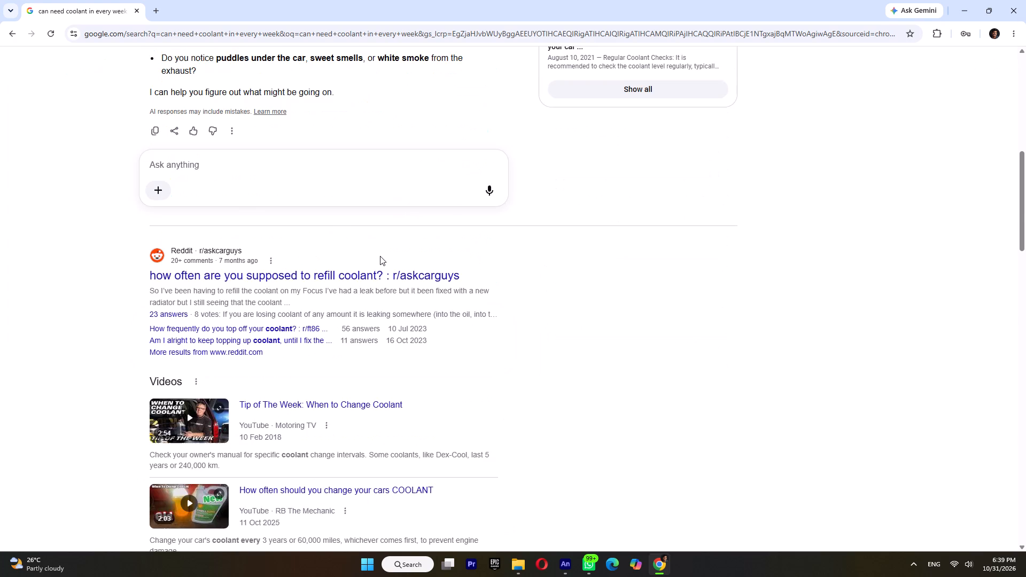
scroll(380, 256, down, 4)
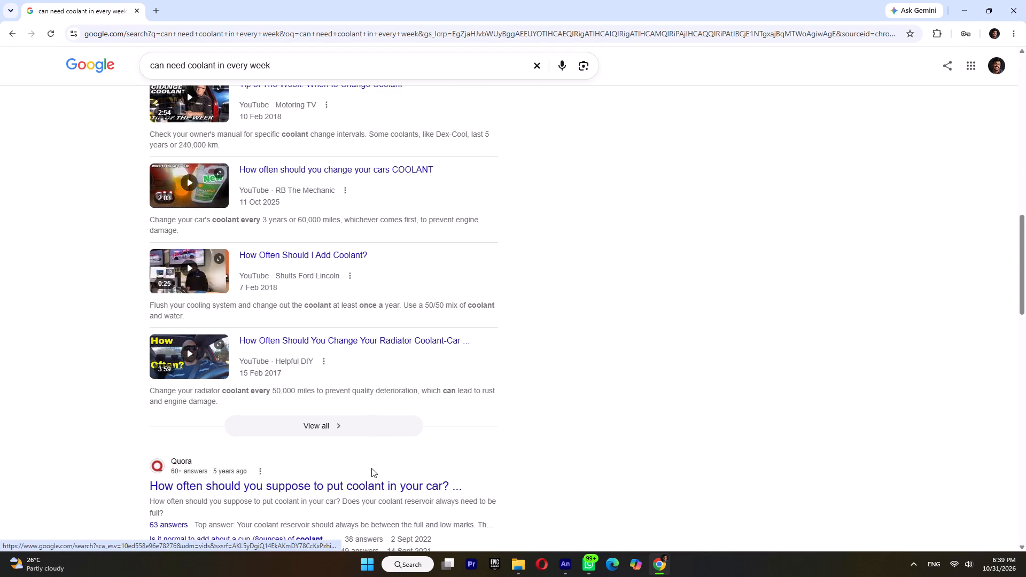
Open the Quora question on how often to put coolant in a car, read its answers, and close the page.
click(373, 489)
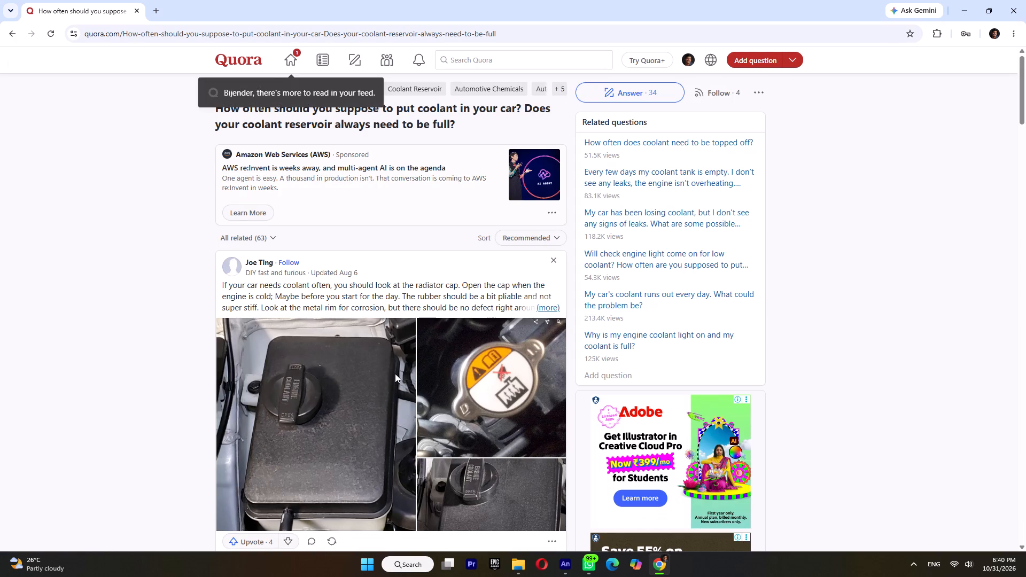
scroll(395, 373, down, 6)
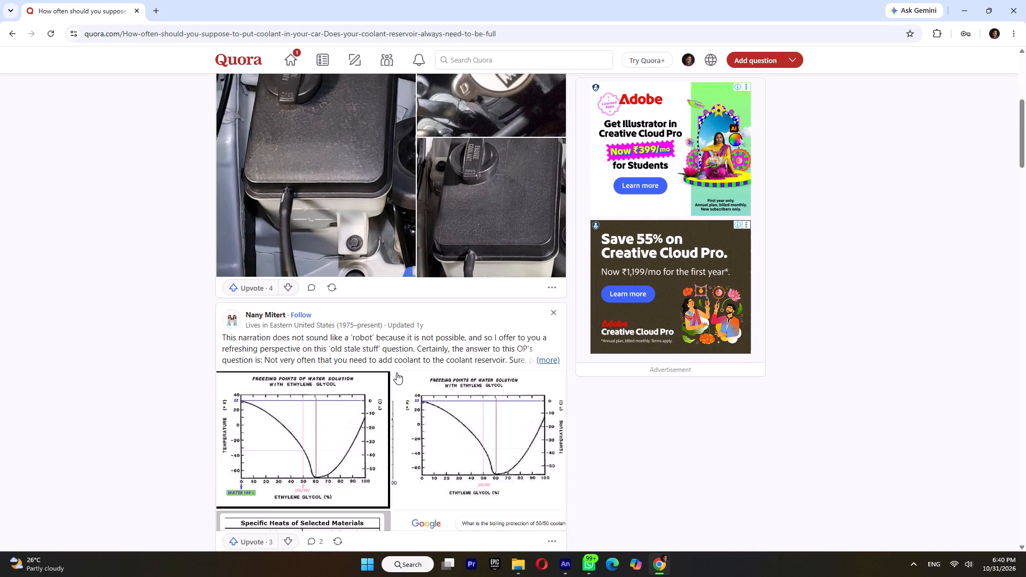
scroll(397, 373, down, 8)
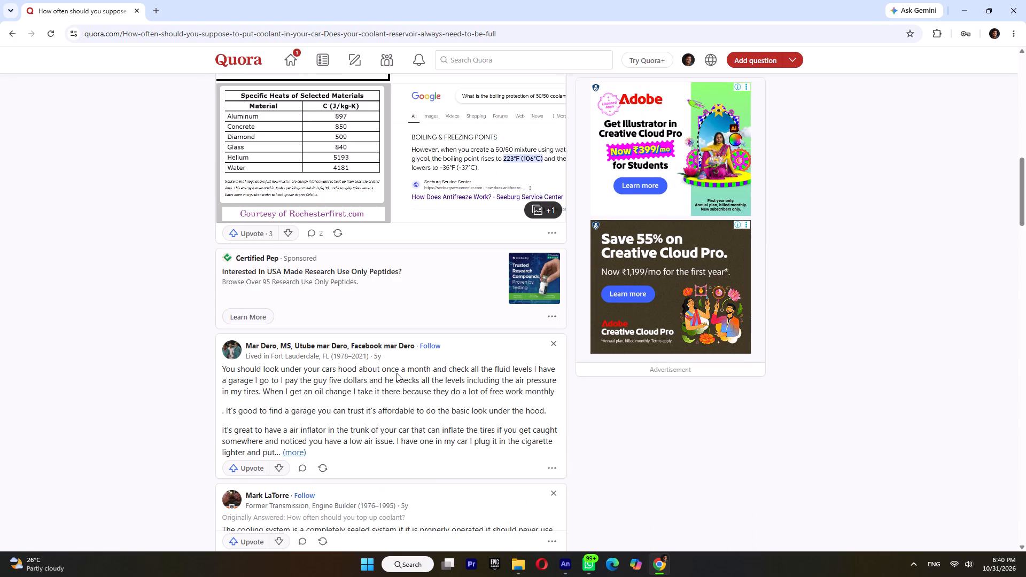
scroll(397, 373, down, 10)
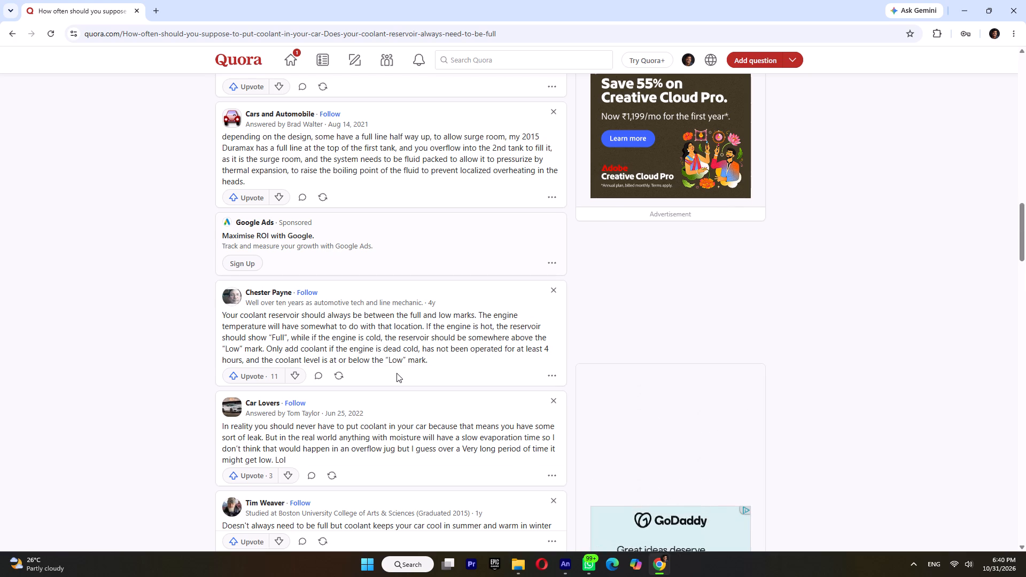
click(138, 13)
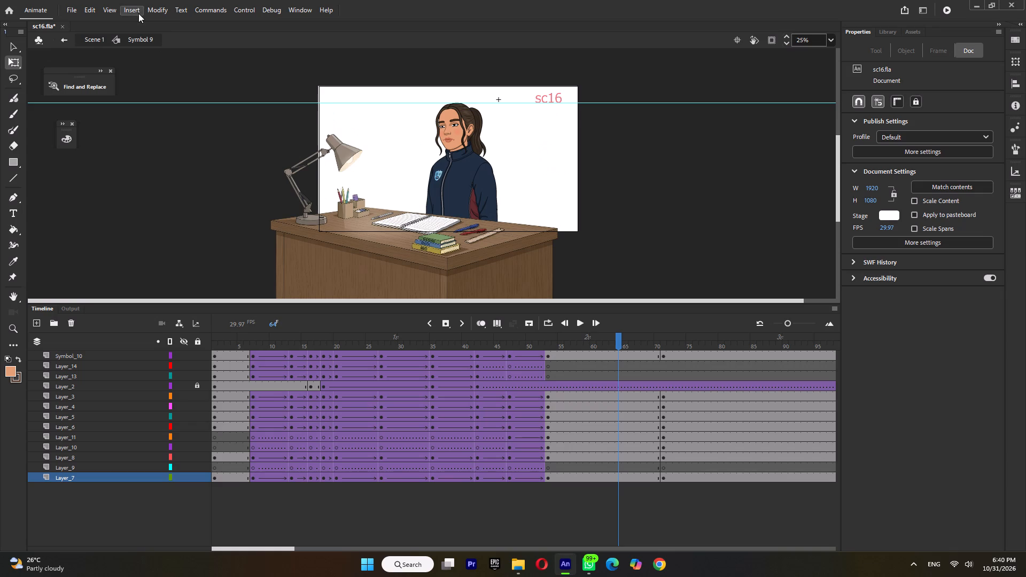
Back in Animate, scrub the Symbol 9 timeline from about frame 14 to frame 59 to check the retimed motion.
drag(301, 345, 531, 373)
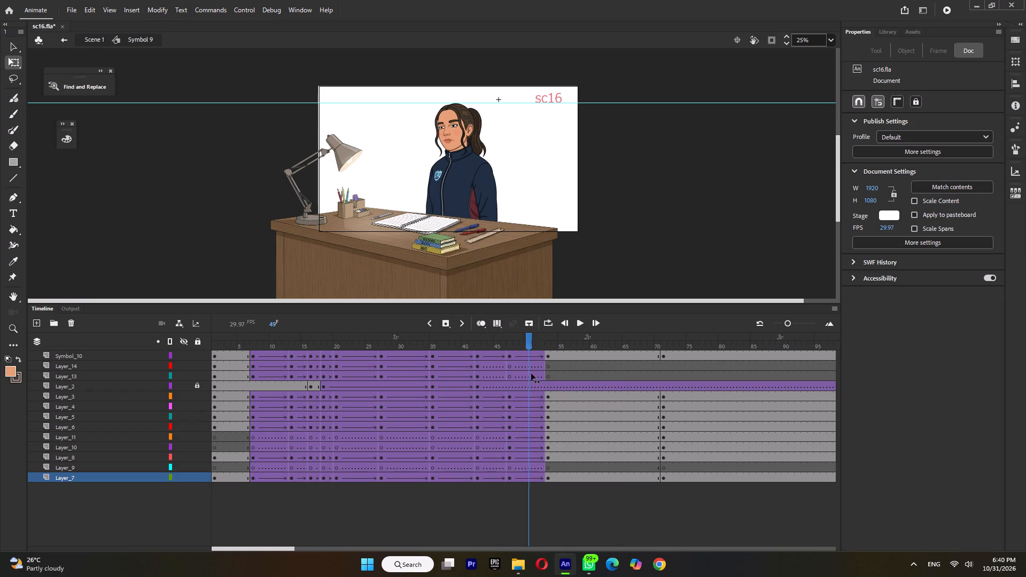
drag(531, 373, 586, 378)
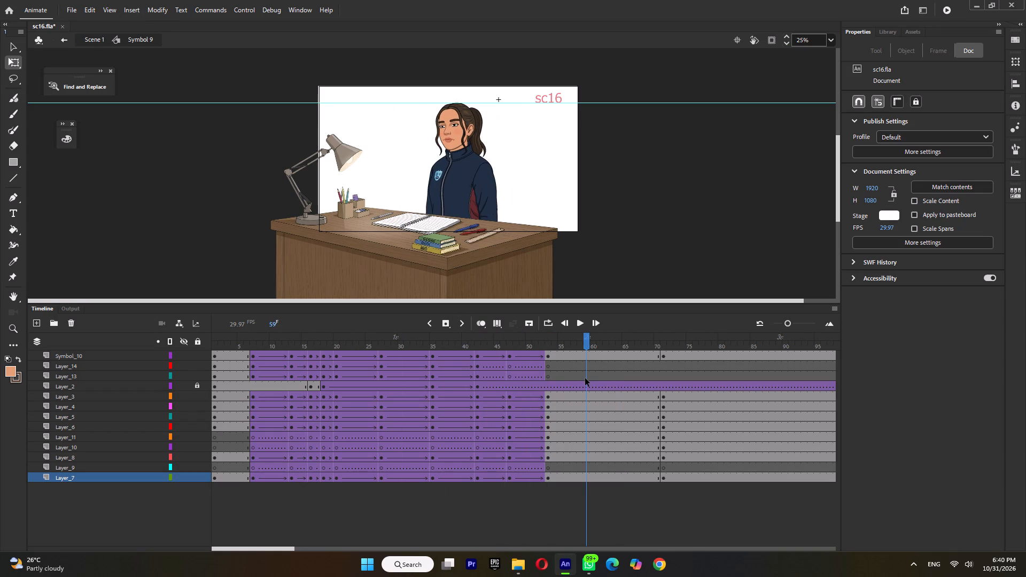
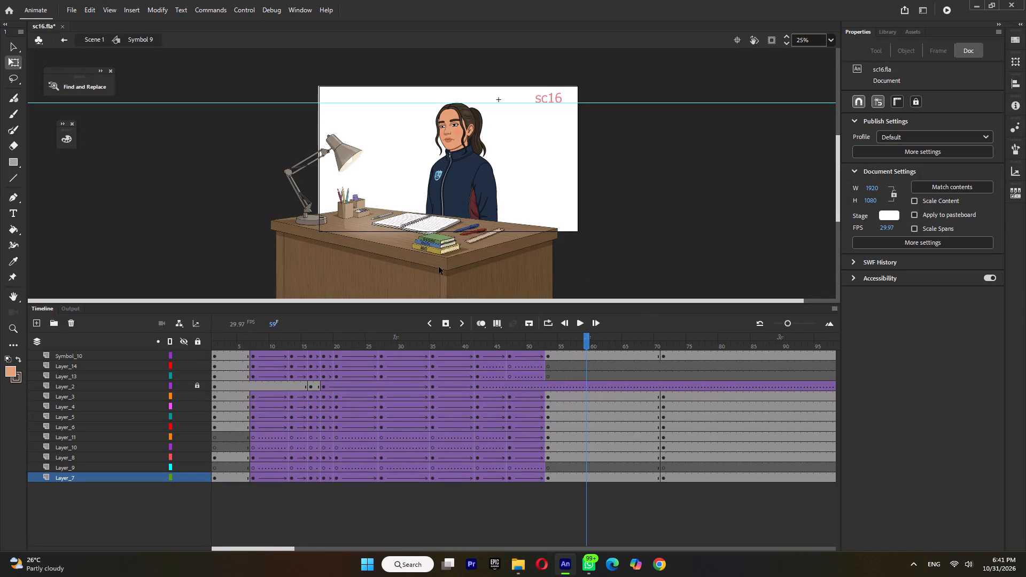
At frame 16 of Symbol 9, open the torso symbol Tween 4 and add a keyframe at frame 6 on both layers.
drag(253, 346, 325, 365)
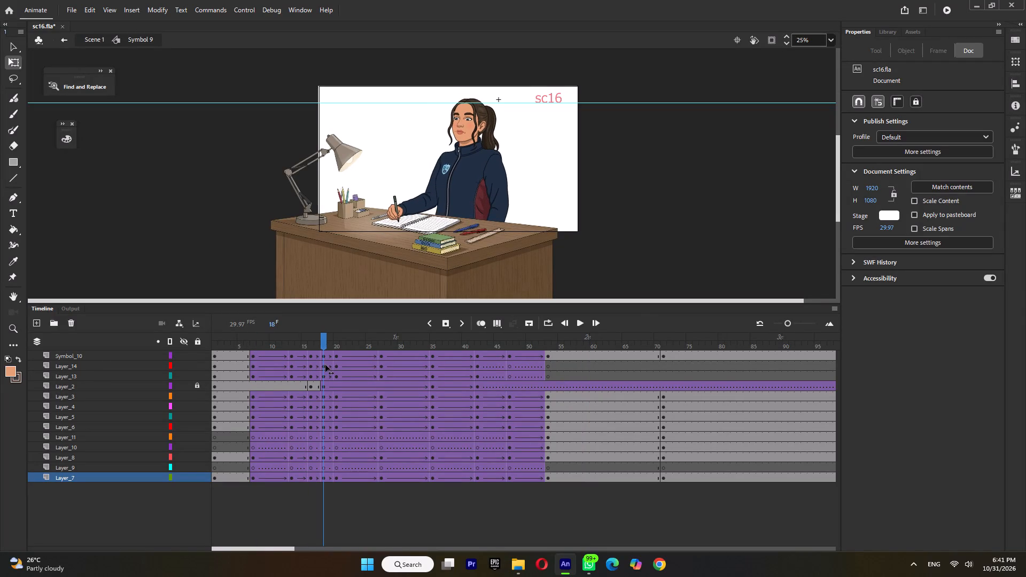
drag(325, 365, 322, 378)
drag(322, 378, 343, 381)
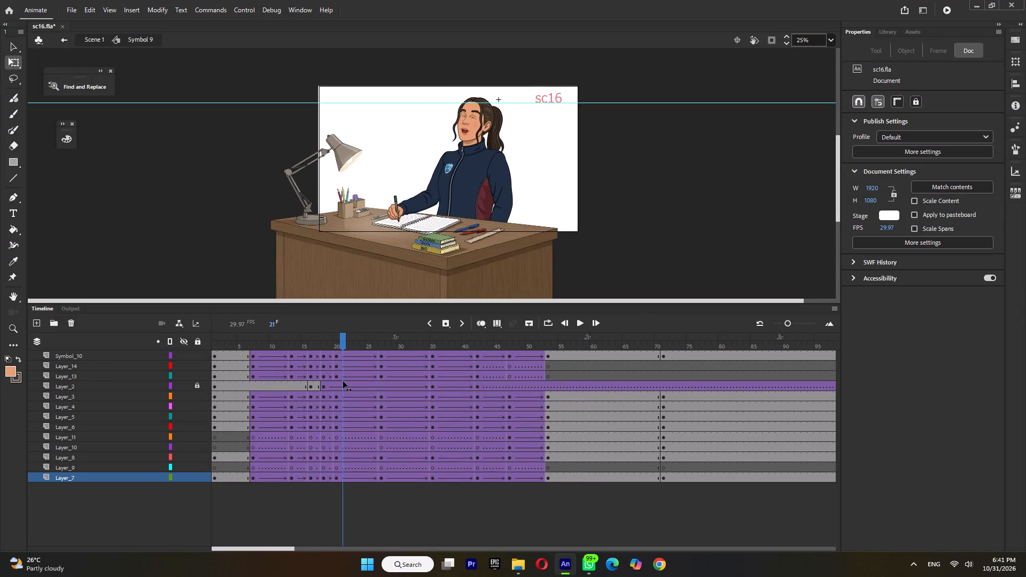
drag(343, 381, 313, 385)
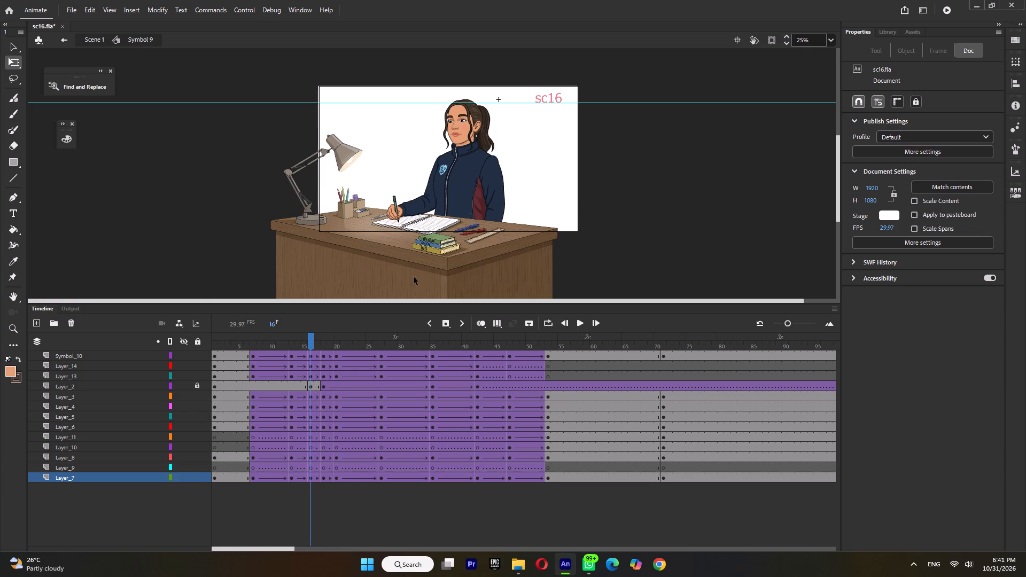
ctrl+scroll(501, 130, up, 4)
double_click(386, 253)
ctrl+scroll(370, 210, up, 2)
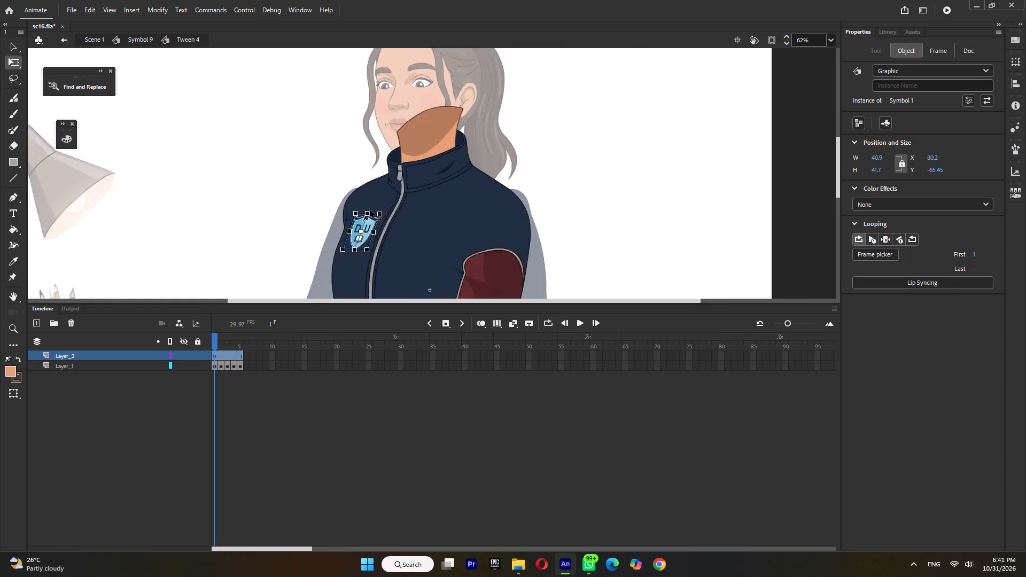
ctrl+scroll(370, 210, up, 2)
drag(231, 340, 243, 342)
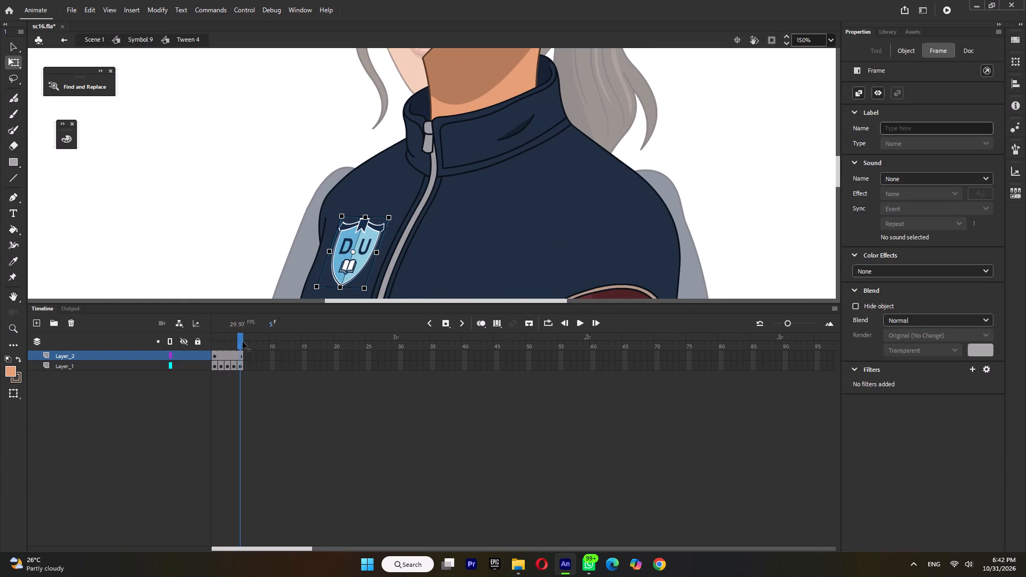
drag(243, 342, 234, 346)
click(242, 339)
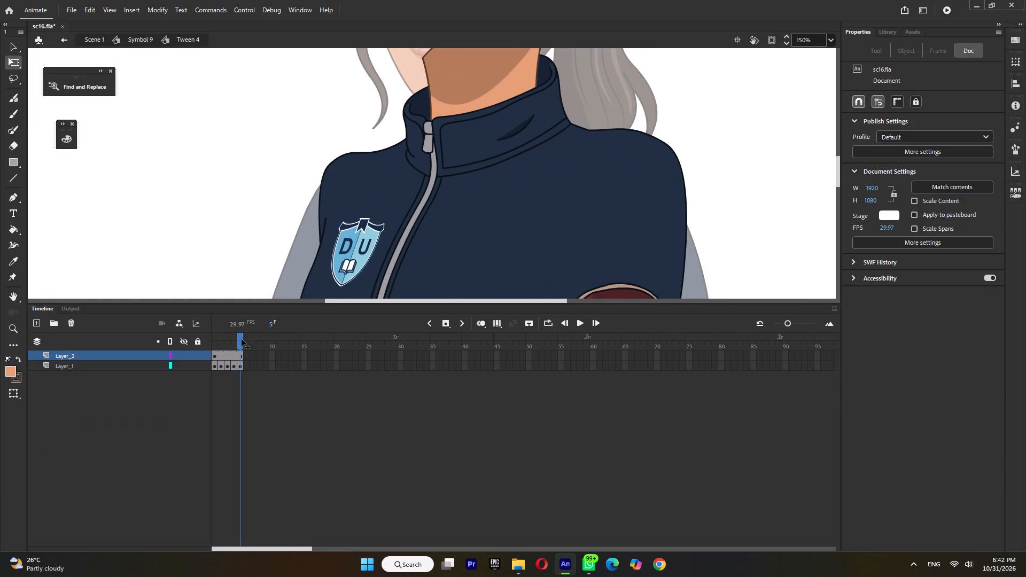
double_click(242, 339)
key(F5)
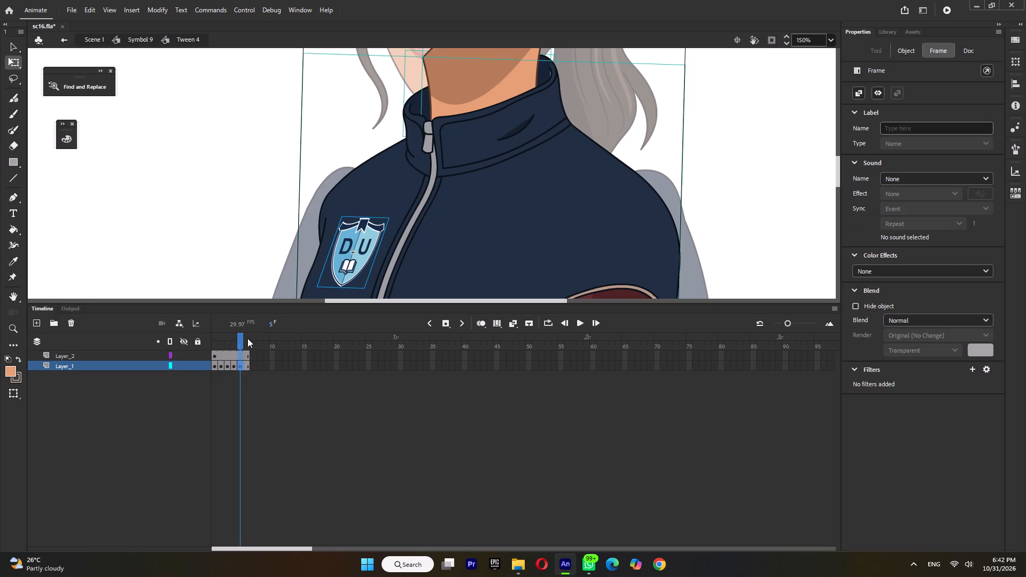
double_click(247, 338)
key(F6)
Copy frame 4 of Tween 4 and paste it onto frame 6.
click(237, 341)
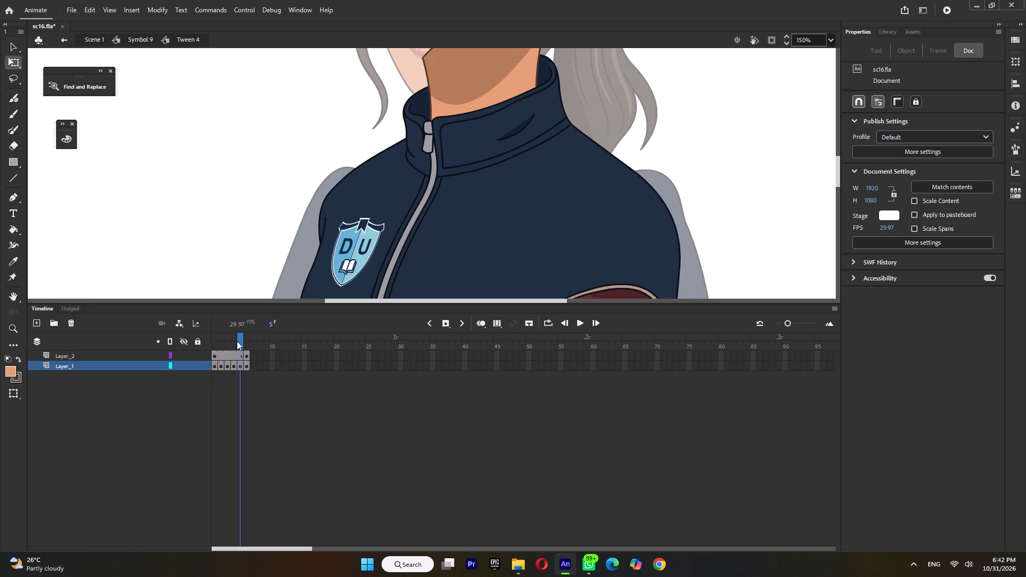
double_click(236, 341)
right_click(233, 352)
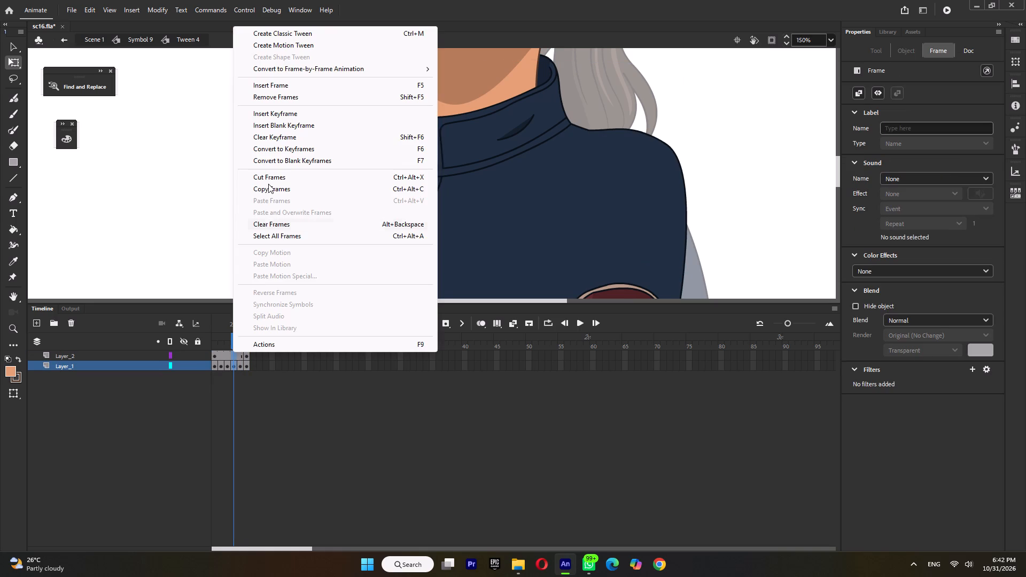
click(268, 187)
double_click(247, 339)
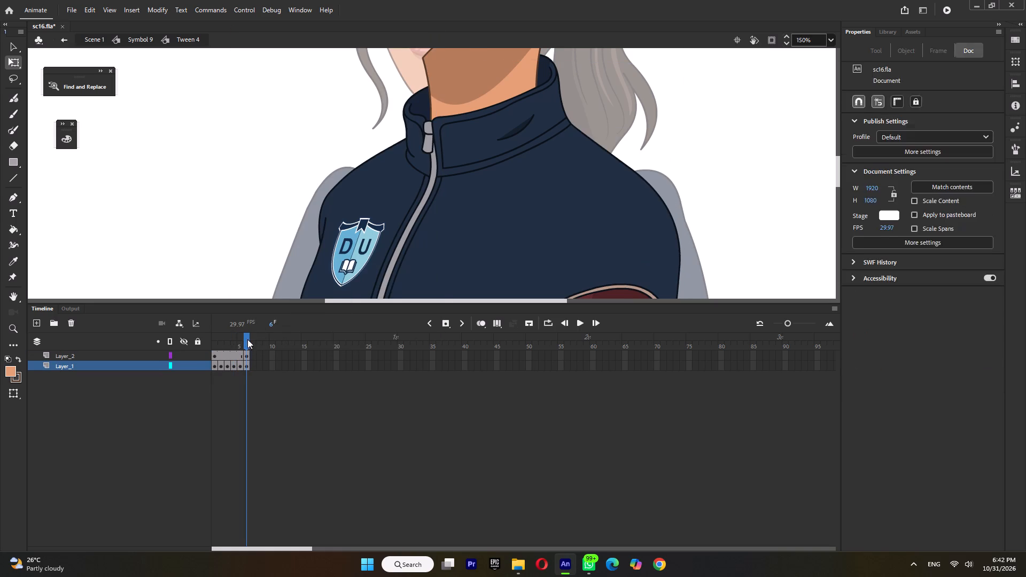
right_click(247, 355)
click(291, 206)
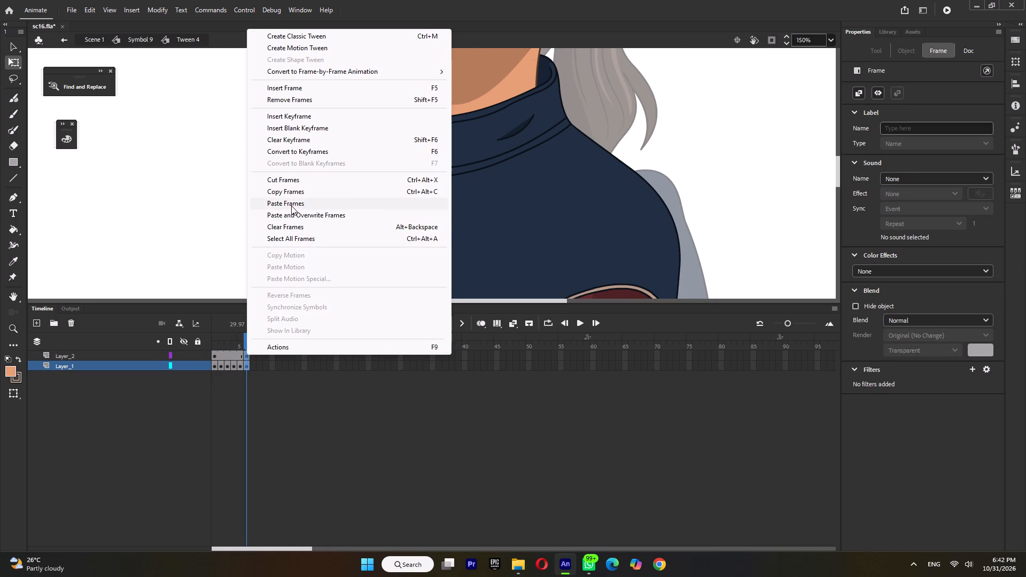
In Tween 4's frame 6, lower the outlines of both jacket shoulders into a softer slope, and return to Symbol 9.
double_click(336, 194)
ctrl+scroll(337, 165, up, 4)
double_click(337, 165)
click(340, 139)
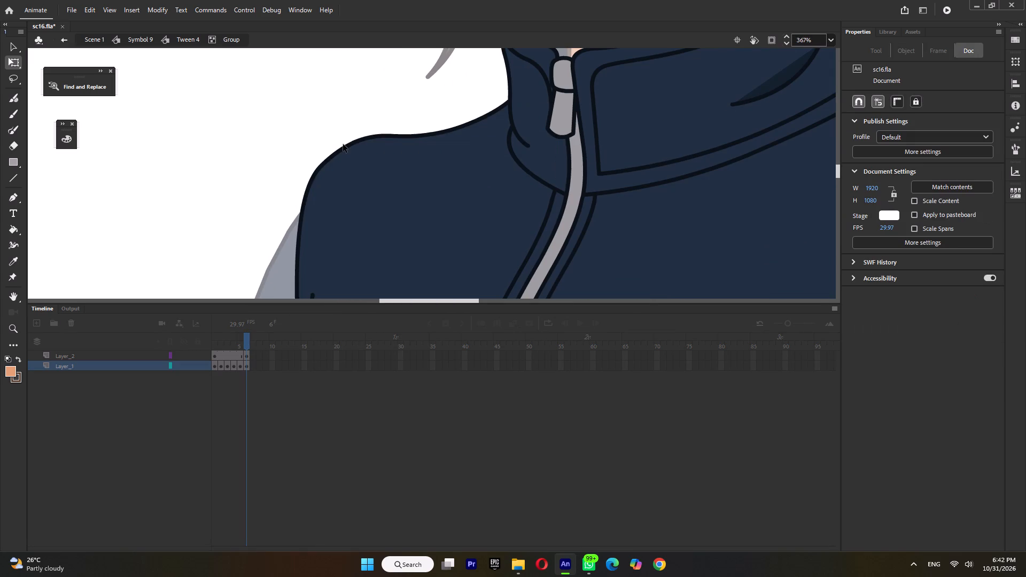
drag(343, 147, 345, 158)
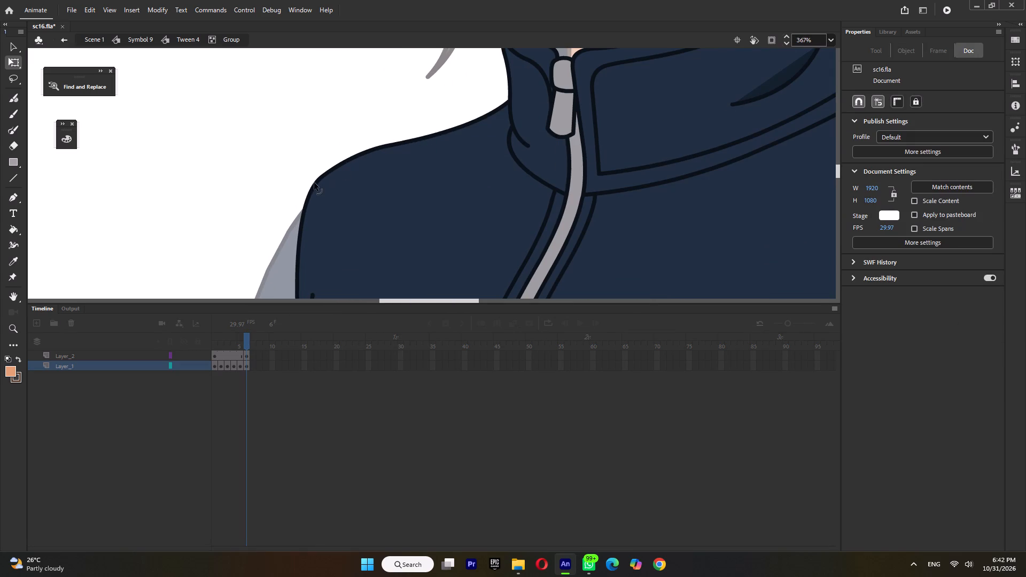
drag(315, 183, 315, 195)
ctrl+scroll(318, 198, down, 5)
ctrl+scroll(577, 168, up, 3)
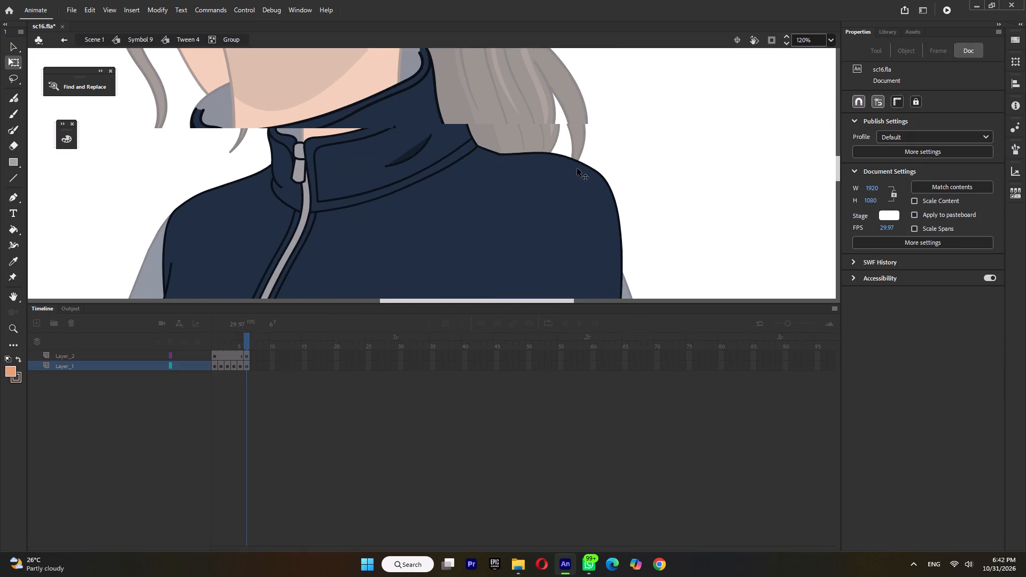
drag(557, 152, 558, 160)
drag(619, 200, 619, 206)
ctrl+double_click(675, 200)
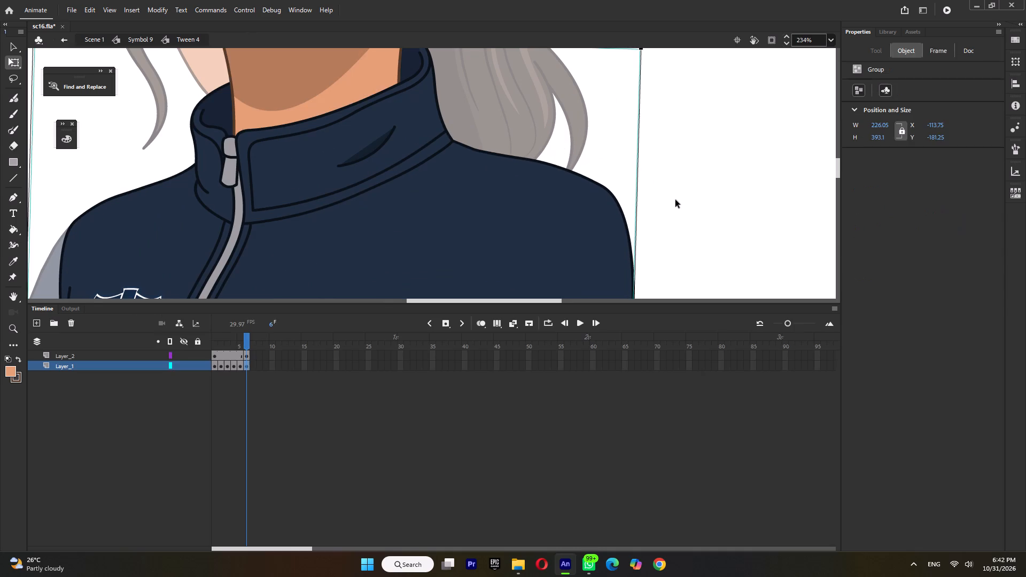
ctrl+double_click(675, 200)
Set the torso instance at frame 16 on Layer_6 to show Tween 4's frame 6.
ctrl+scroll(675, 200, down, 4)
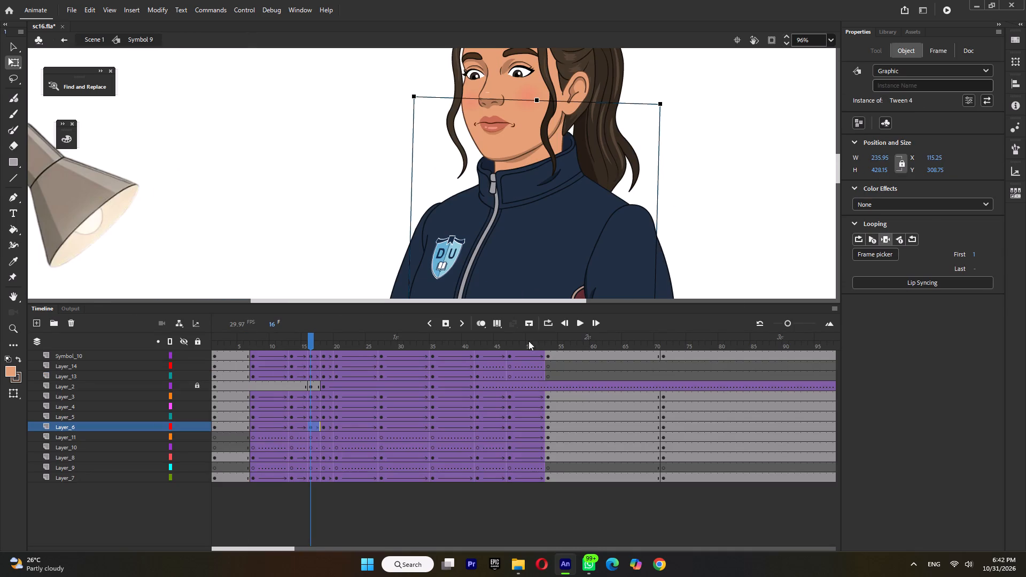
click(872, 254)
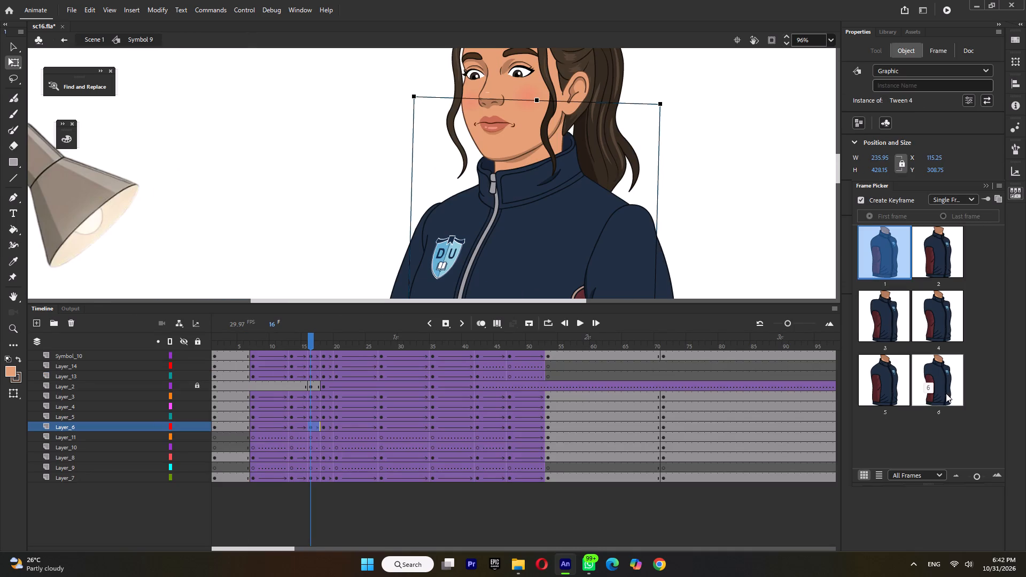
click(940, 392)
drag(308, 344, 313, 369)
Reopen the torso group in Tween 4's frame 6, lower and smooth the shoulder outline on the ponytail side, and return to Symbol 9.
double_click(545, 209)
double_click(559, 223)
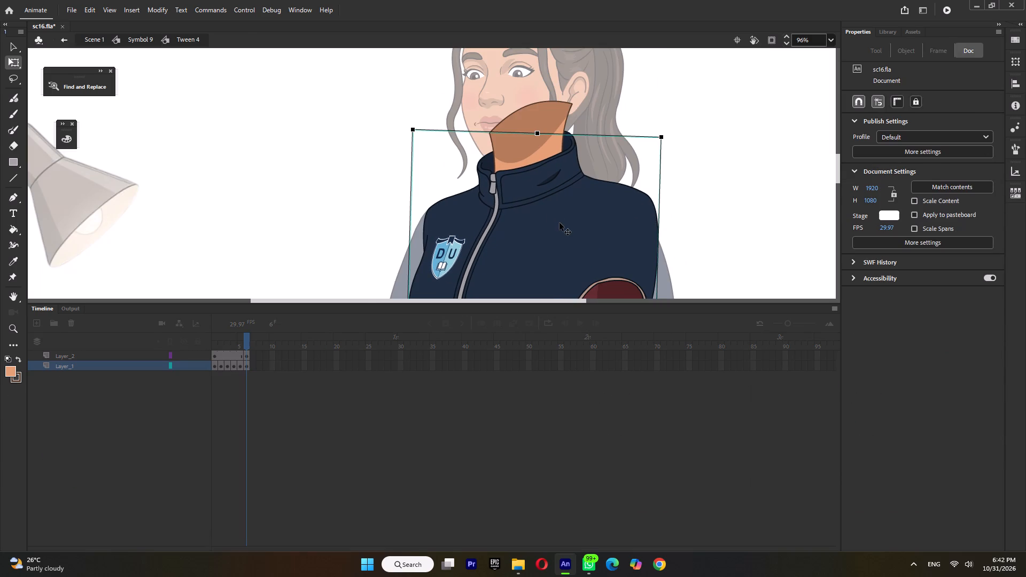
ctrl+scroll(655, 204, up, 4)
drag(648, 191, 640, 216)
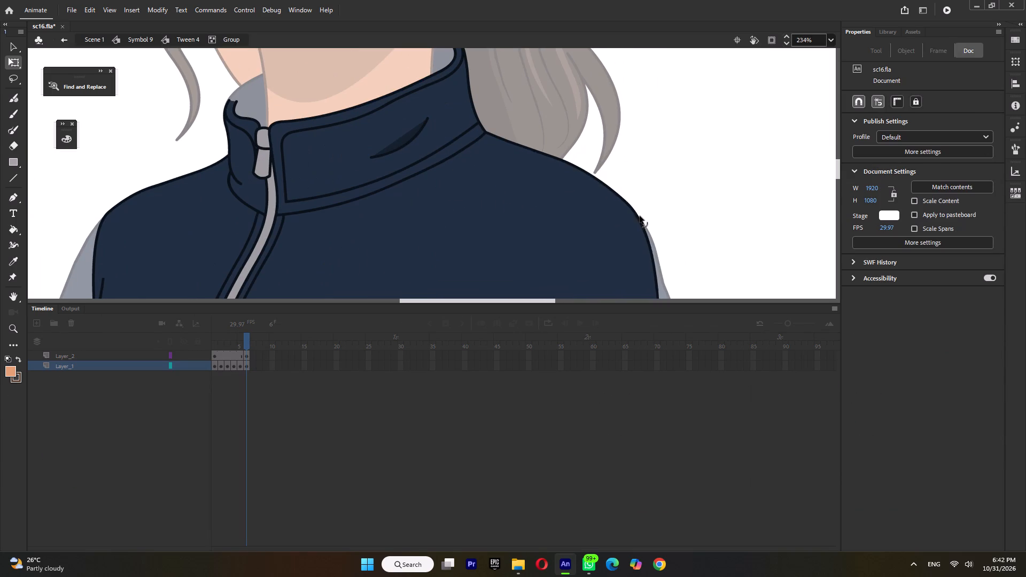
drag(640, 216, 640, 211)
click(650, 243)
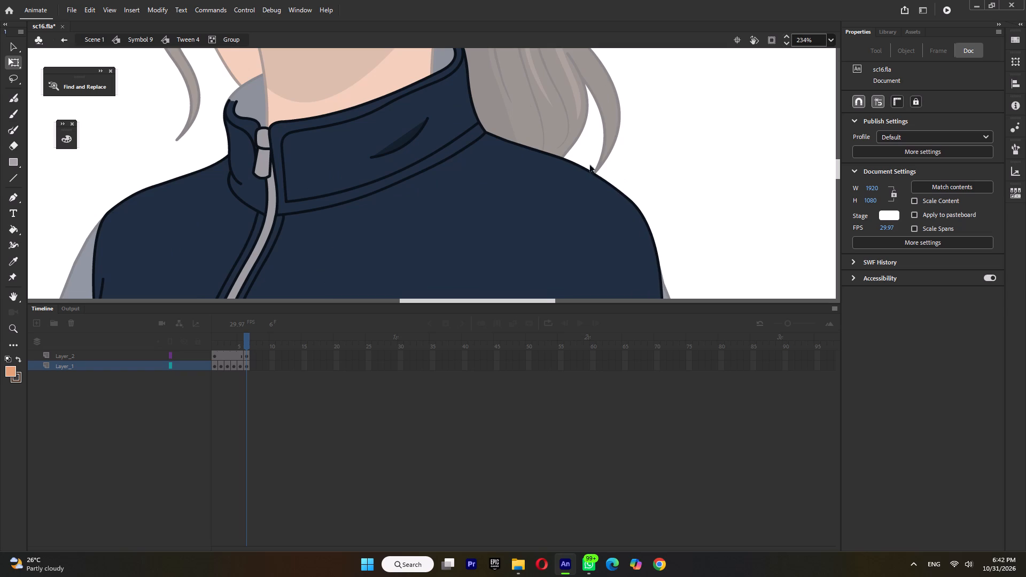
drag(566, 160, 565, 168)
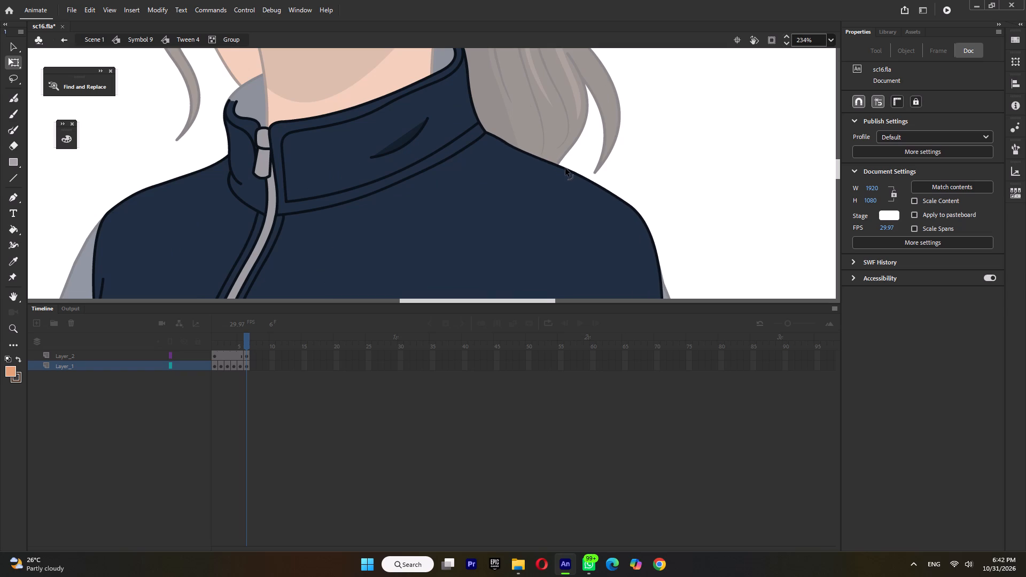
drag(565, 168, 566, 170)
double_click(627, 181)
ctrl+double_click(680, 190)
ctrl+scroll(680, 190, down, 6)
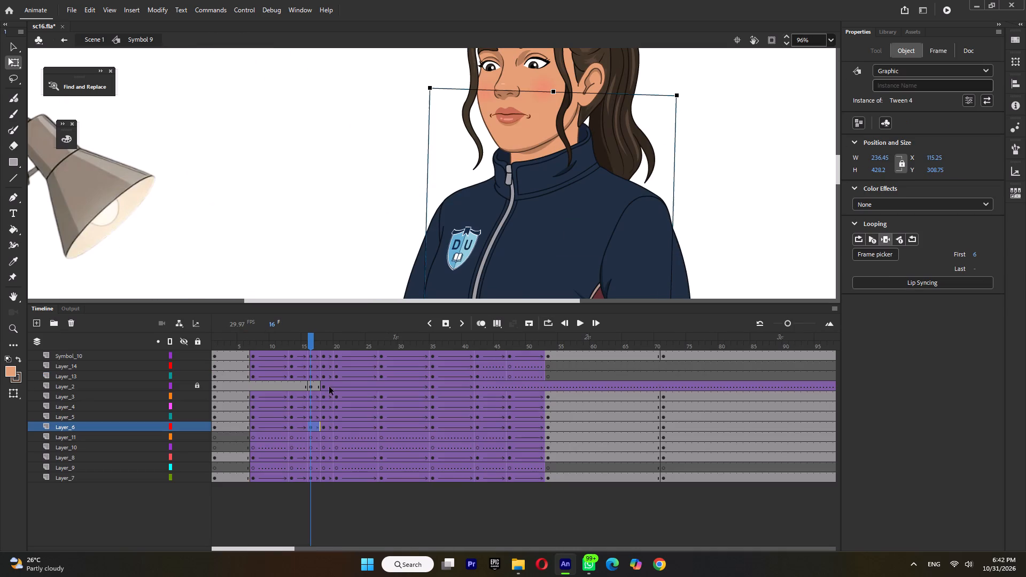
At frame 18, select the upper arm and forearm beside the maroon jacket panel and nudge them up to Y 178.3.
drag(309, 340, 326, 346)
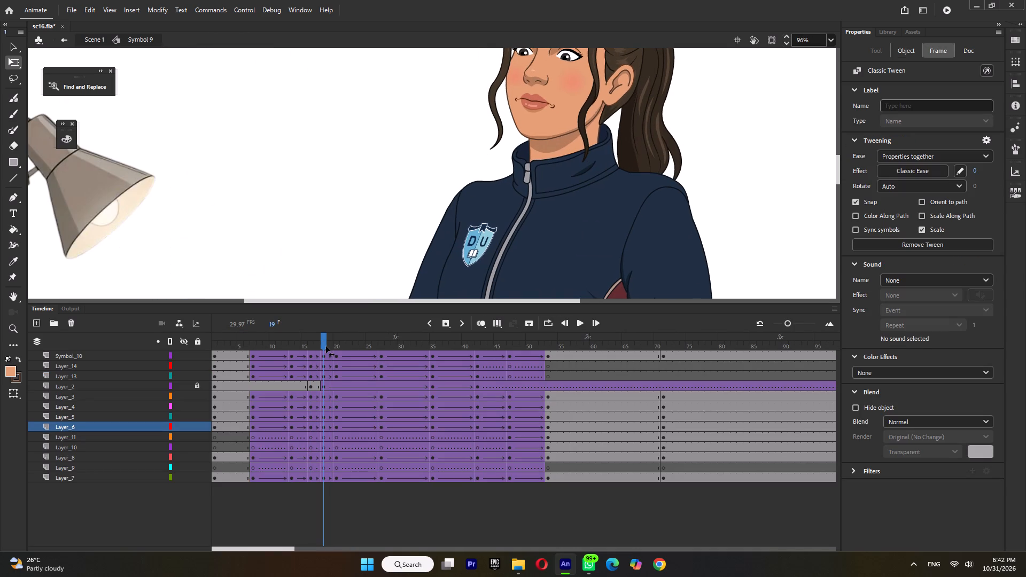
drag(326, 346, 309, 363)
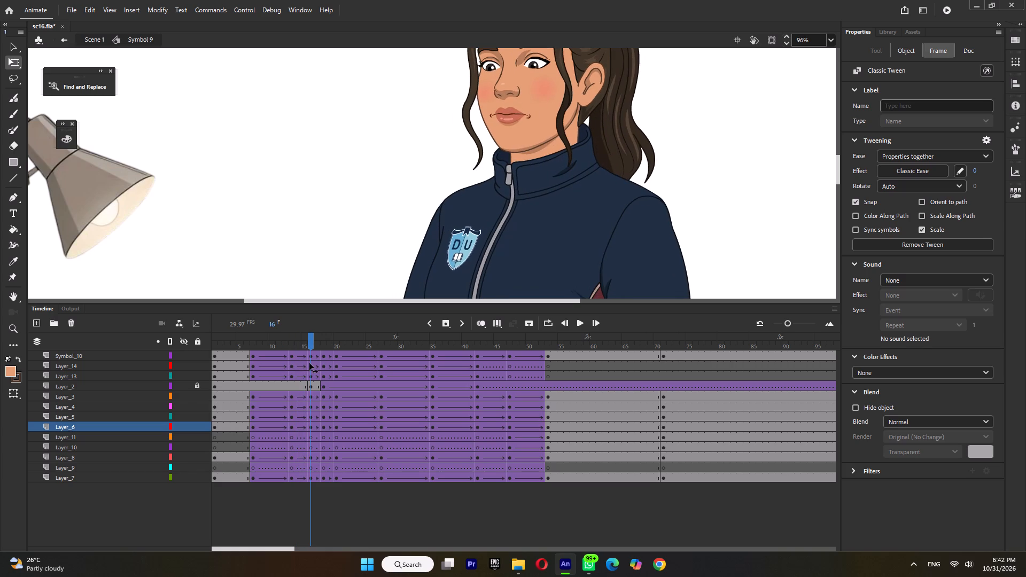
drag(309, 363, 300, 369)
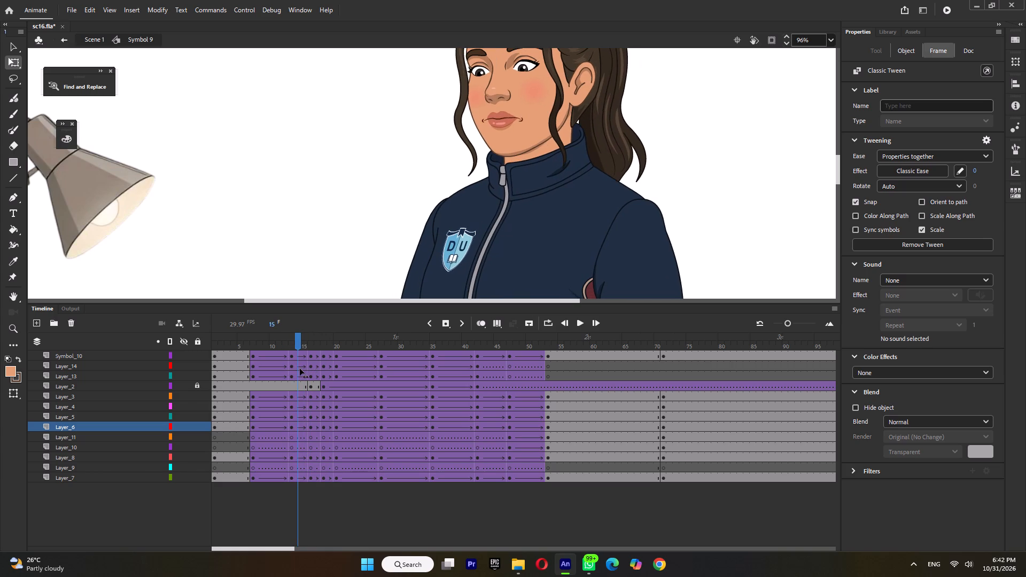
drag(300, 369, 304, 375)
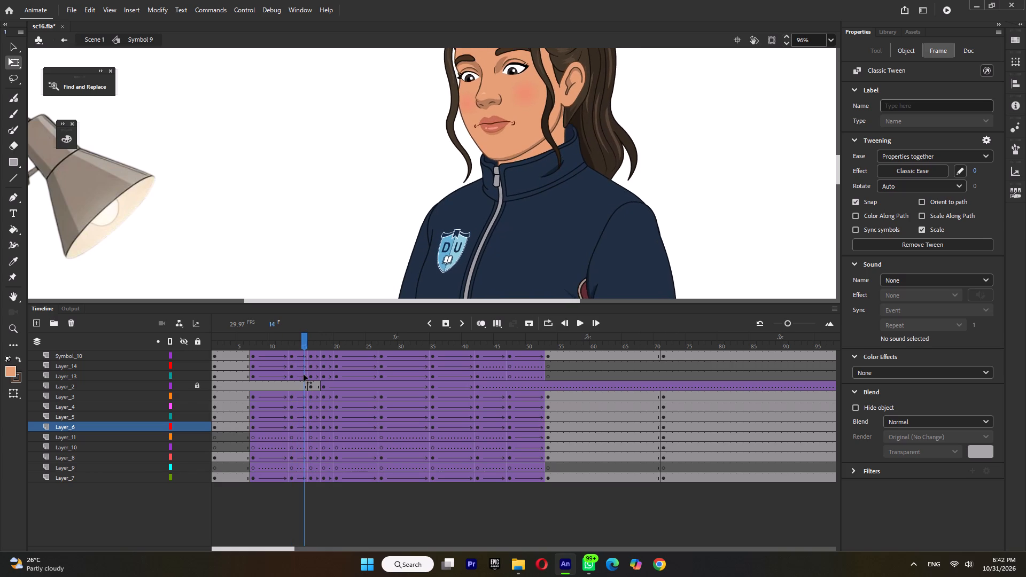
drag(304, 375, 328, 376)
click(323, 345)
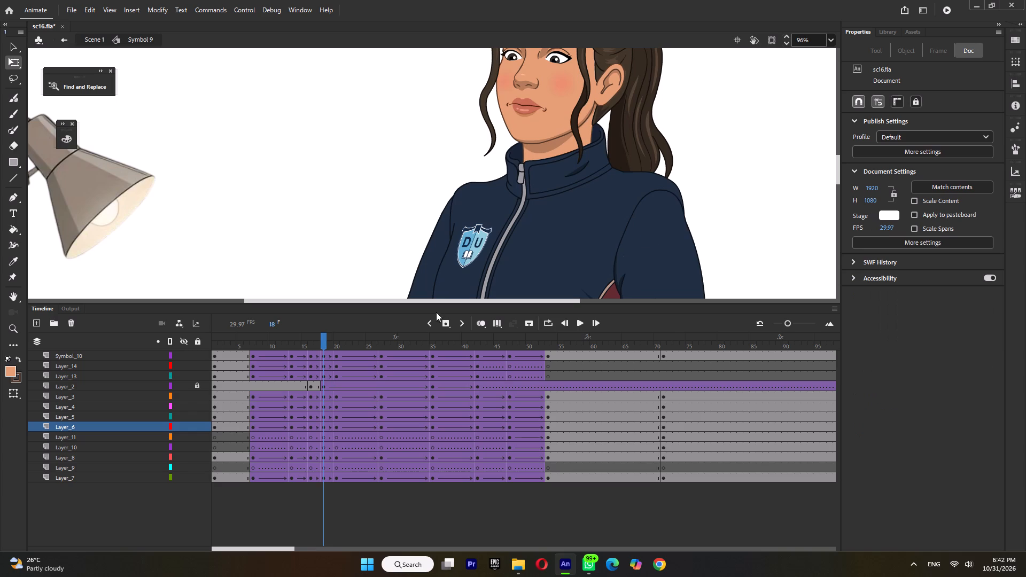
ctrl+scroll(648, 225, down, 5)
click(611, 255)
scroll(616, 235, down, 1)
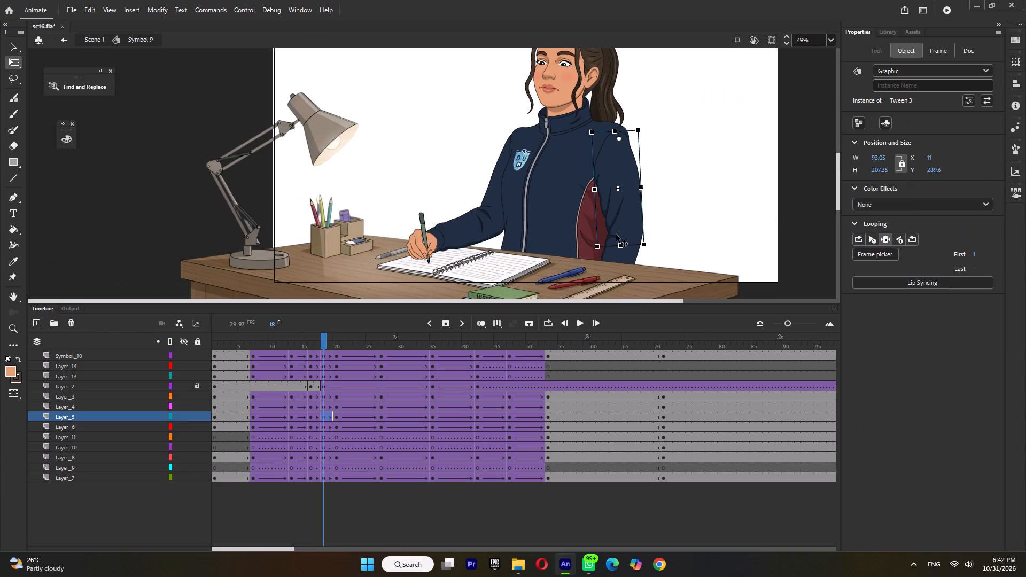
shift+click(619, 248)
shift+click(619, 245)
shift+click(617, 240)
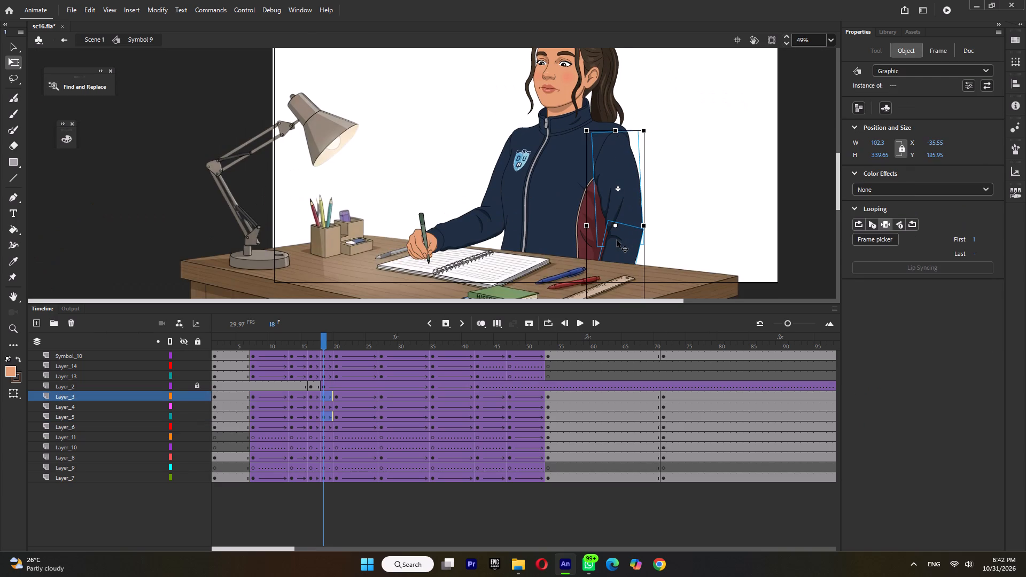
key(Up)
key(Up)
key(Up)
key(Up)
key(Up)
key(Up)
key(Up)
key(Up)
key(Up)
key(Up)
key(Up)
key(Up)
key(Up)
key(Up)
key(Up)
key(Up)
key(Up)
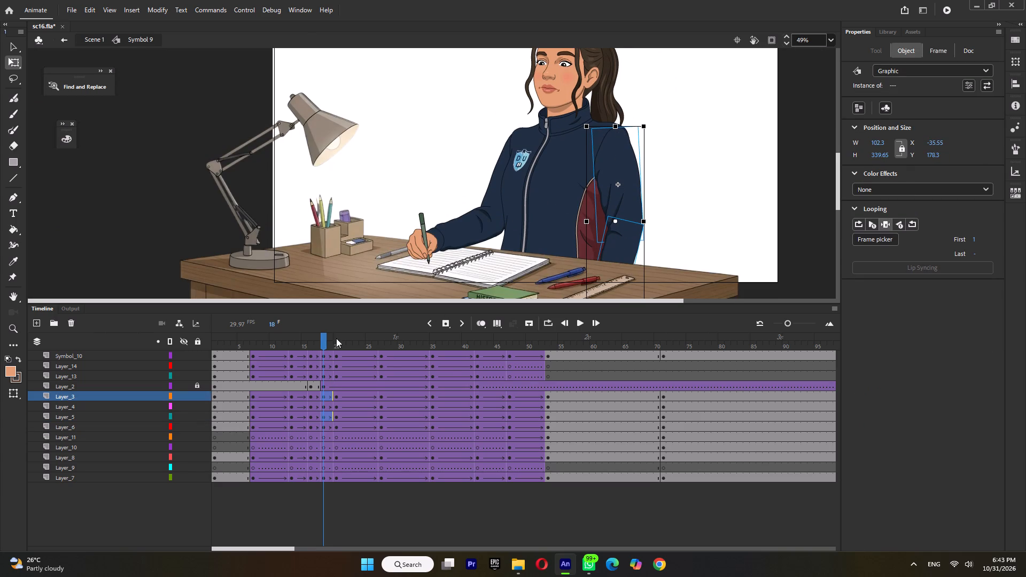
Scrub the Symbol 9 timeline between frames 18 and 12 to check the raised arm's motion.
drag(325, 344, 312, 358)
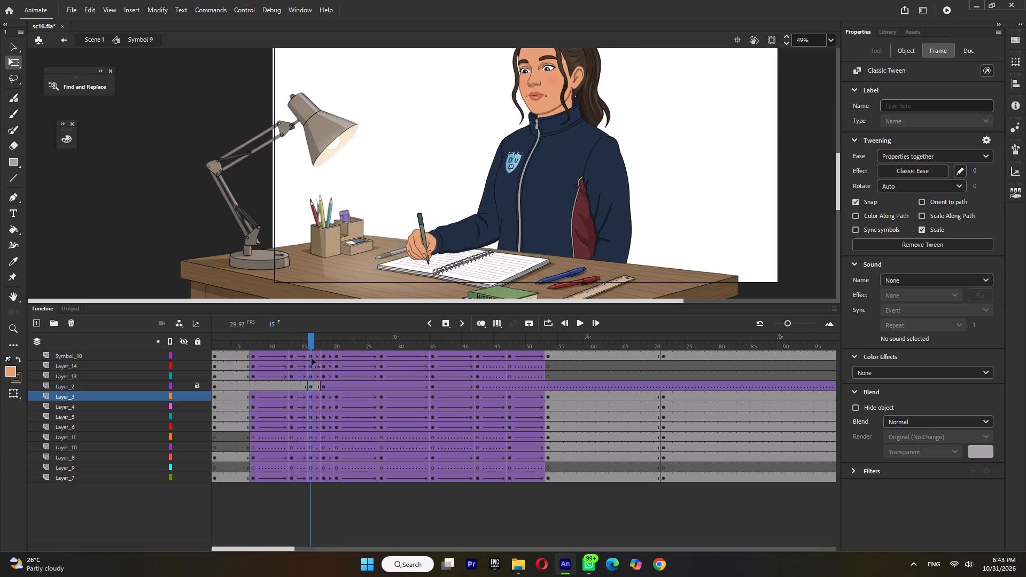
drag(312, 358, 284, 369)
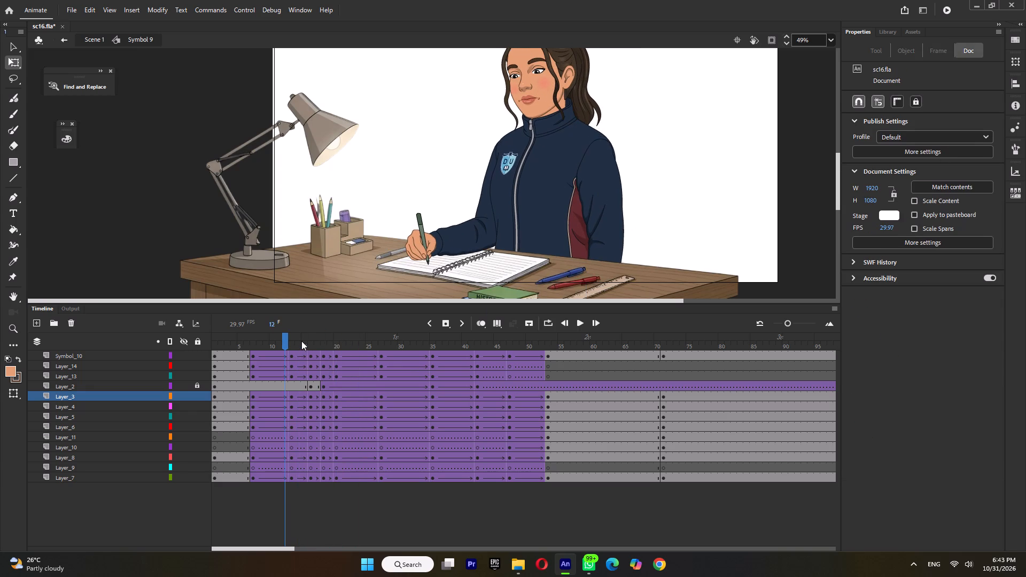
double_click(301, 341)
drag(301, 341, 297, 342)
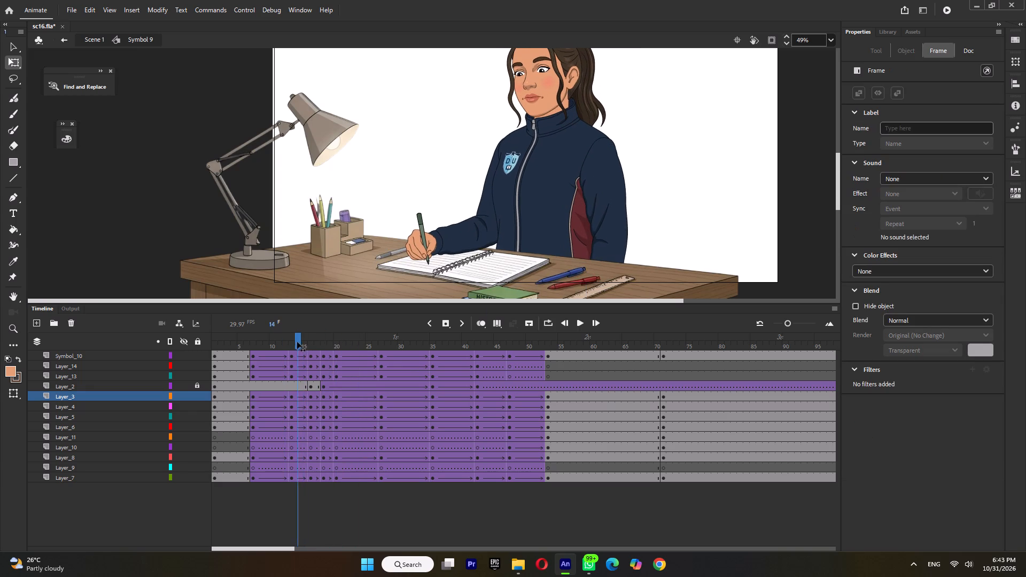
drag(297, 342, 292, 345)
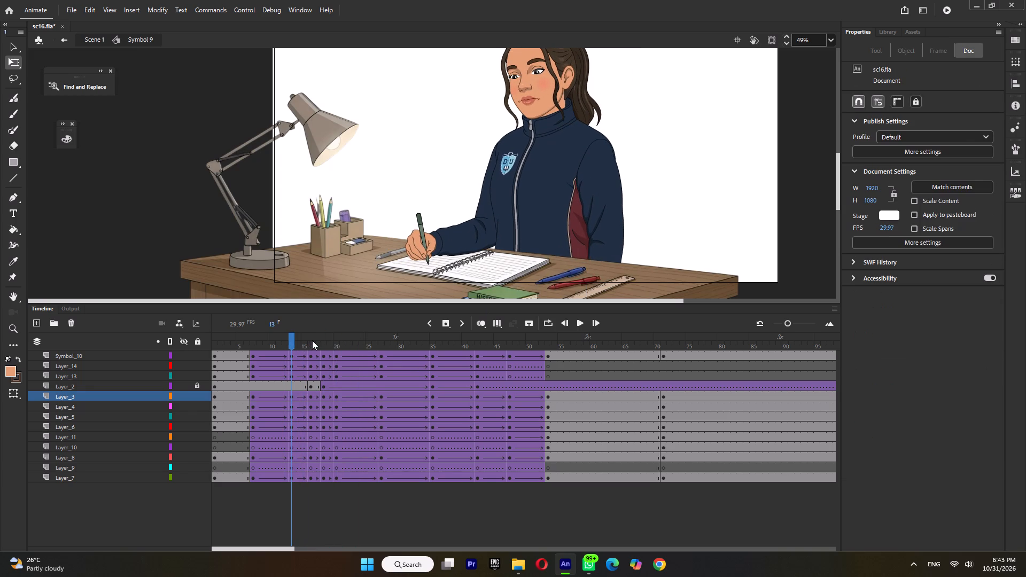
Remove the classic tweens from the spans starting at frames 16 and 18 across all layers.
double_click(313, 340)
key(ctrl+m)
double_click(327, 340)
key(ctrl+m)
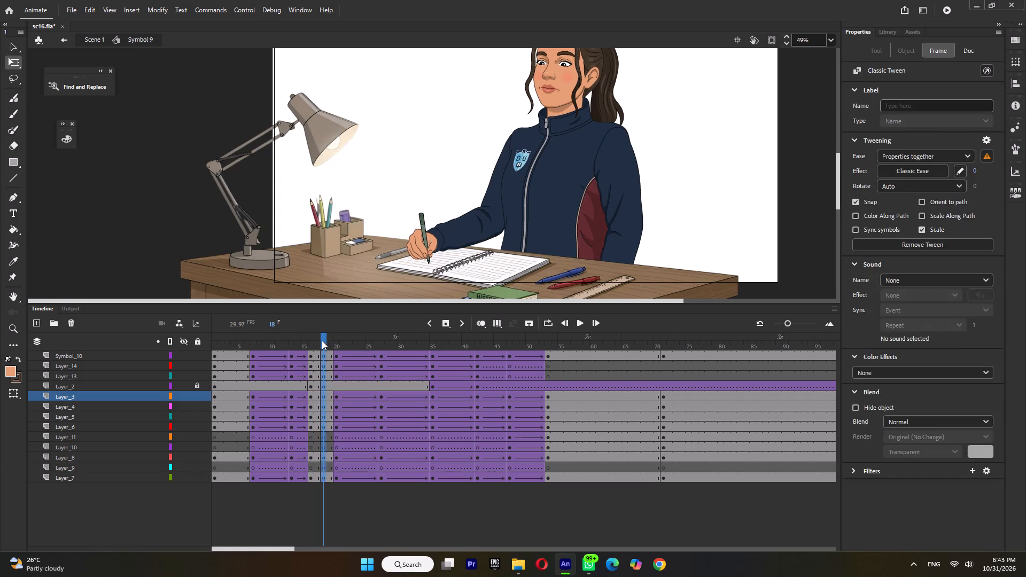
Play back the Symbol 9 animation repeatedly from about frame 10 to check the head-raise motion.
drag(312, 344, 273, 350)
key(Return)
click(273, 350)
key(Return)
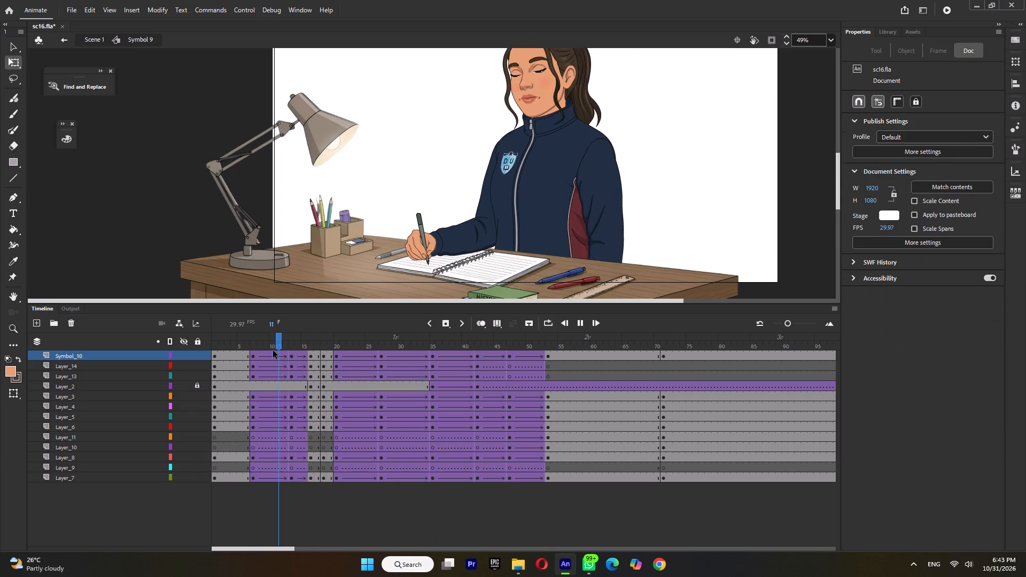
click(273, 350)
key(Return)
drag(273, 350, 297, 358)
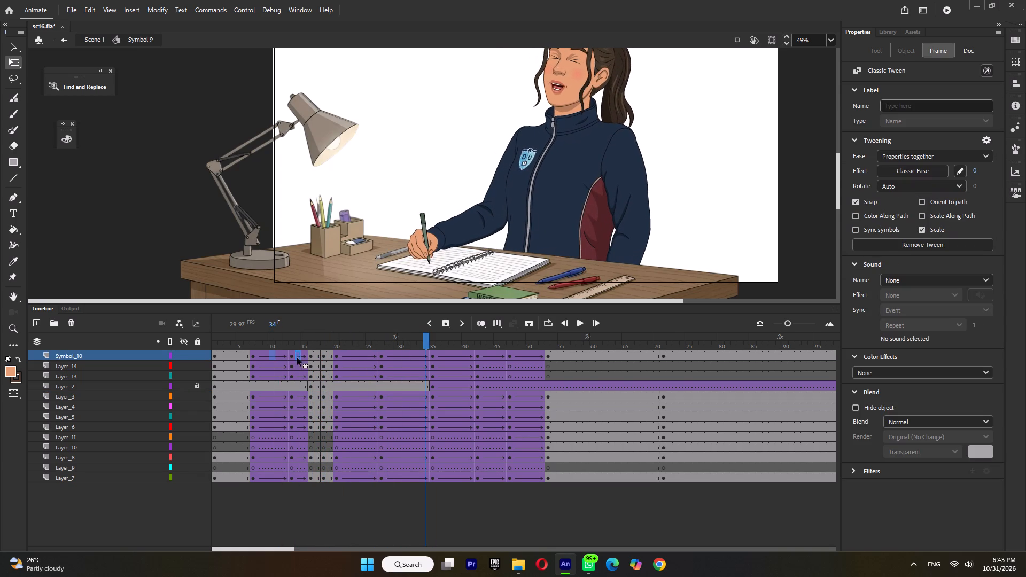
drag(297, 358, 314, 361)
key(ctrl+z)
At frame 18, select the writing arm's upper arm and forearm and nudge them up to Y 173.3.
drag(310, 338, 325, 341)
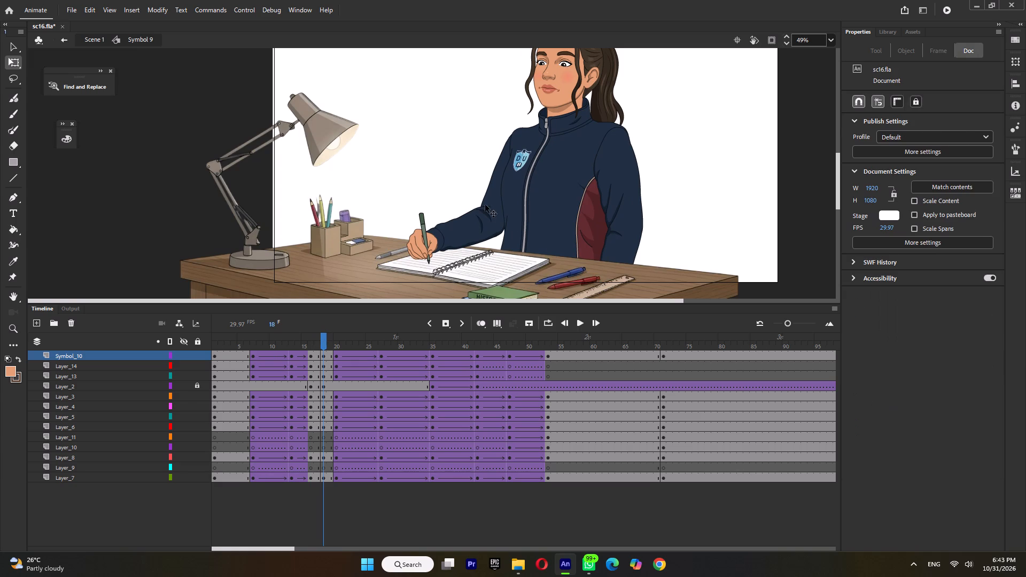
drag(472, 189, 485, 214)
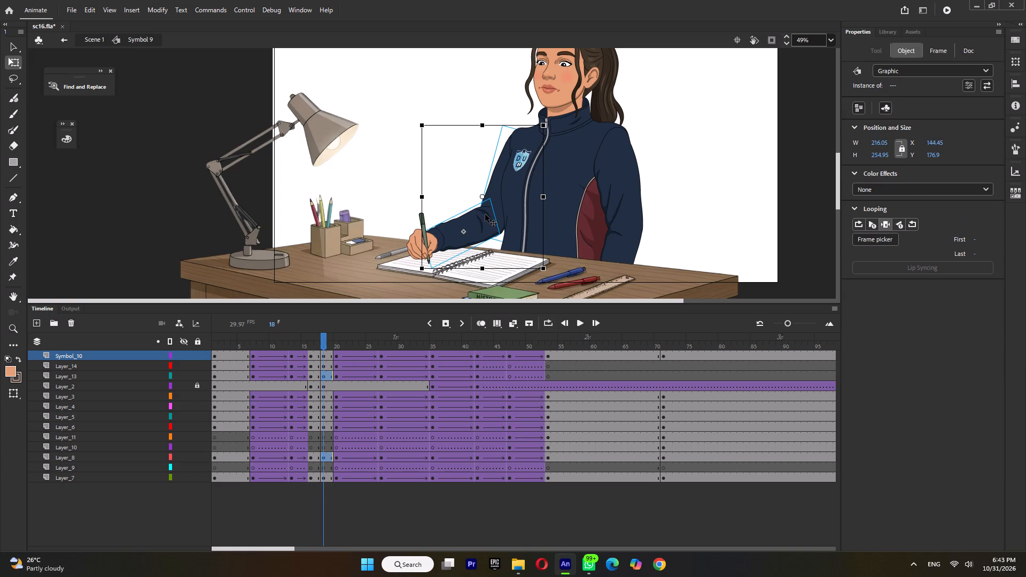
key(Up)
key(Up)
key(Up)
key(Up)
key(Up)
key(Up)
key(Up)
key(Up)
key(Up)
key(Up)
key(Up)
key(Up)
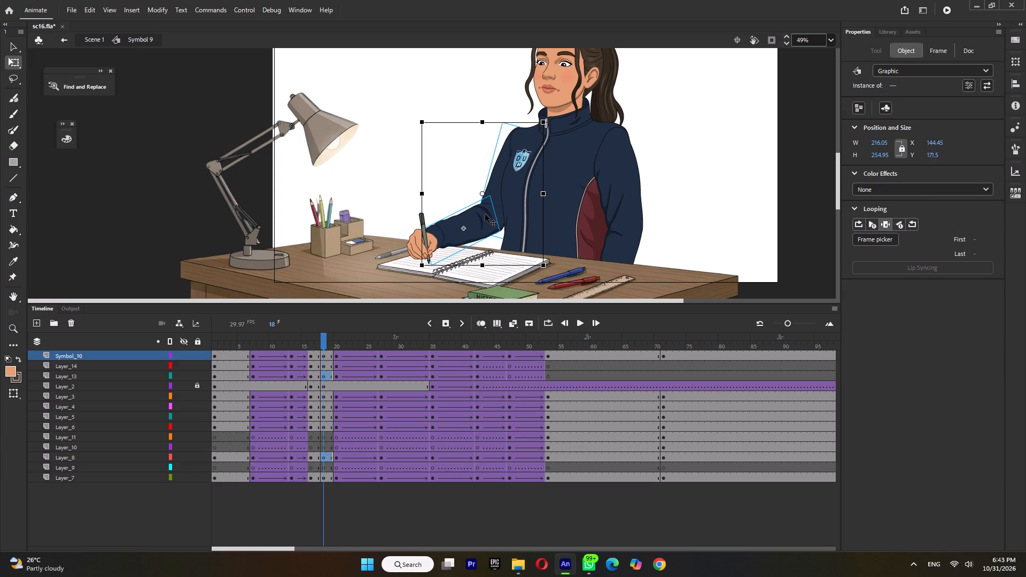
key(Down)
key(Down)
key(Down)
key(Down)
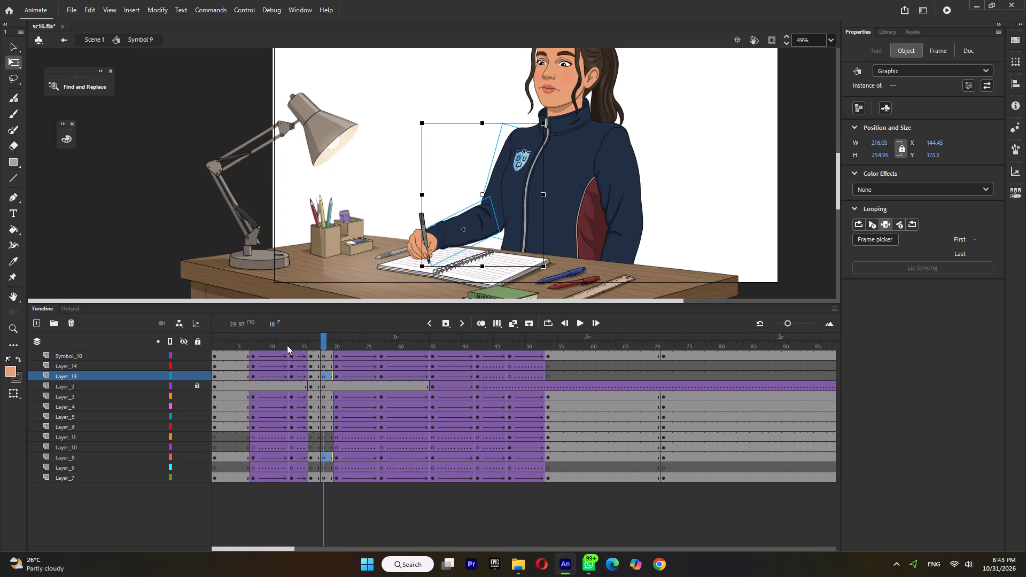
Compare the arm across the neighbouring frames and rotate the writing forearm slightly at frame 19 on Layer_13.
click(309, 341)
click(323, 341)
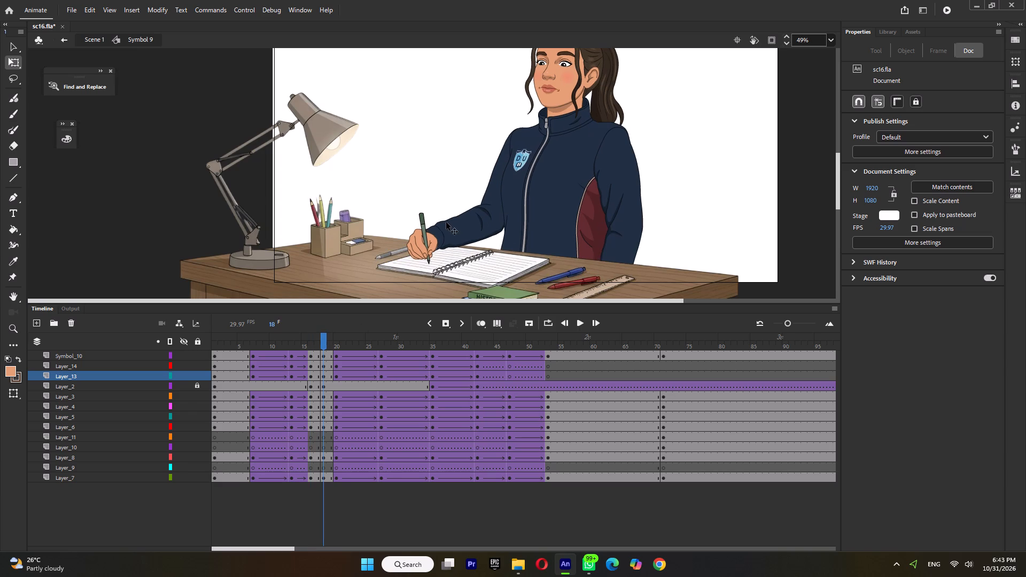
click(336, 345)
click(327, 347)
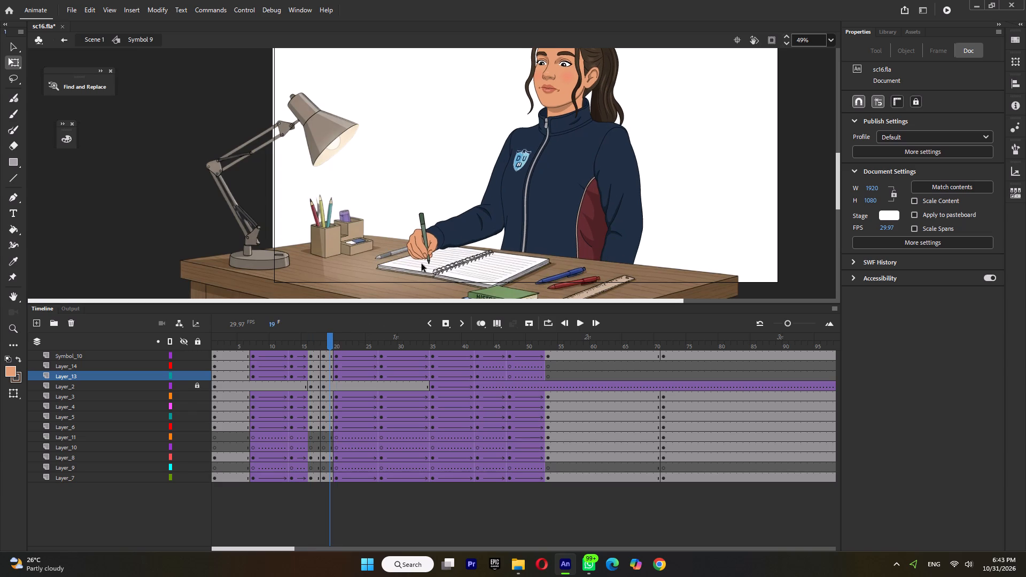
click(450, 223)
ctrl+scroll(431, 249, up, 5)
ctrl+scroll(407, 200, up, 5)
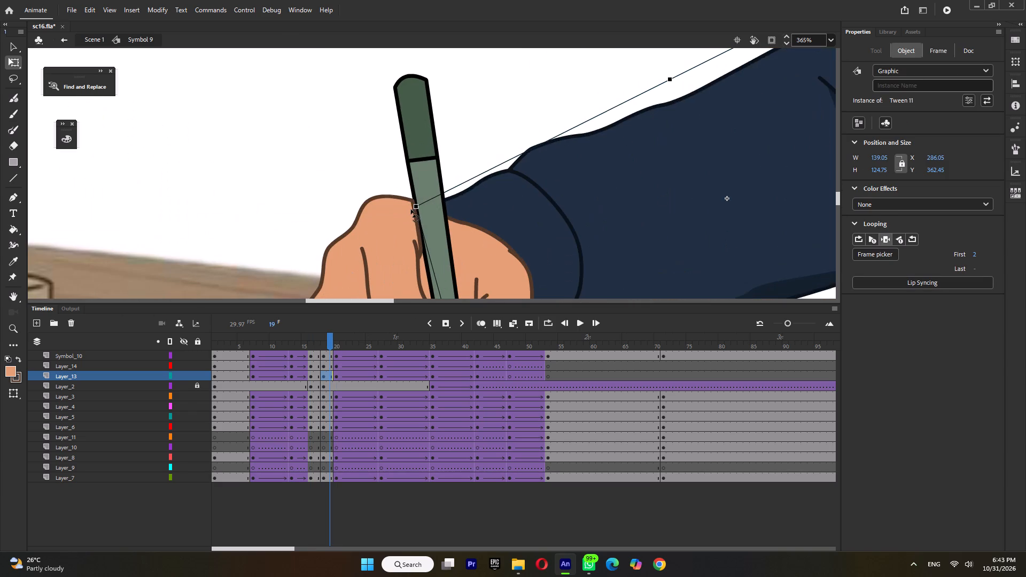
drag(411, 209, 410, 217)
ctrl+scroll(410, 219, down, 5)
Check frame 20 and play back the animation repeatedly from frame 13 to review the whole scene's motion.
click(338, 342)
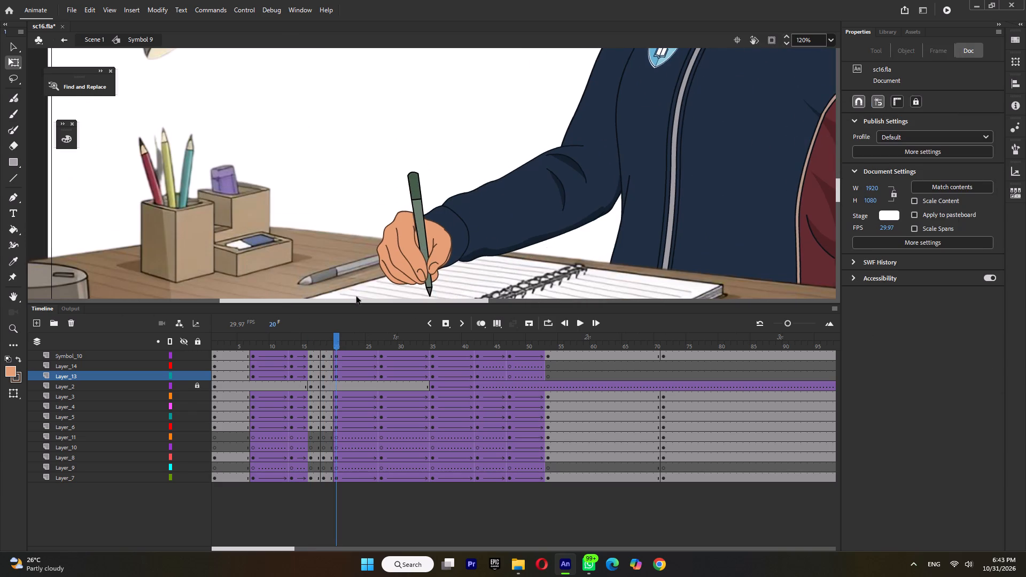
ctrl+scroll(457, 200, down, 9)
click(291, 339)
key(Return)
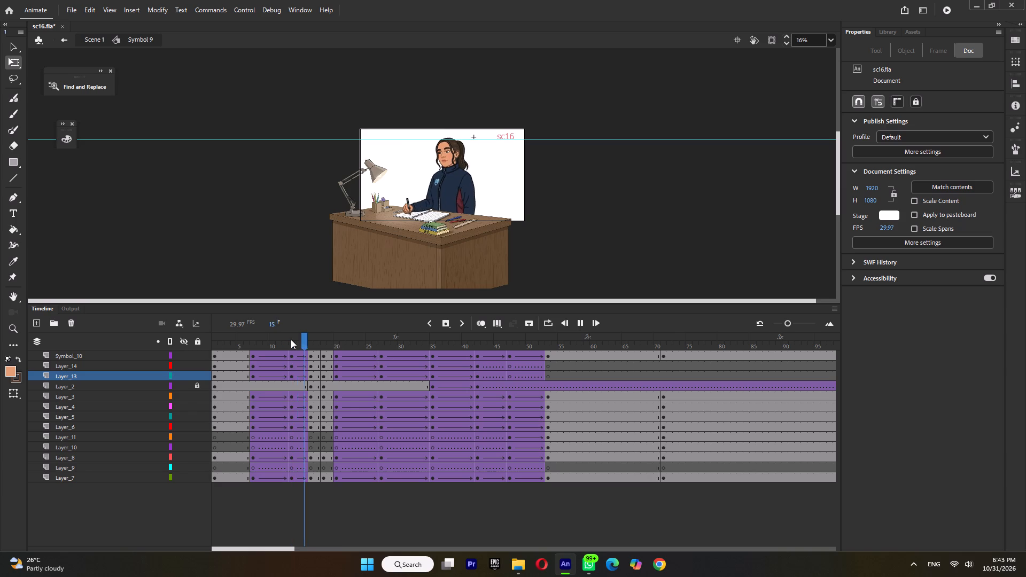
click(291, 339)
key(Return)
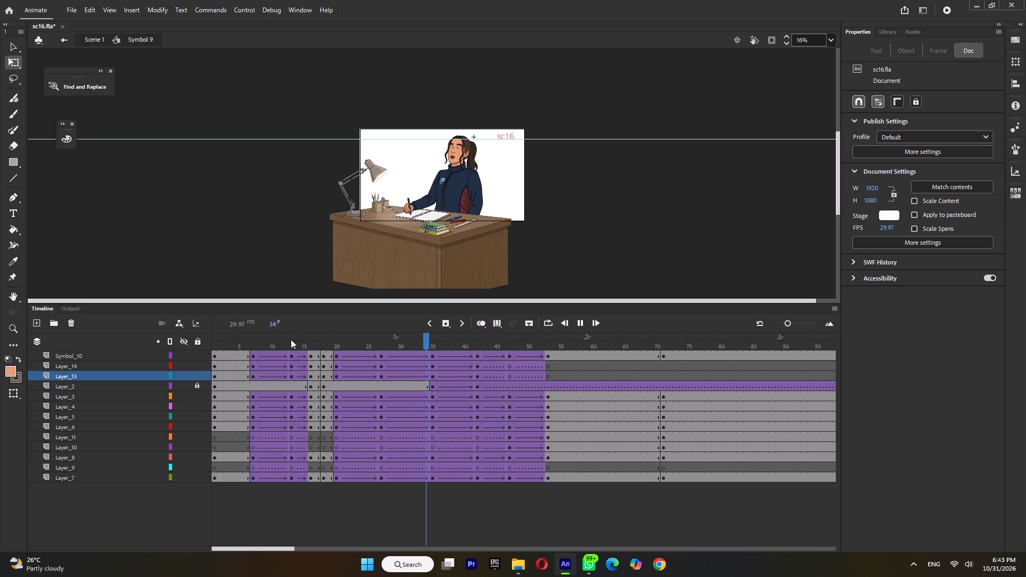
click(291, 339)
key(Return)
key(Return)
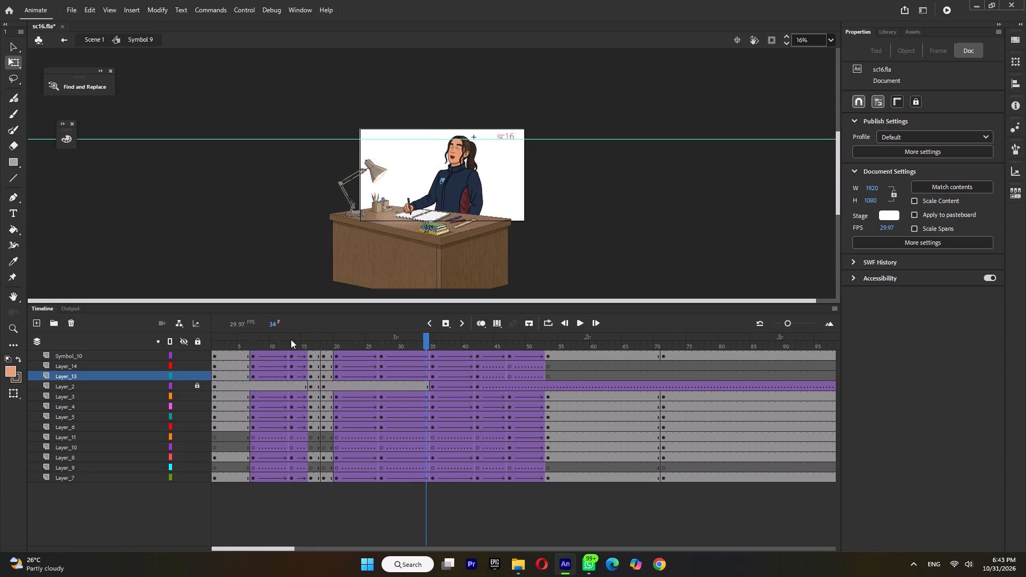
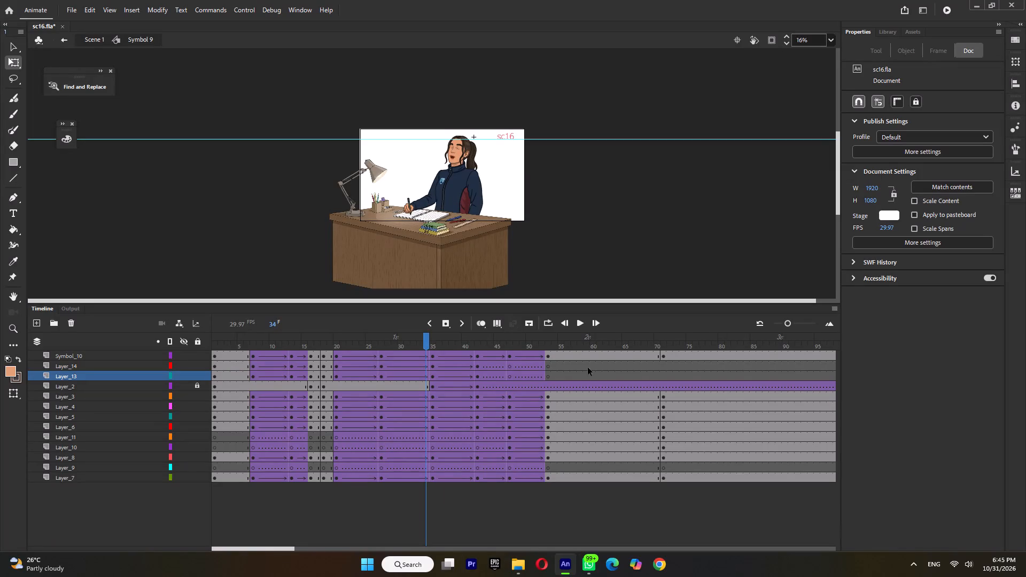
Play back the Symbol 9 animation repeatedly from several earlier frames to check the motion into the upright seated pose.
click(386, 337)
key(Return)
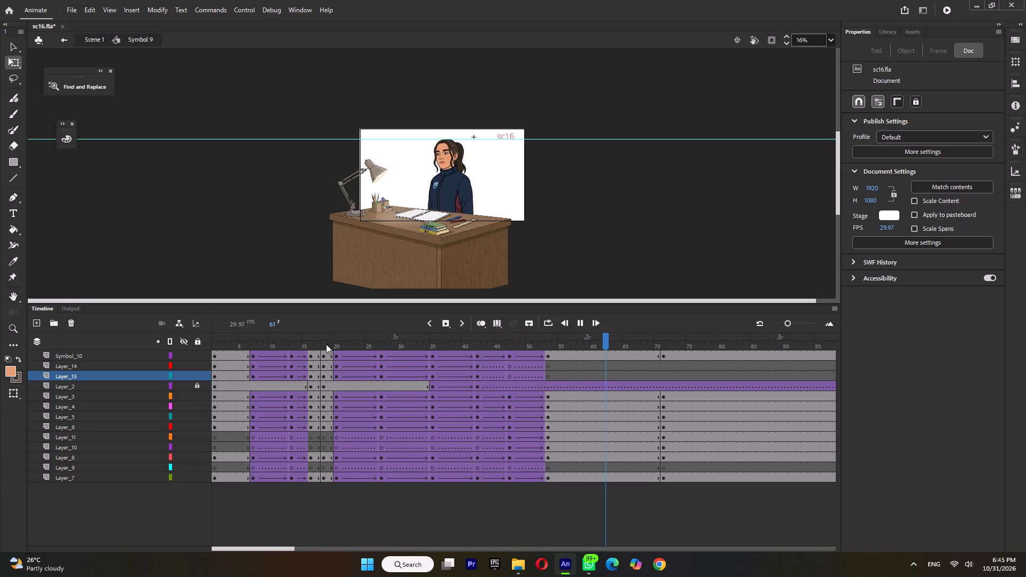
key(Return)
drag(301, 343, 228, 357)
key(Return)
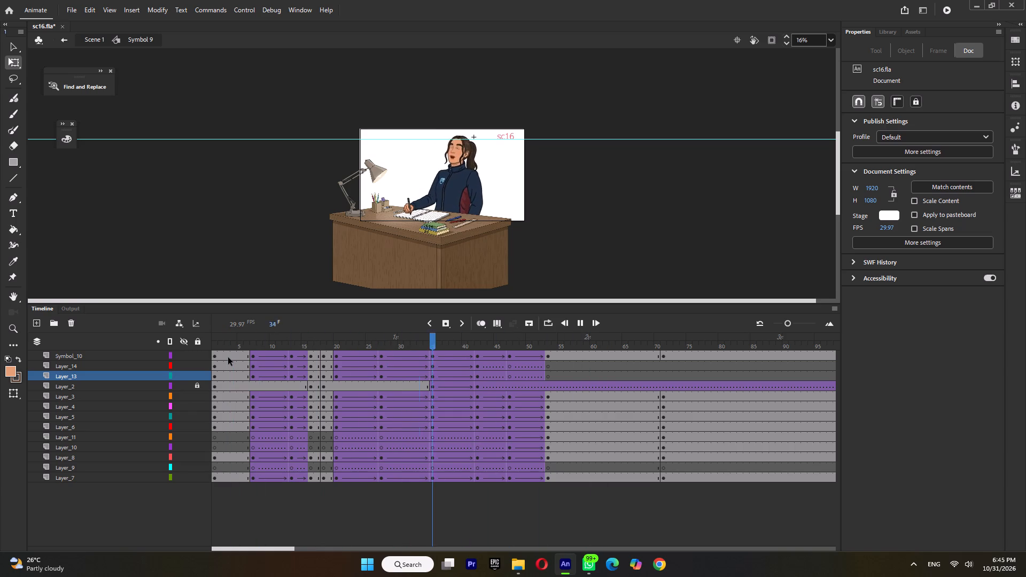
key(Return)
click(236, 340)
key(Return)
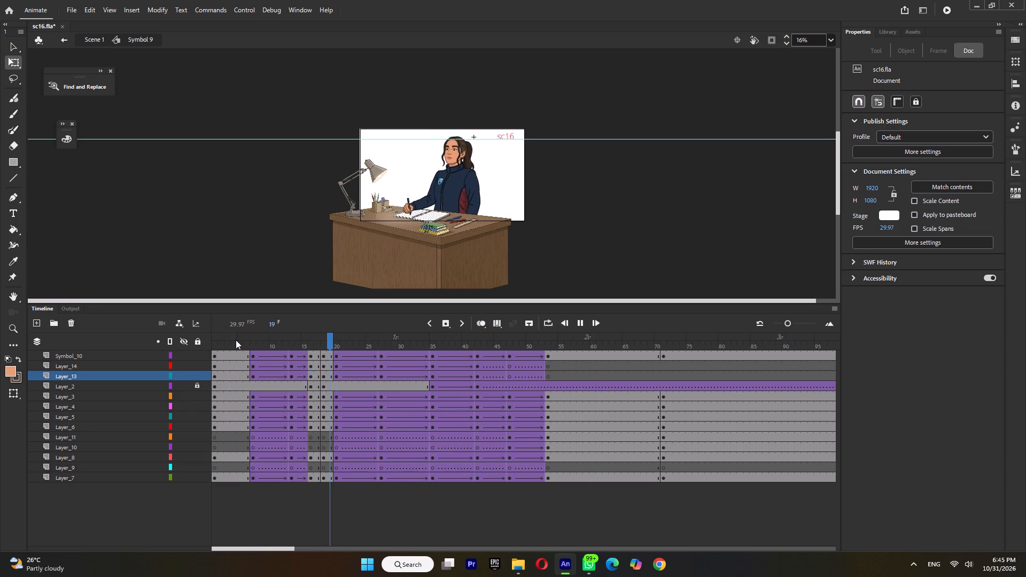
key(Return)
click(282, 339)
key(Return)
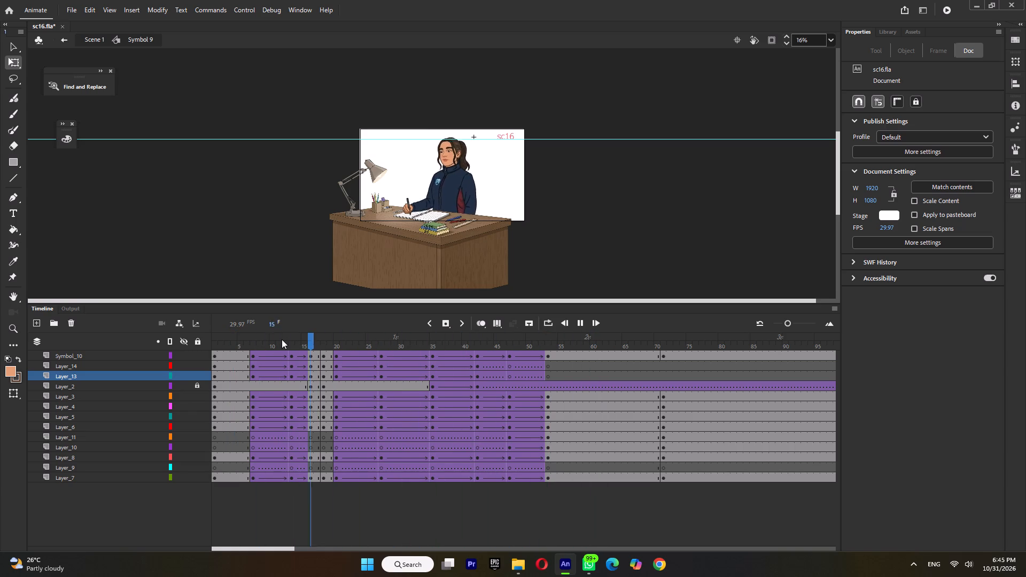
key(Return)
Find the in-between pose before frame 47 and insert keyframes at frame 45 across all layers.
drag(478, 346, 479, 346)
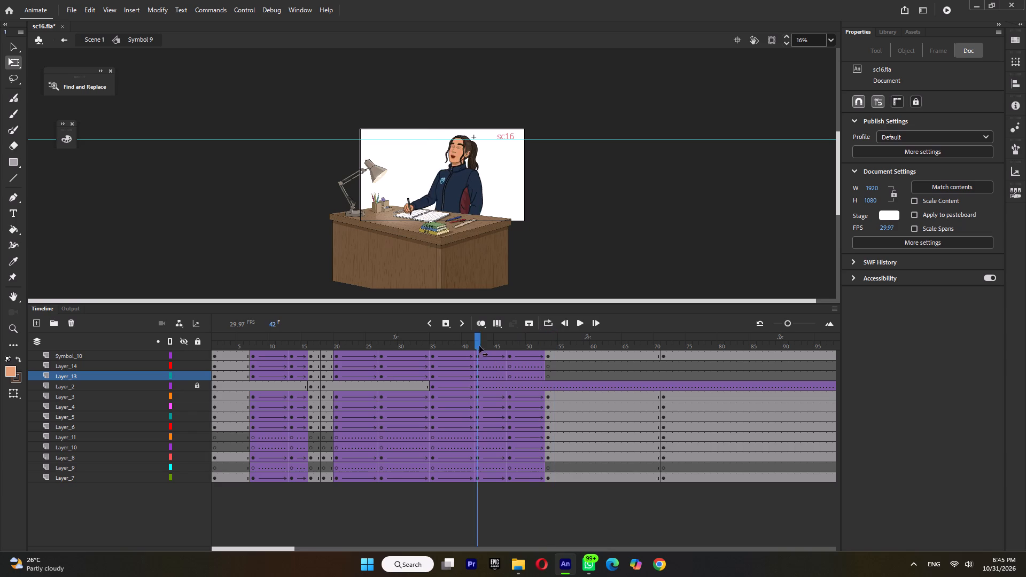
drag(479, 346, 488, 348)
double_click(500, 345)
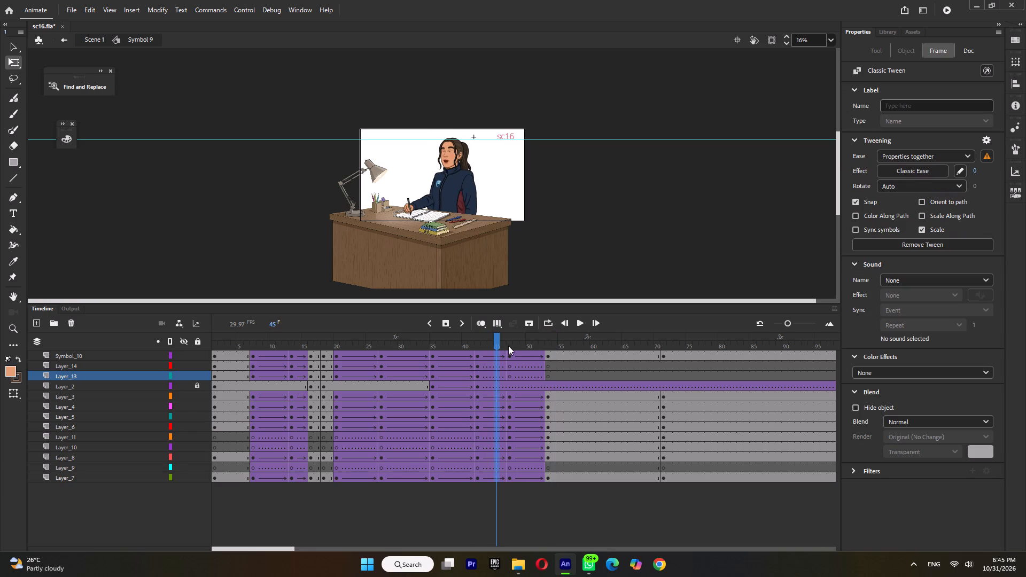
key(F6)
click(509, 345)
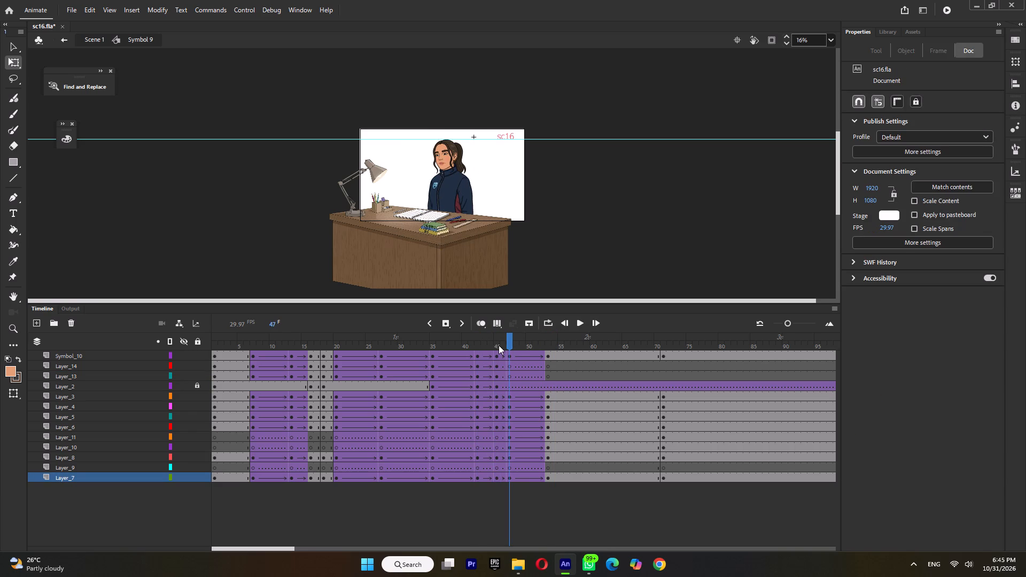
click(496, 343)
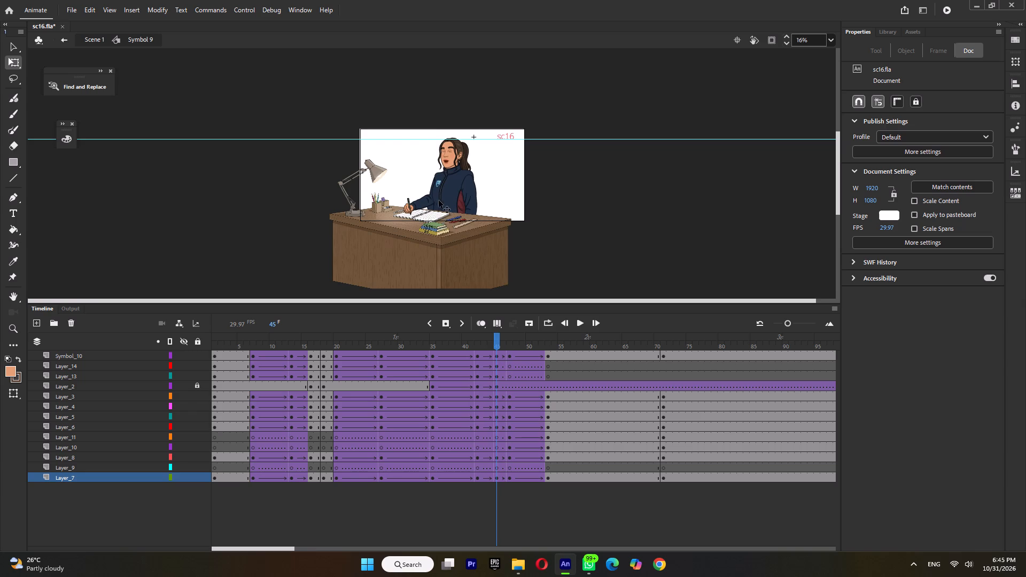
At frame 45, rotate, shorten and reposition the writing forearm on Layer_13 to about 98.2 by 66.7.
ctrl+scroll(435, 201, up, 7)
click(351, 204)
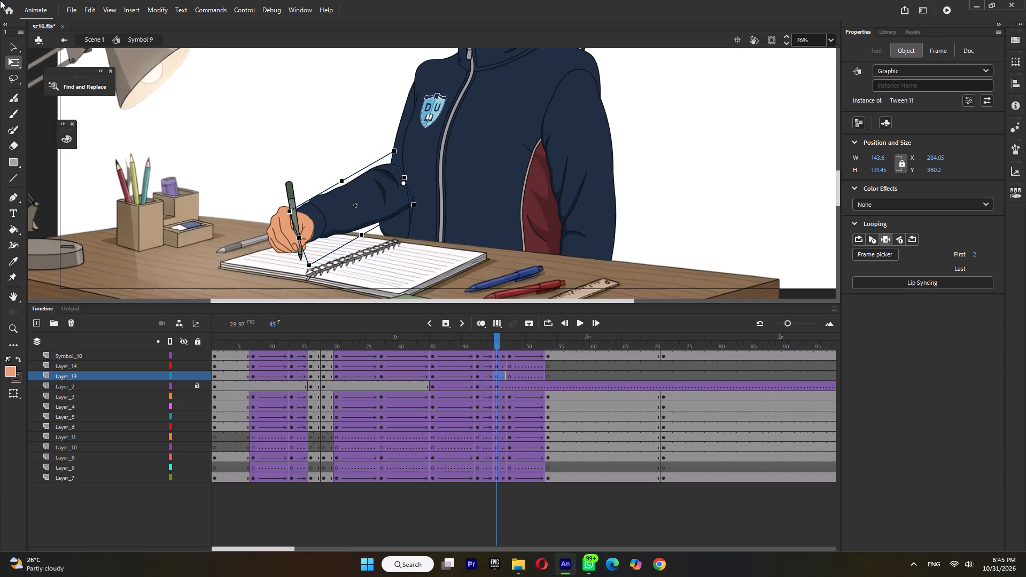
drag(307, 270, 307, 270)
drag(307, 270, 296, 200)
drag(377, 177, 379, 217)
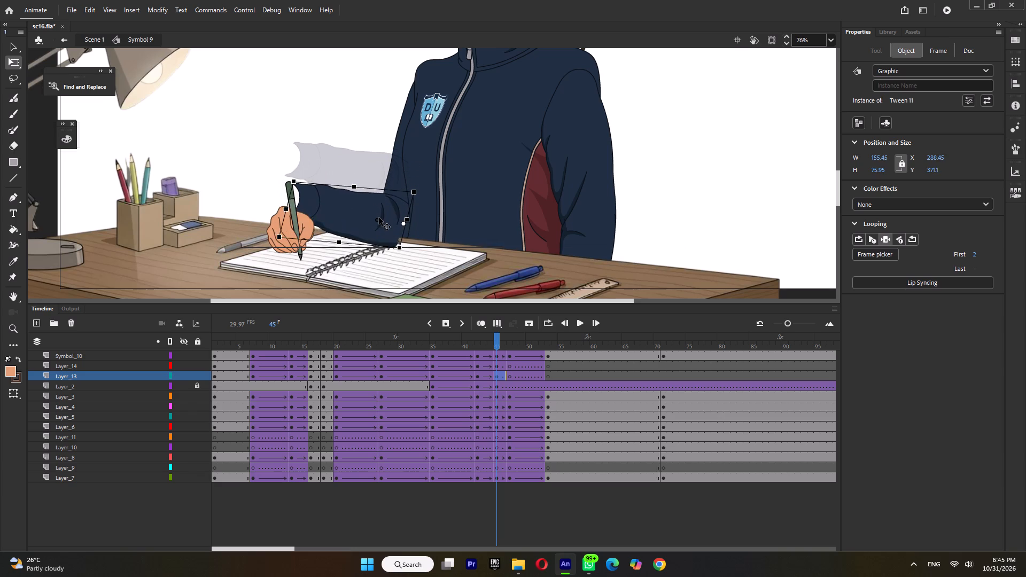
drag(379, 217, 380, 217)
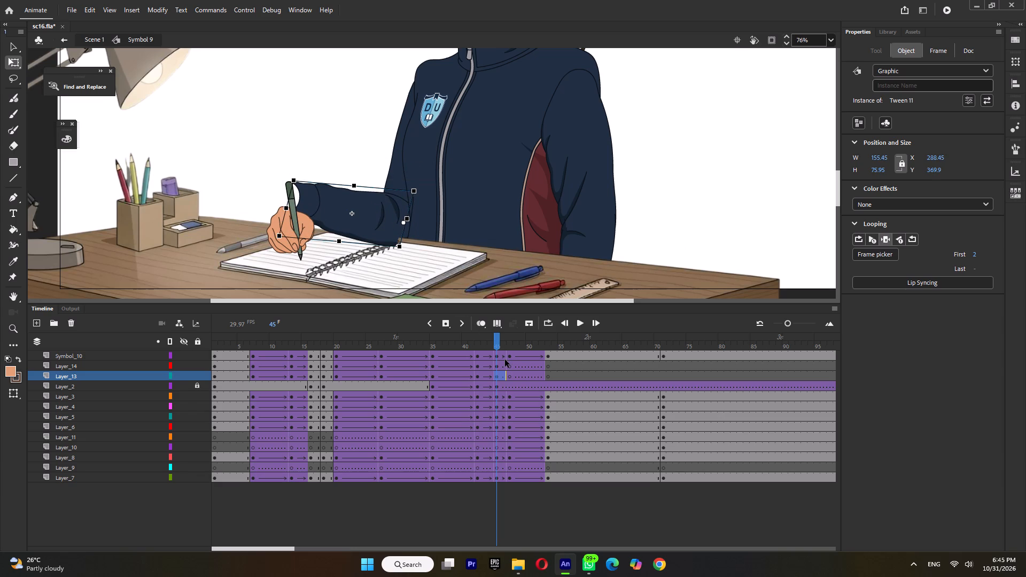
drag(289, 207, 322, 222)
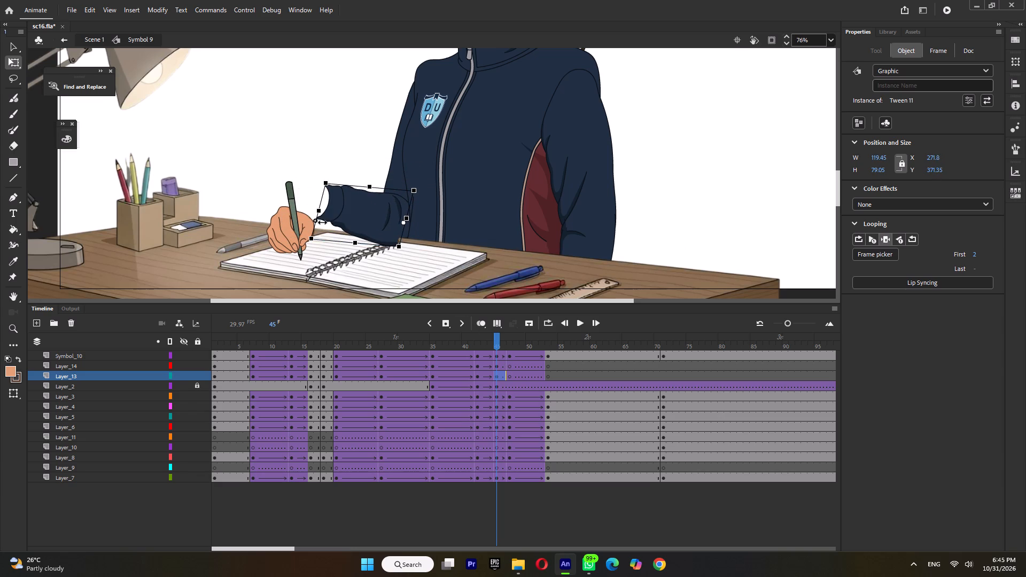
drag(322, 222, 328, 229)
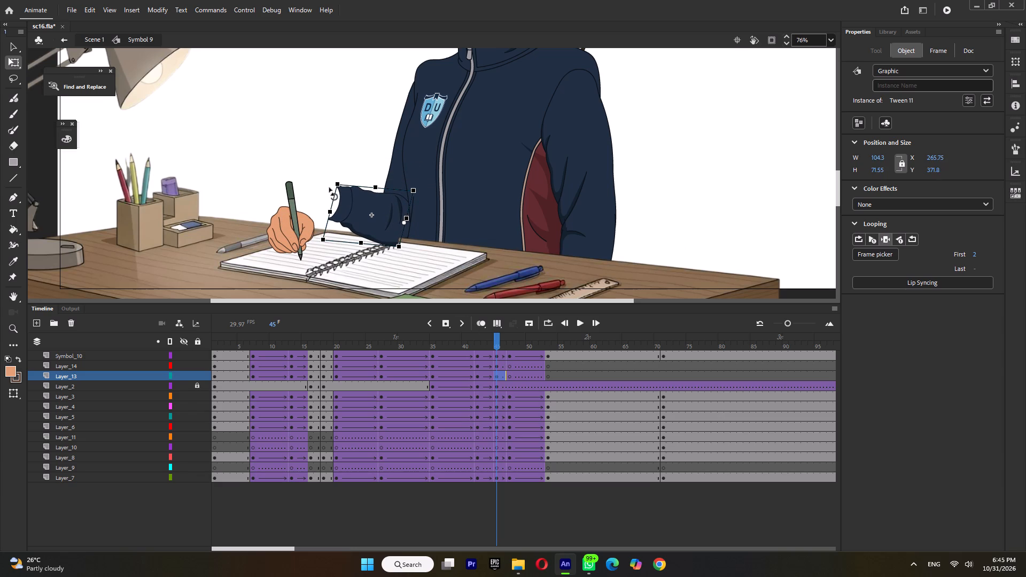
drag(329, 188, 329, 196)
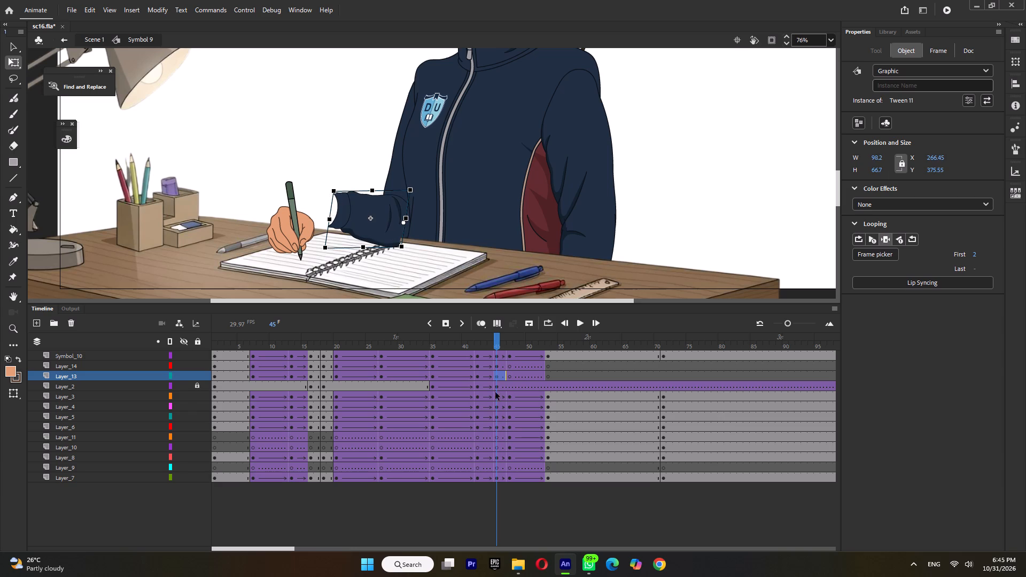
Check the in-between arm poses and insert keyframes at frame 44 on Layer_14 and Layer_13.
click(487, 366)
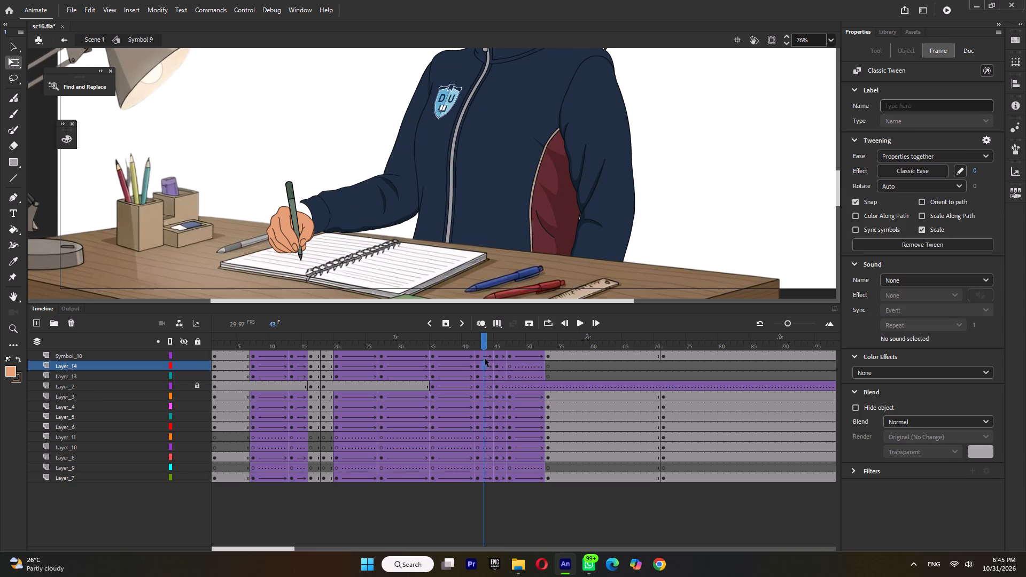
drag(478, 346, 489, 347)
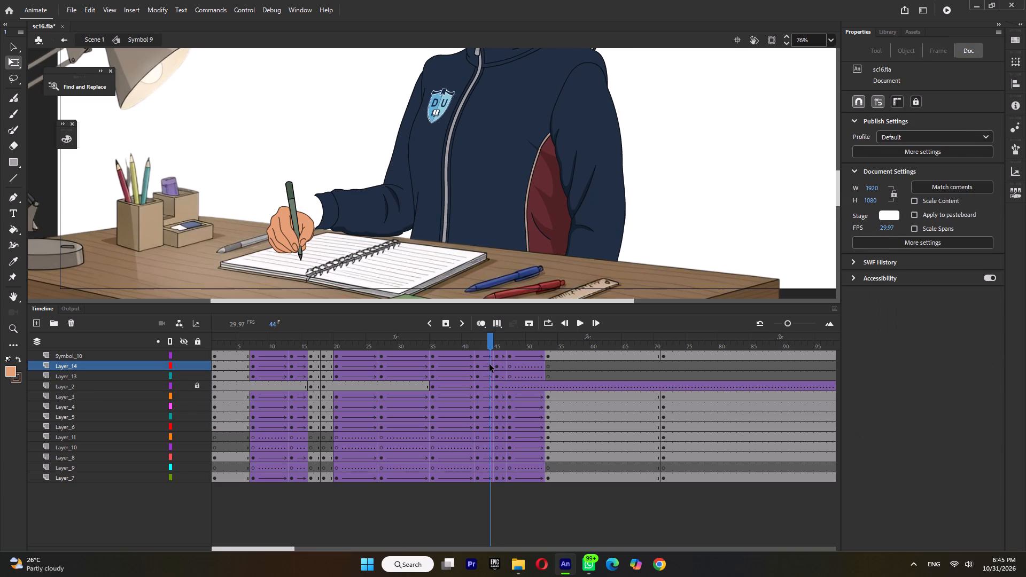
drag(489, 365, 489, 372)
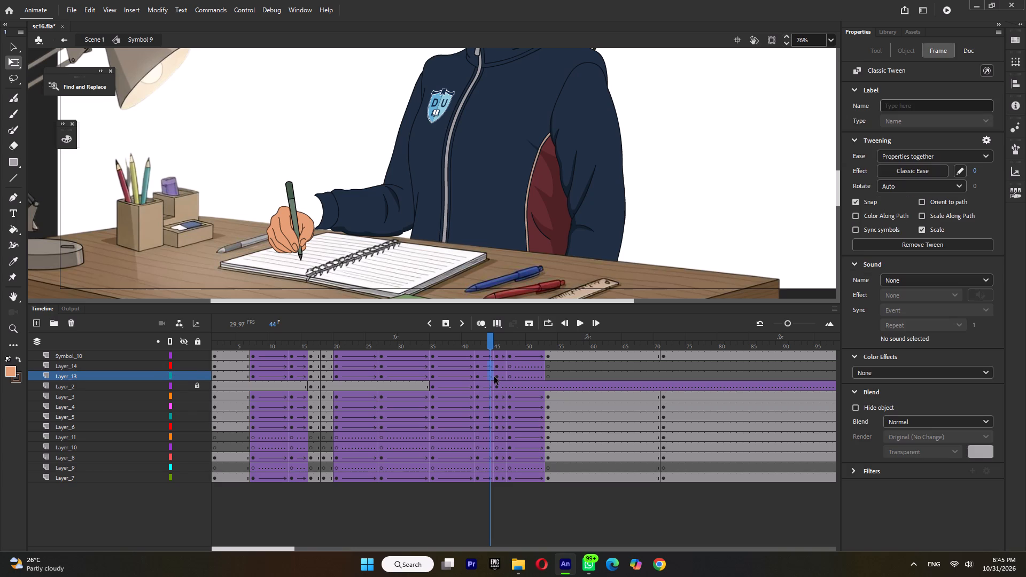
key(F6)
Copy the frame 45 hand and forearm keyframes from Layer_14 and Layer_13 to Layer_11 and Layer_10, replacing the originals with blank keyframes.
drag(498, 367, 496, 373)
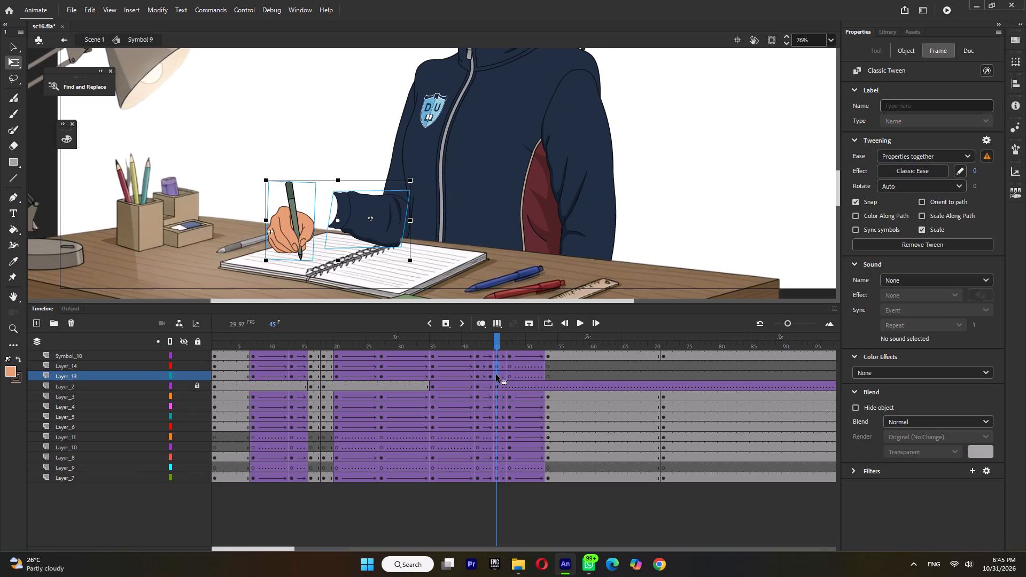
drag(496, 375, 494, 443)
drag(494, 443, 494, 444)
drag(498, 367, 498, 375)
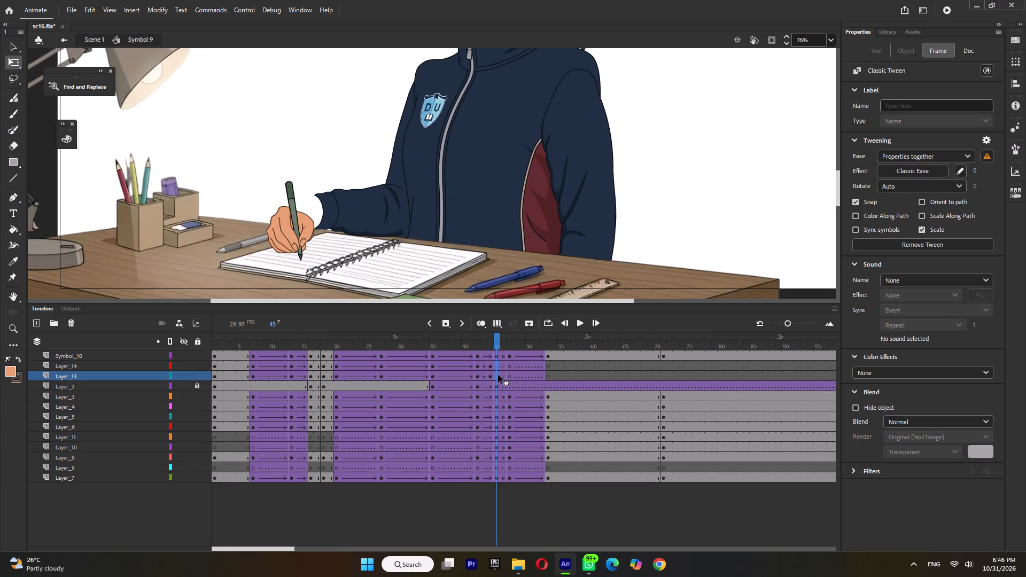
key(F7)
At frame 45, move the pen hand on Layer_11 against the sleeve cuff and rotate it clockwise, at about X 345.95, Y 357.7.
drag(495, 338, 491, 343)
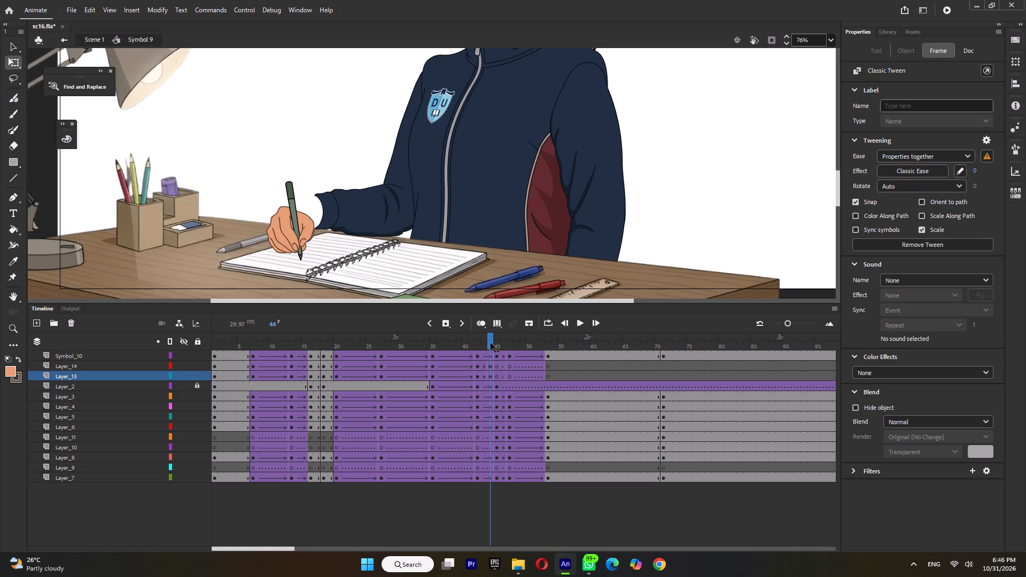
drag(491, 343, 499, 345)
click(296, 213)
drag(293, 214, 323, 190)
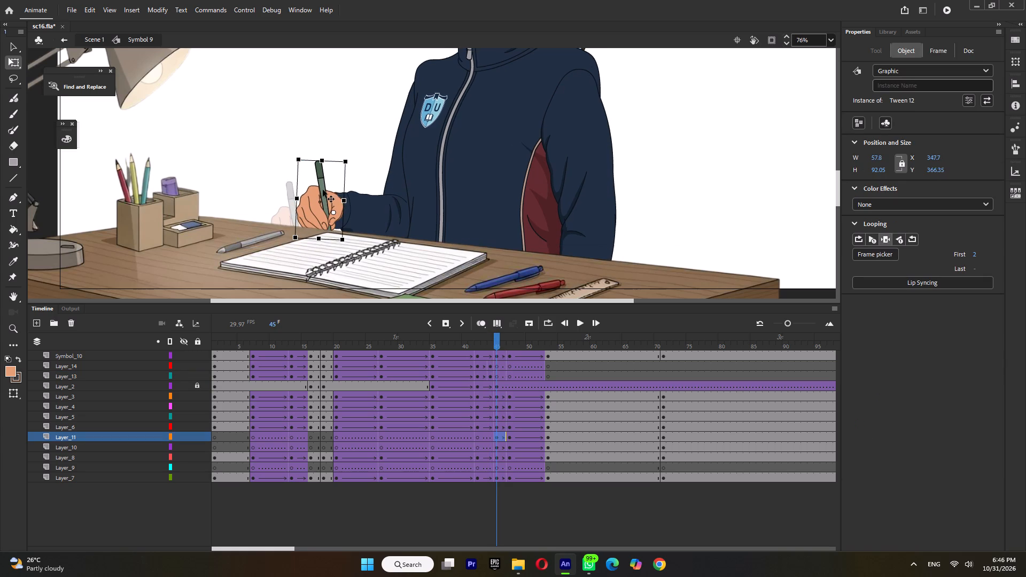
drag(323, 190, 323, 193)
drag(354, 163, 360, 173)
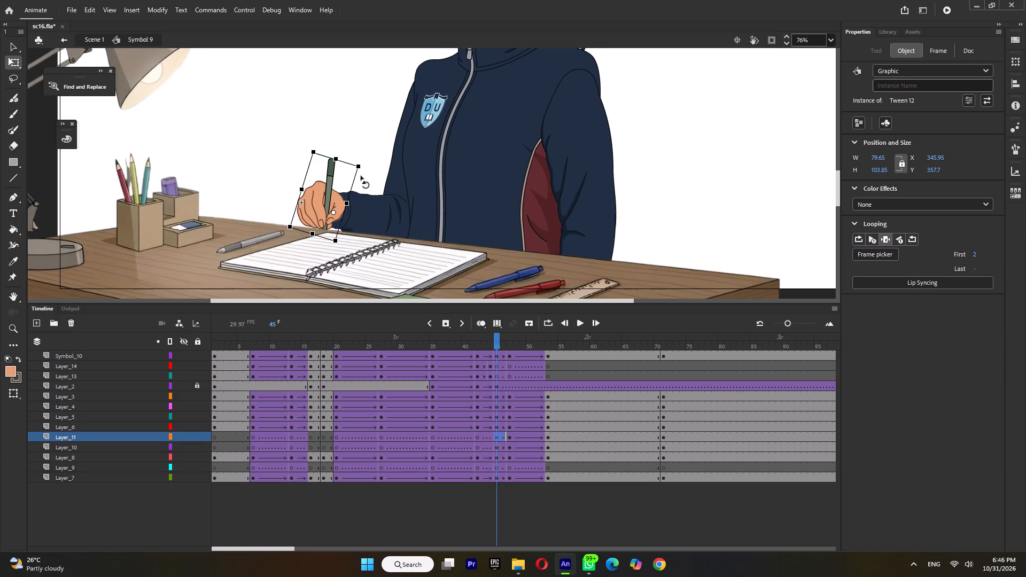
At frame 44, shorten and rotate the writing forearm on Layer_13 to about 93.1 by 75.15.
click(509, 341)
drag(483, 348, 490, 348)
click(355, 204)
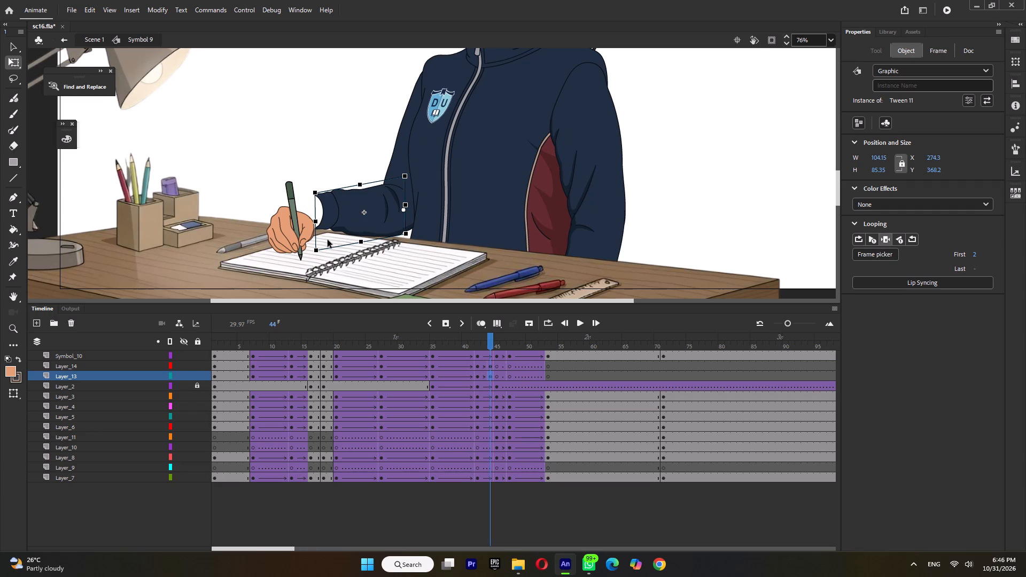
drag(315, 223, 325, 222)
drag(324, 211, 324, 204)
ctrl+scroll(395, 237, up, 3)
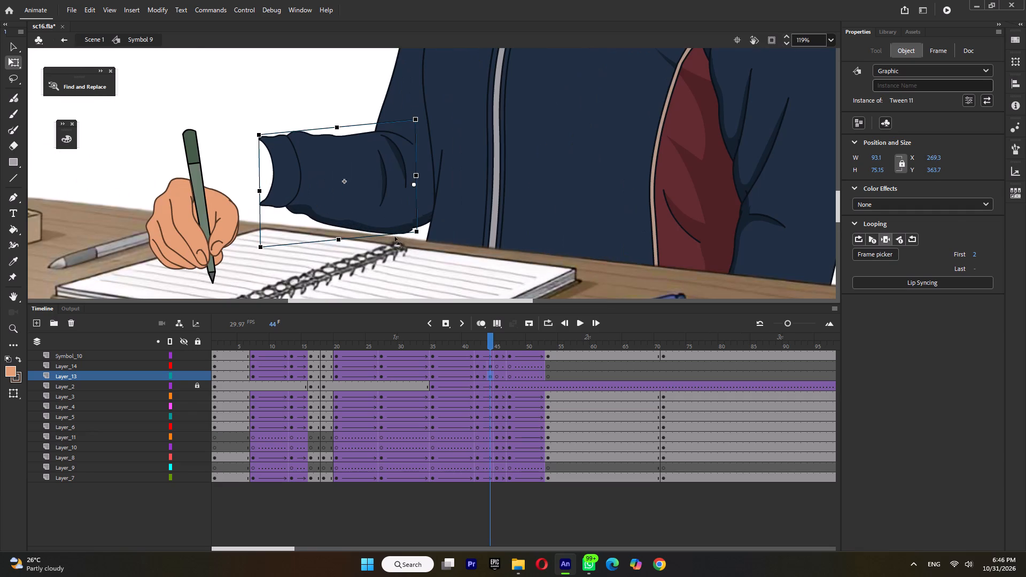
click(393, 205)
At frame 44, move the pen hand on Layer_14 up to the sleeve cuff at about X 353.2, Y 358.45.
click(231, 207)
drag(207, 219, 242, 173)
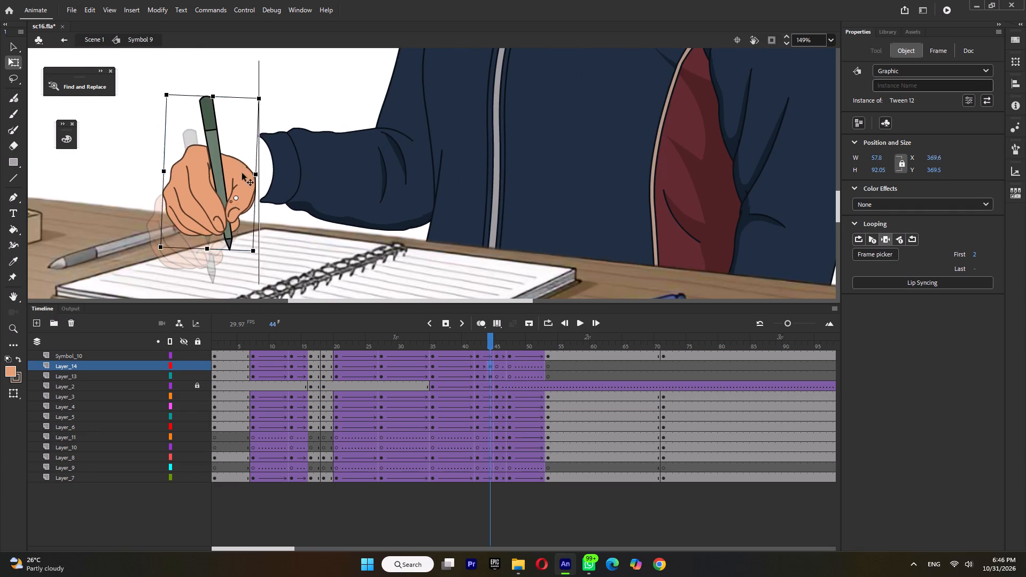
drag(242, 173, 255, 162)
Play back from about frame 37 and step through frames 44 to 47 to check how the arm withdraws behind the body.
ctrl+scroll(318, 224, down, 7)
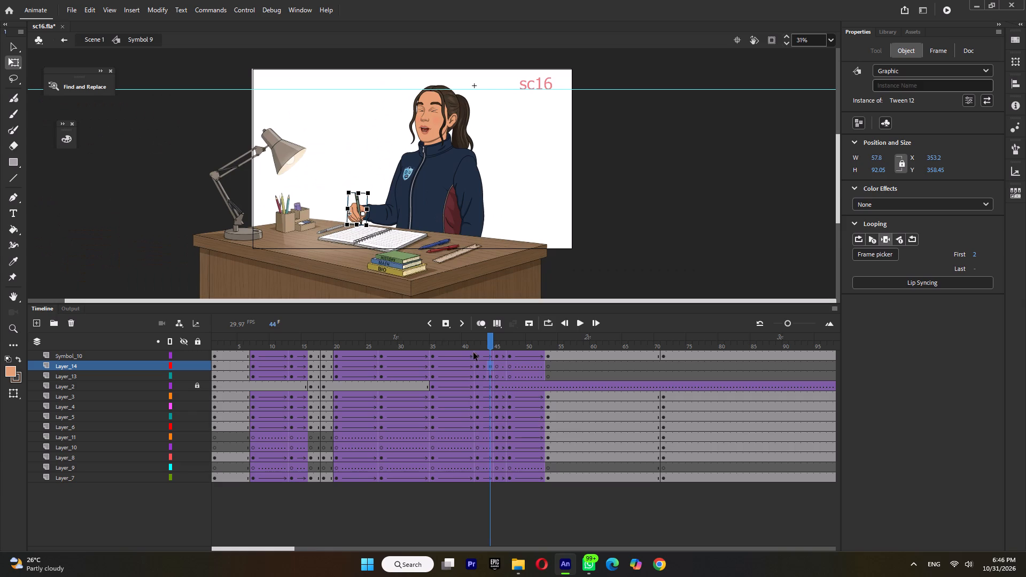
click(444, 341)
key(Return)
click(444, 341)
key(Return)
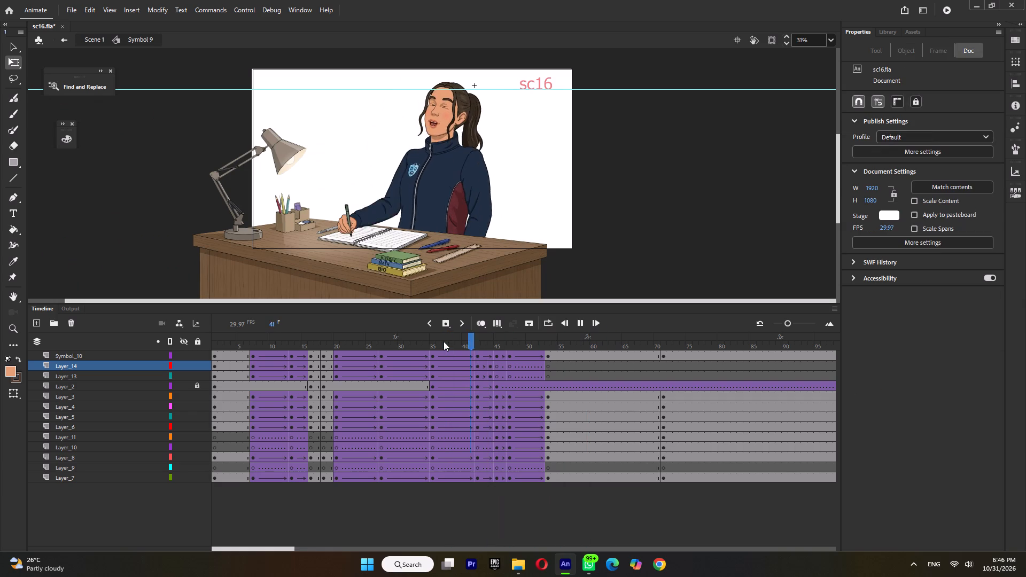
key(Return)
click(488, 340)
click(494, 340)
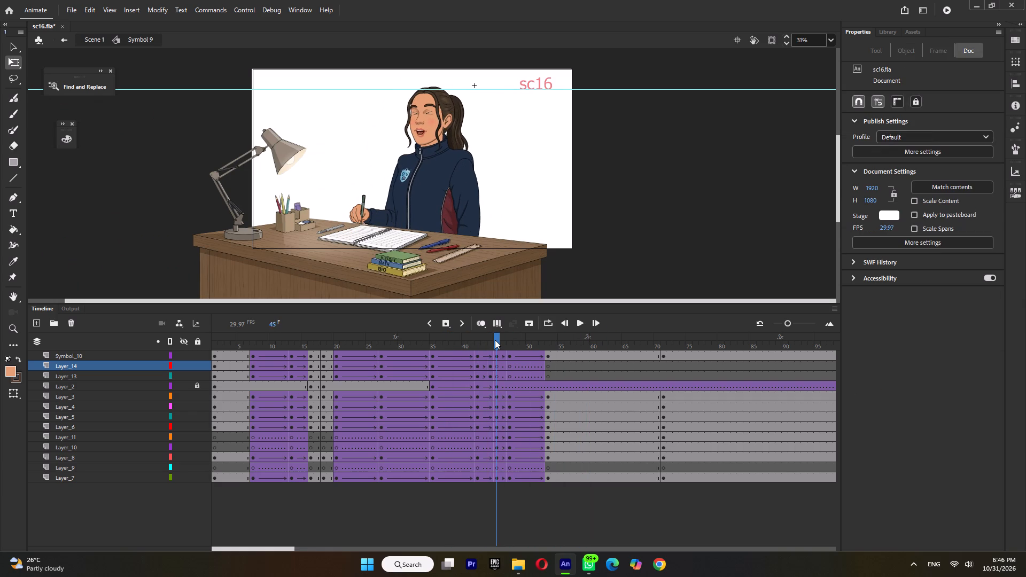
click(504, 340)
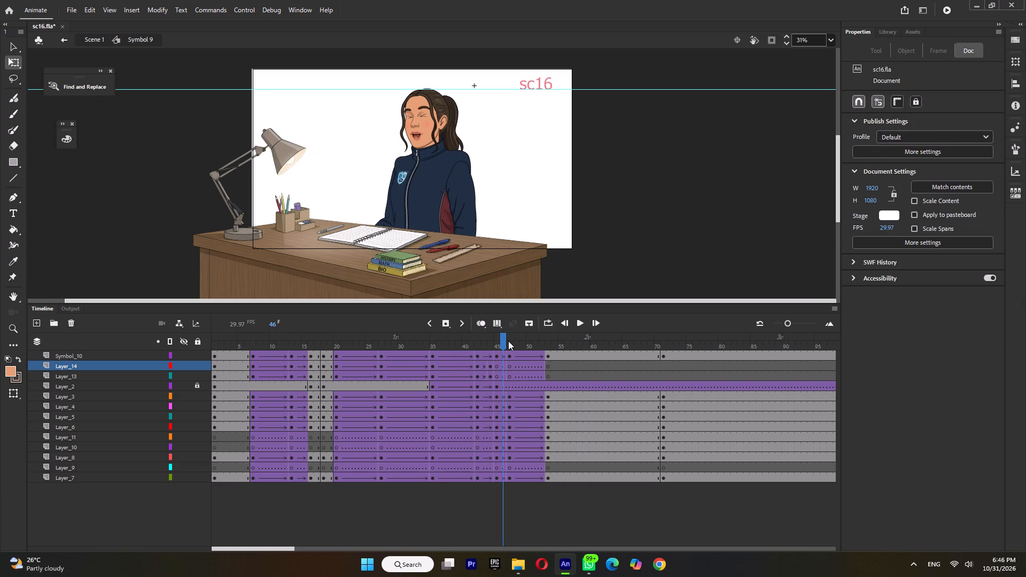
click(508, 340)
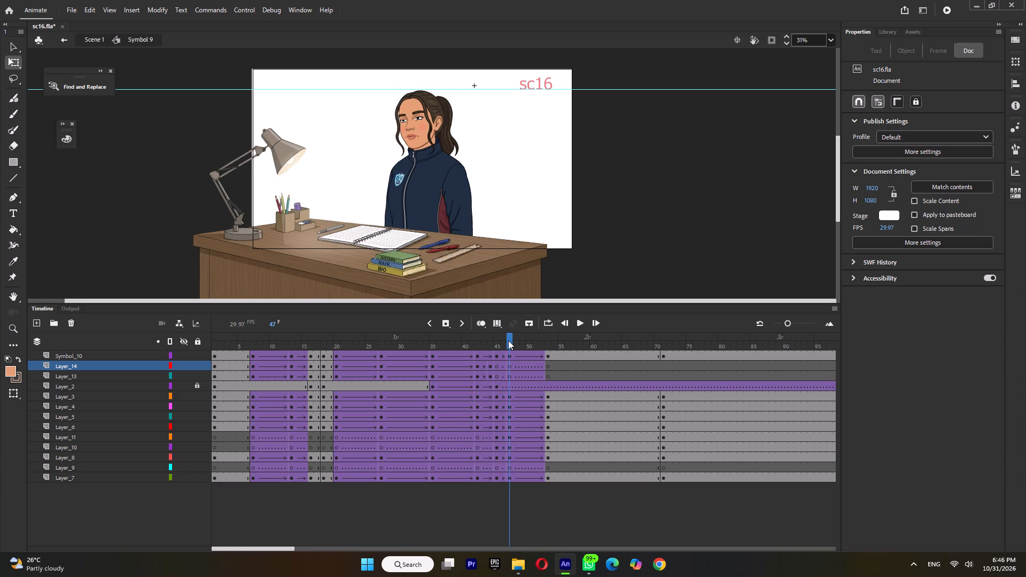
Replay the animation from about frame 32 and inspect the arm poses at frames 42 and 44.
drag(490, 340, 414, 351)
key(Return)
key(Return)
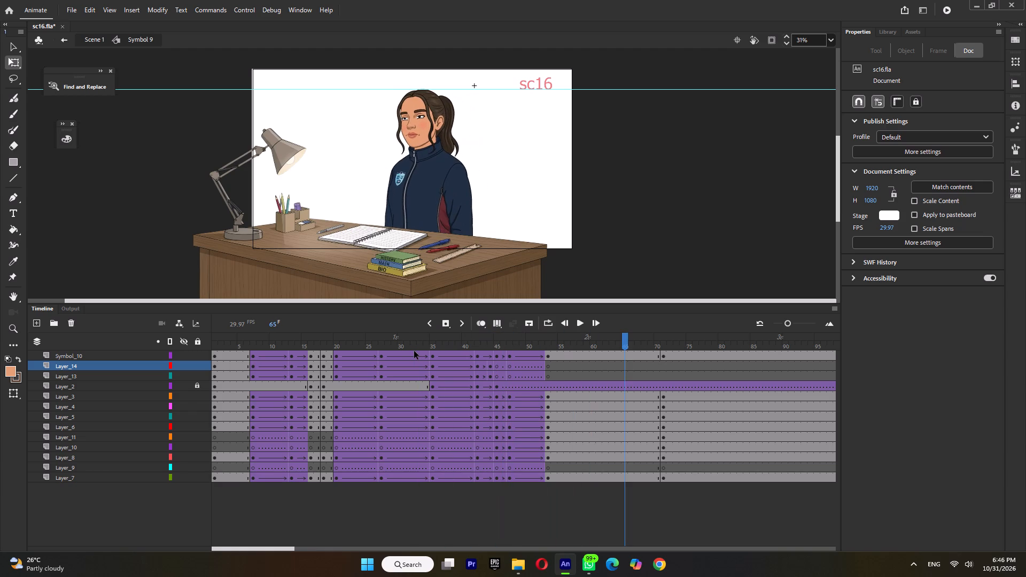
click(414, 351)
key(Return)
key(Return)
click(479, 340)
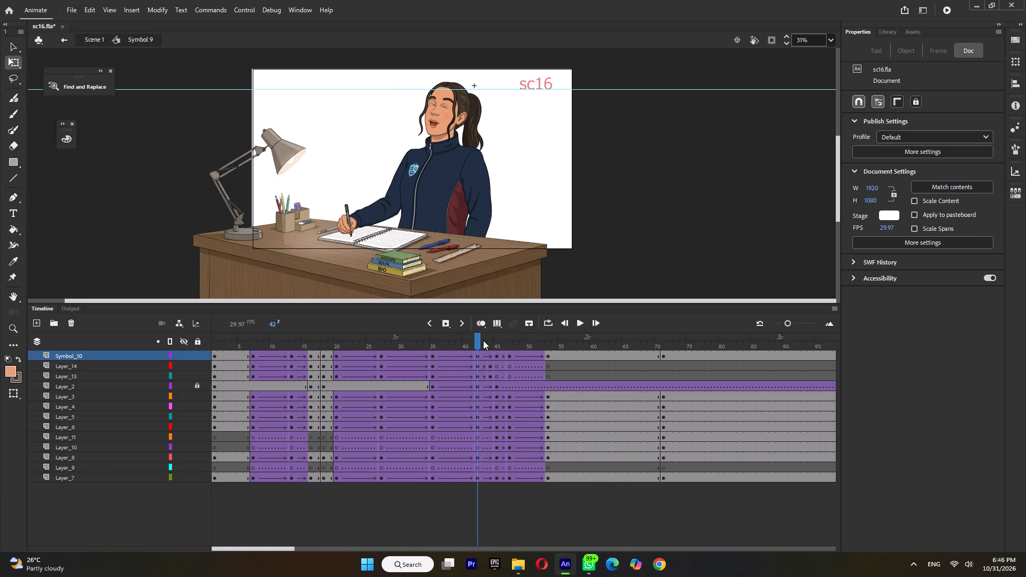
click(490, 340)
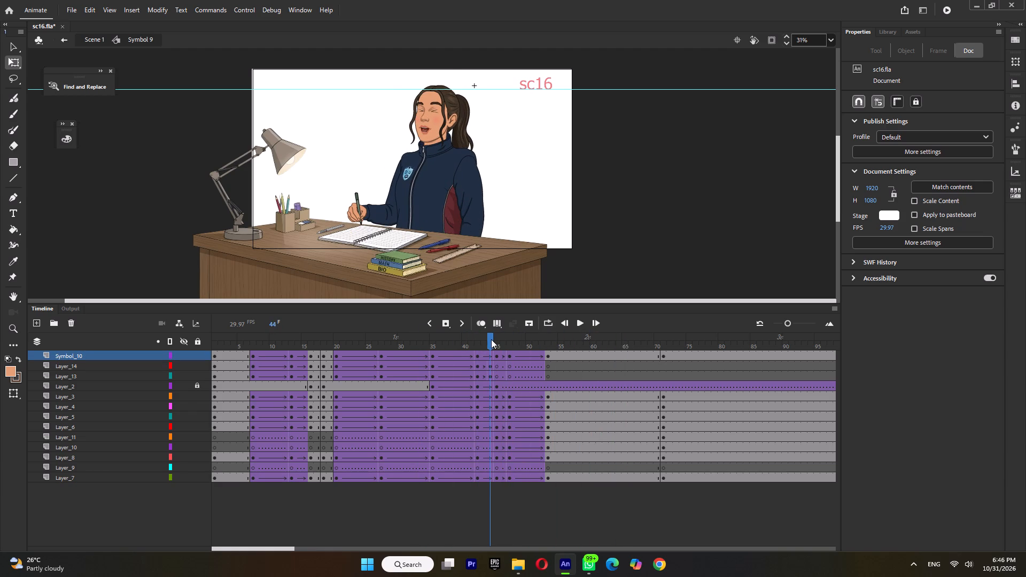
Insert keyframes across all layers at frame 44.
double_click(491, 339)
key(F6)
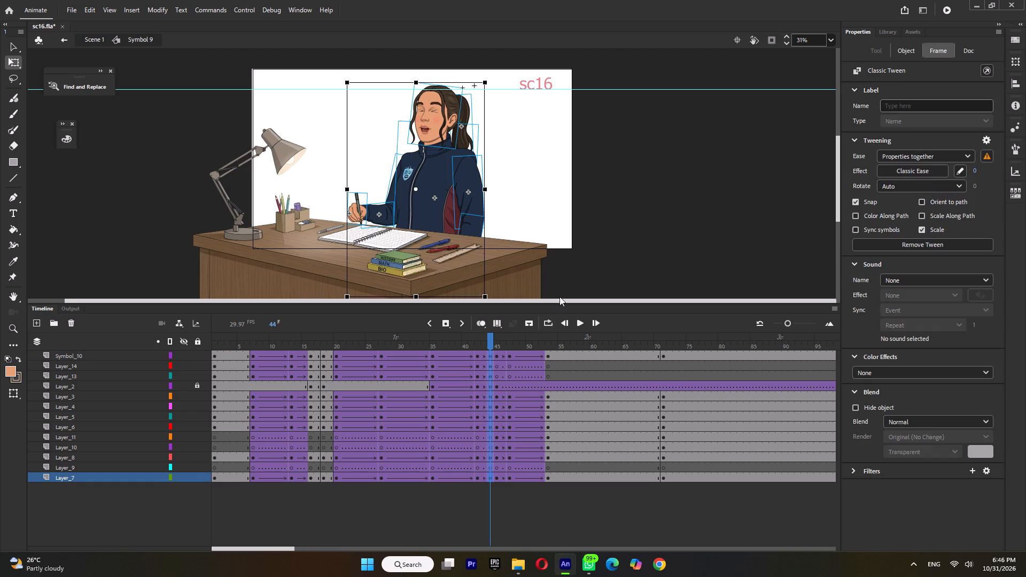
At frame 44, switch the girl's torso graphic on Layer_6 to its frame 6 drawing using the Frame Picker.
click(694, 217)
click(416, 193)
click(880, 254)
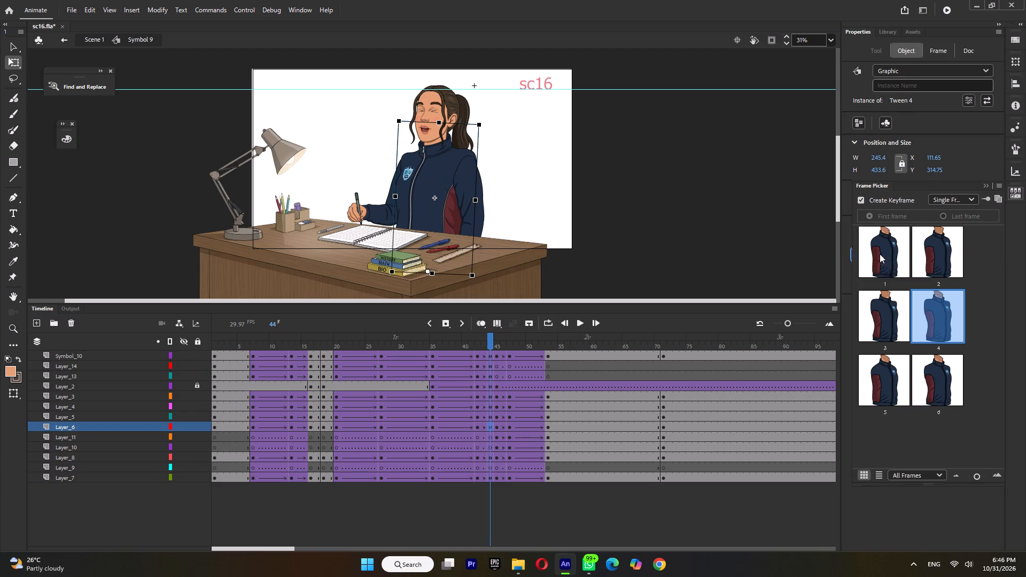
click(940, 385)
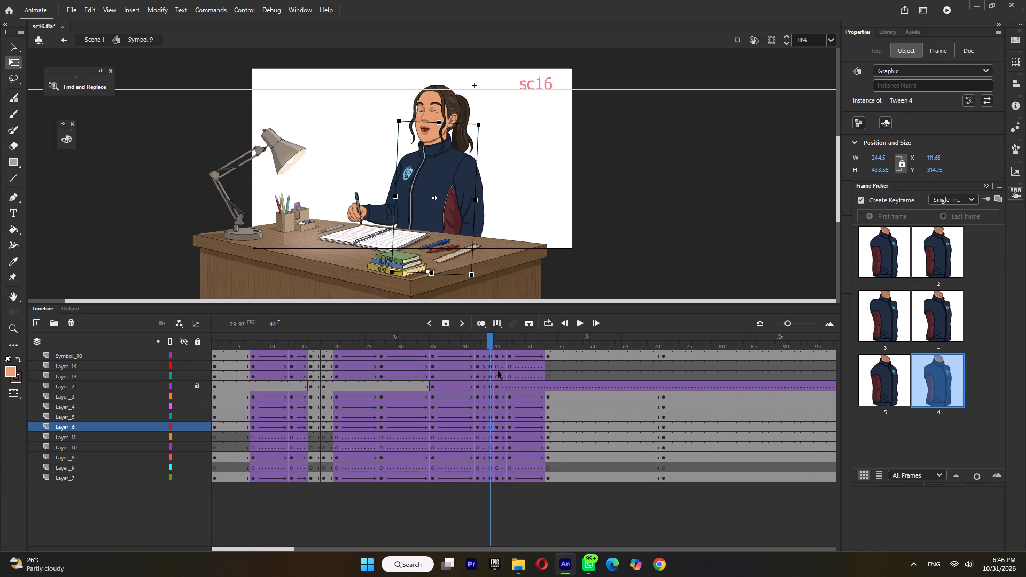
Check the pose change between frames 42 and 45, and set the Layer_6 torso graphic to drawing 6 at frame 45.
drag(484, 340, 488, 345)
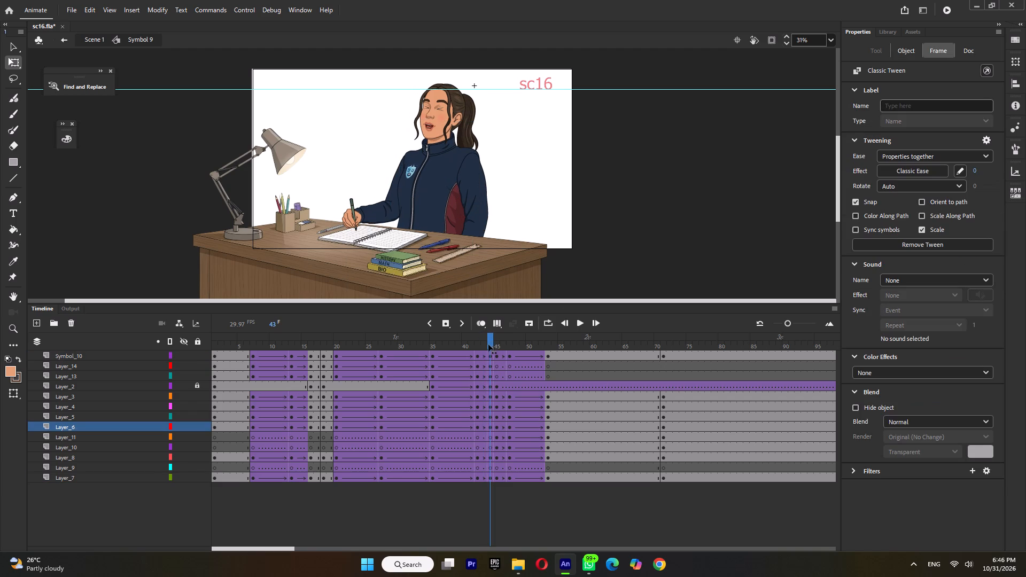
drag(488, 345, 476, 351)
click(483, 345)
click(488, 342)
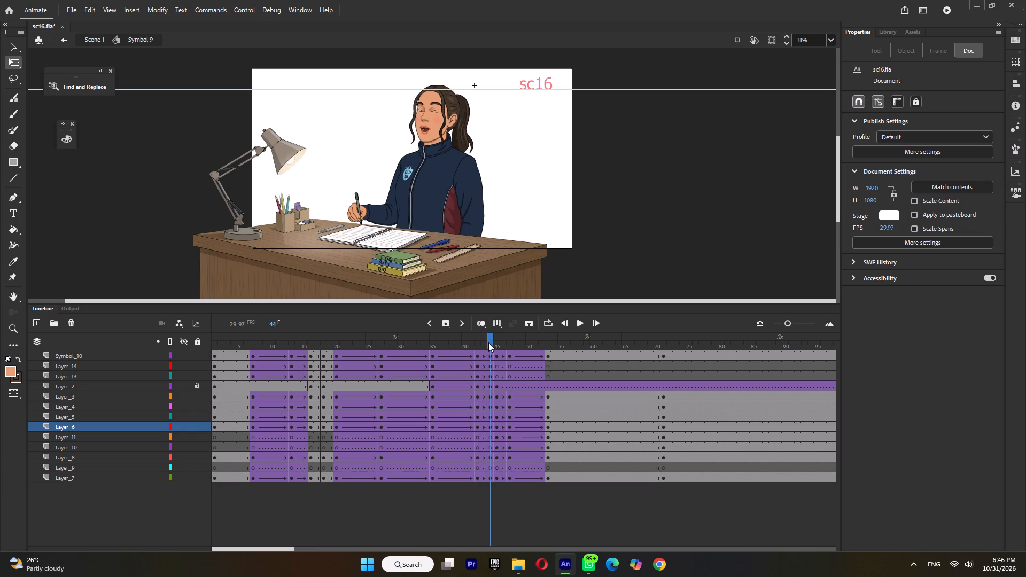
click(493, 342)
click(496, 342)
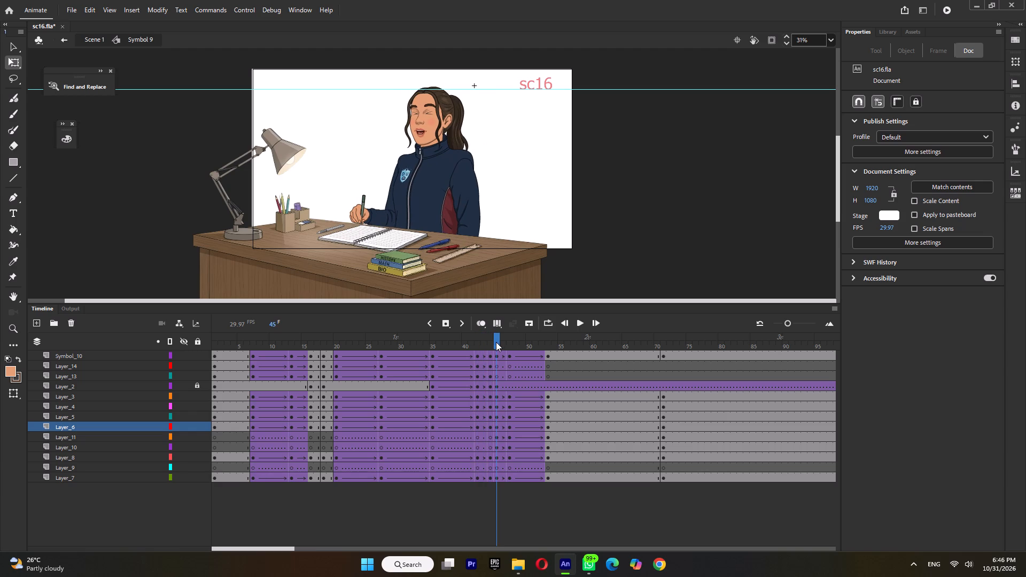
click(430, 180)
click(885, 251)
click(945, 387)
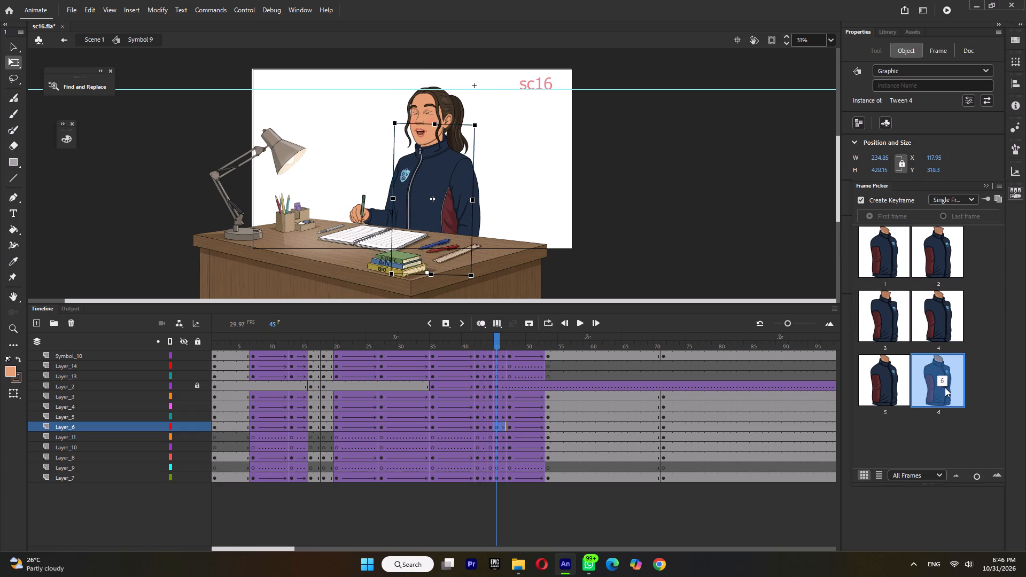
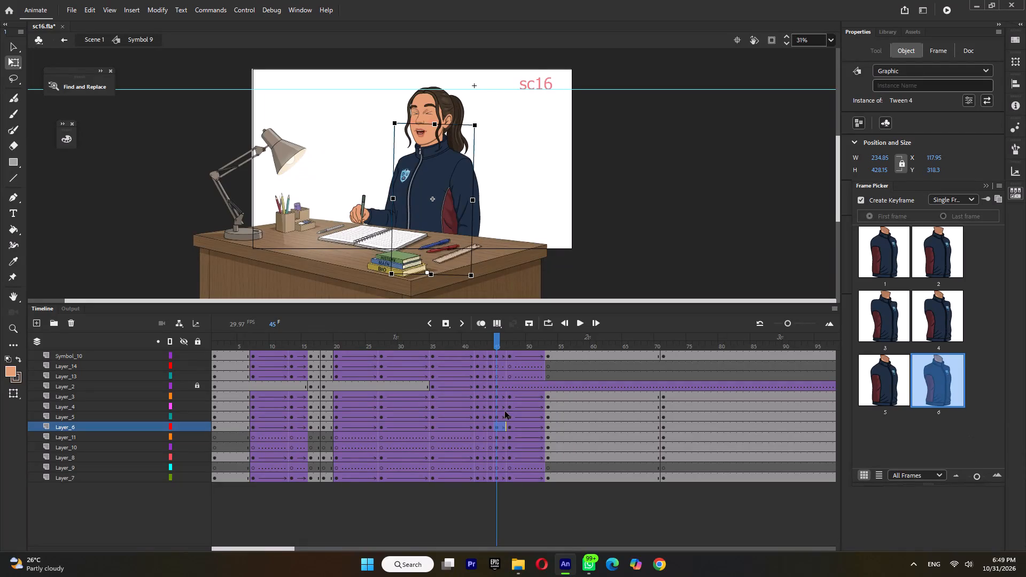
Replay the animation from about frame 40 and examine the pose change between frames 44 and 47.
click(467, 346)
key(Return)
click(467, 346)
key(Return)
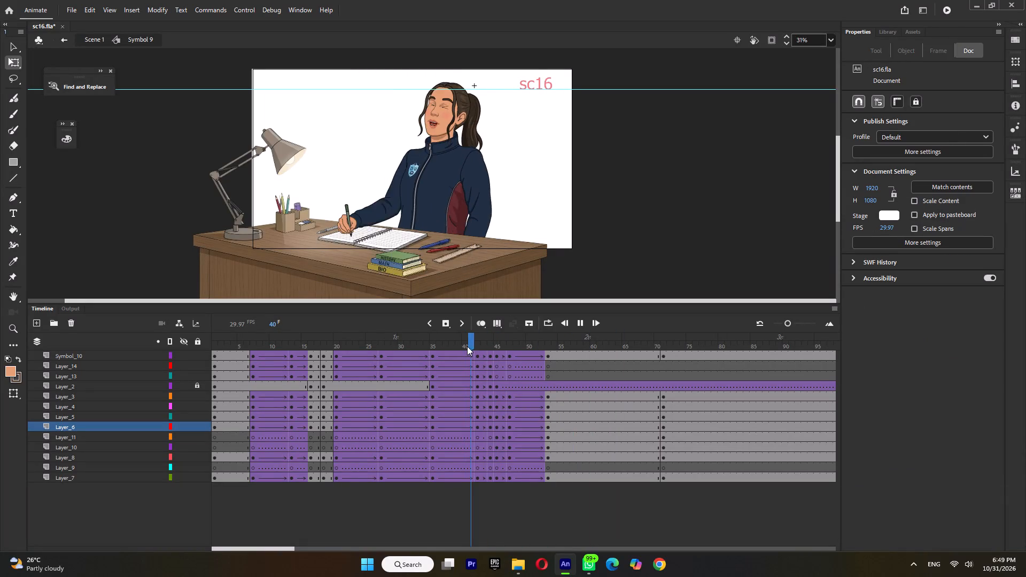
click(467, 346)
key(Return)
key(Return)
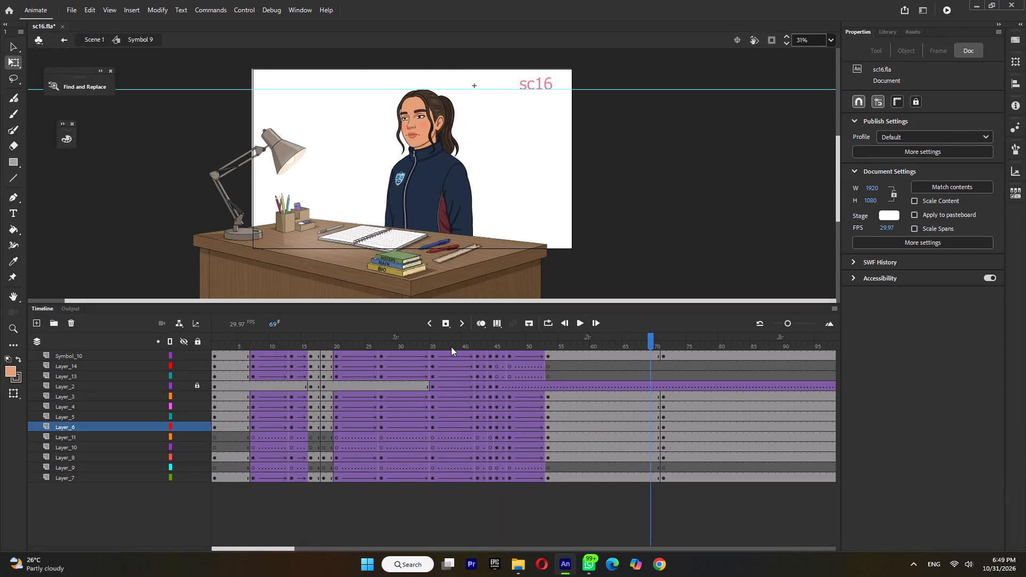
click(449, 347)
key(Return)
key(Return)
click(505, 342)
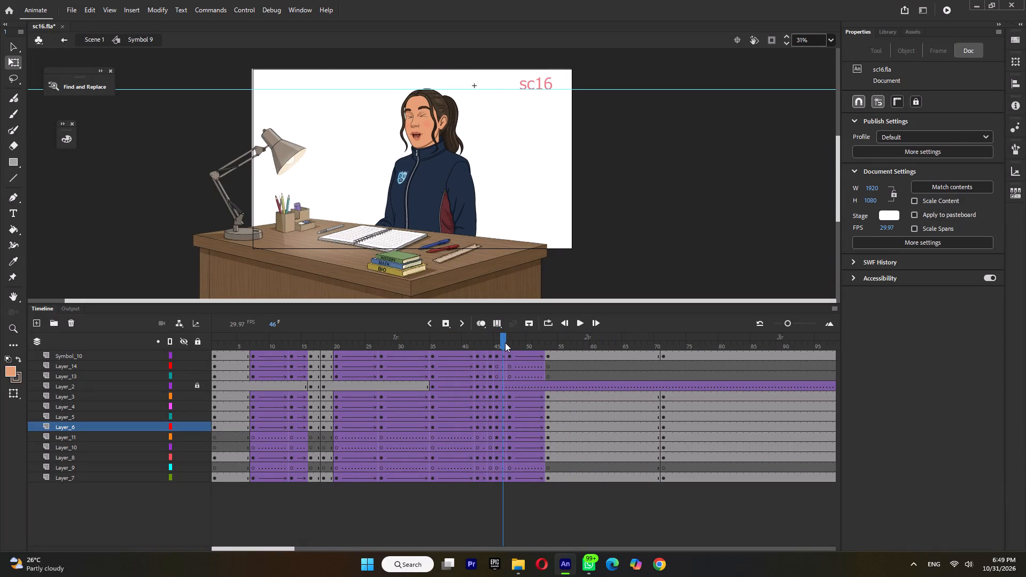
click(492, 343)
click(508, 342)
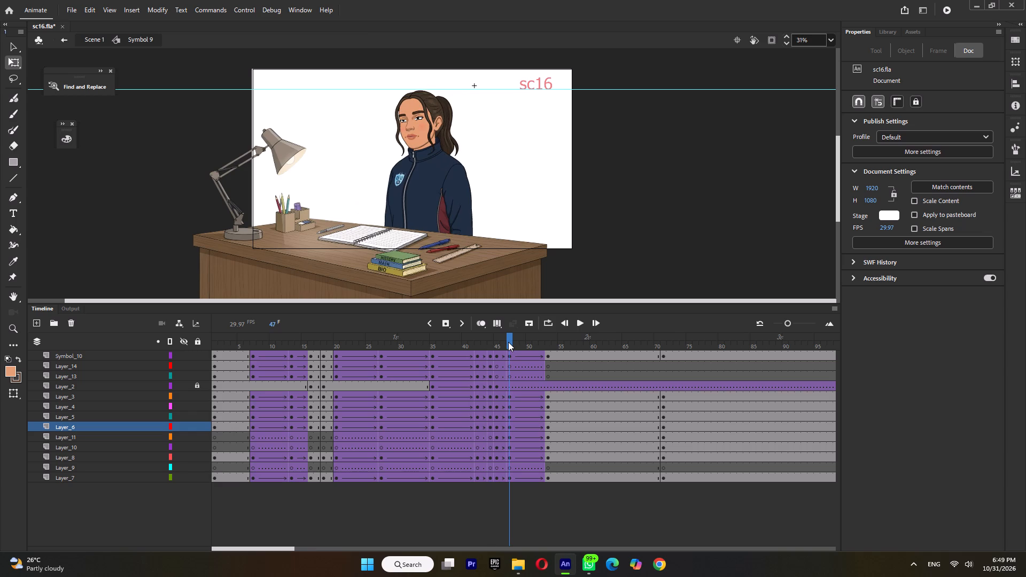
Insert keyframes across all layers at frames 49 and 55.
double_click(523, 345)
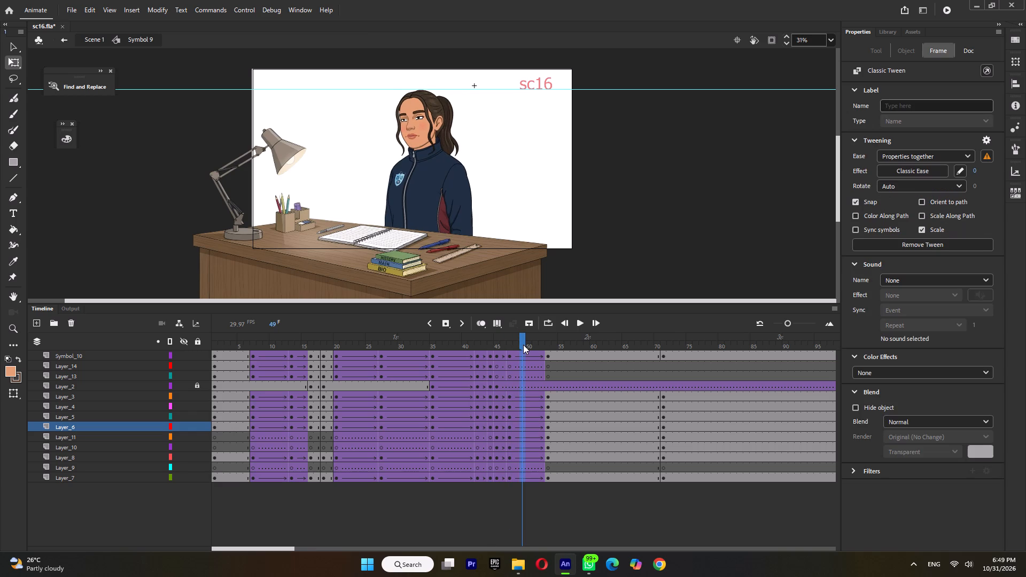
key(F6)
double_click(563, 345)
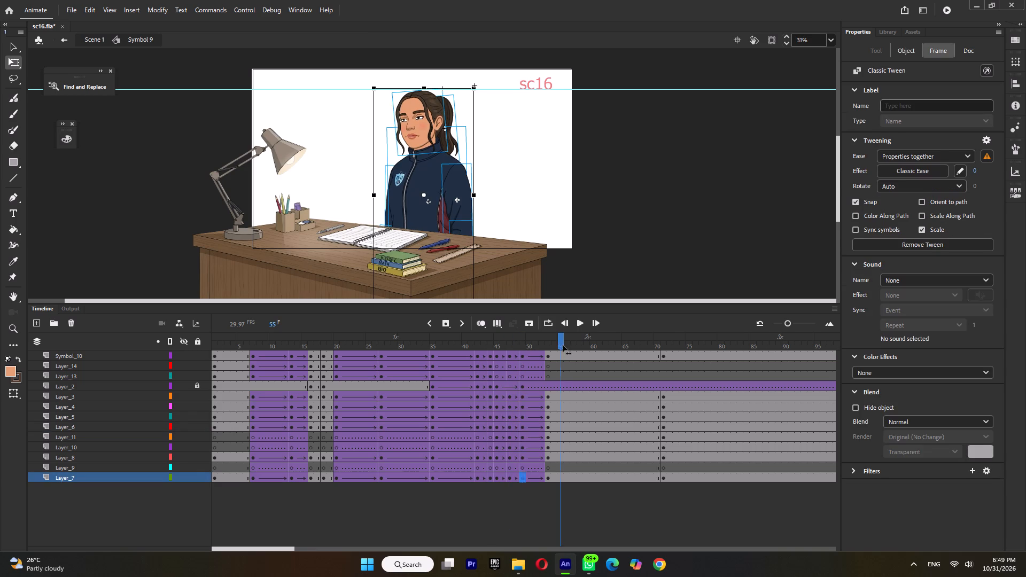
key(F6)
At frame 49, rotate the ponytail graphic on Layer_7 slightly clockwise so its tip swings toward the neck, and play back the motion.
click(524, 348)
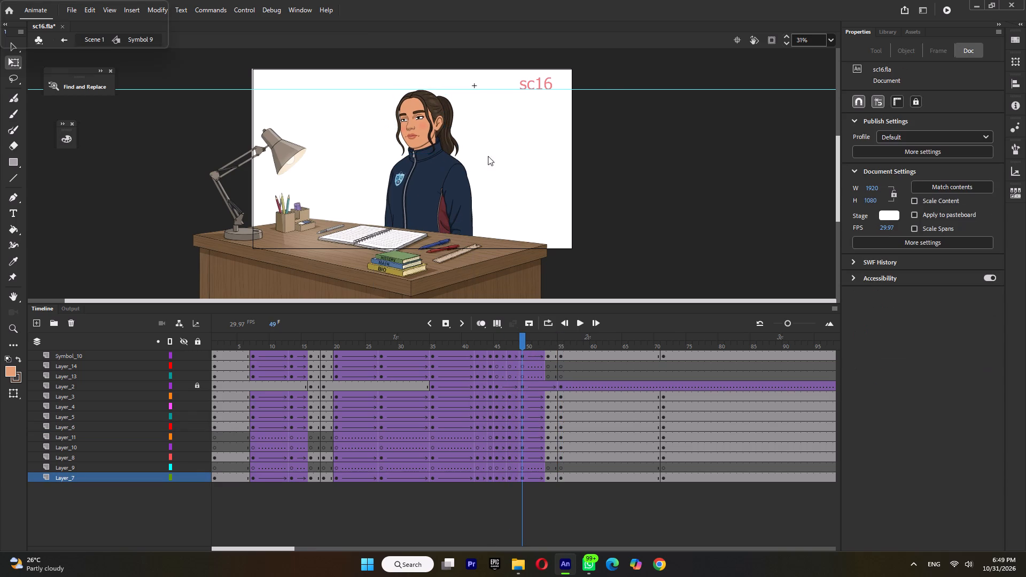
click(453, 146)
ctrl+scroll(455, 150, up, 5)
ctrl+scroll(525, 174, up, 2)
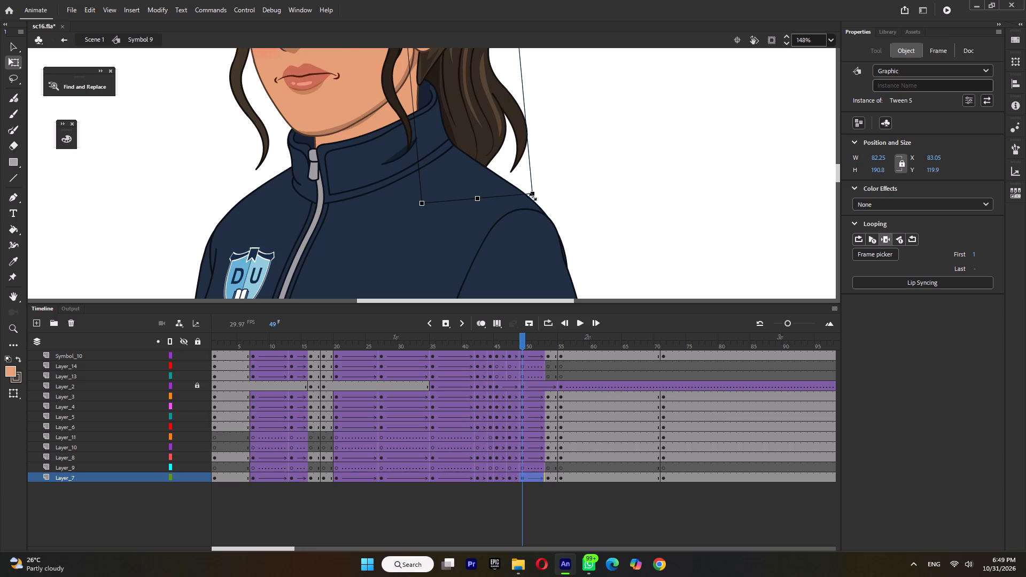
click(533, 199)
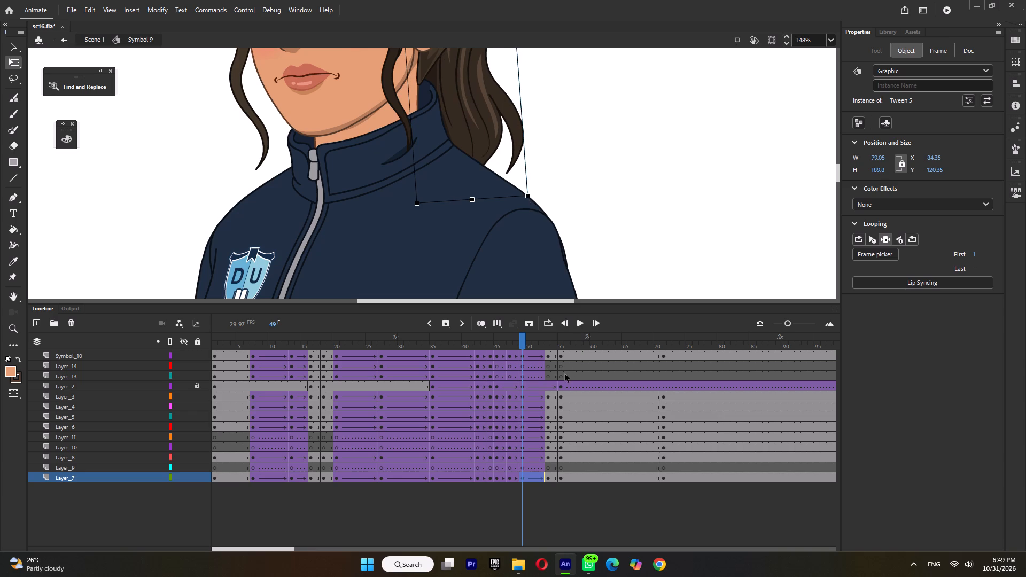
ctrl+scroll(568, 255, down, 5)
click(471, 348)
key(Return)
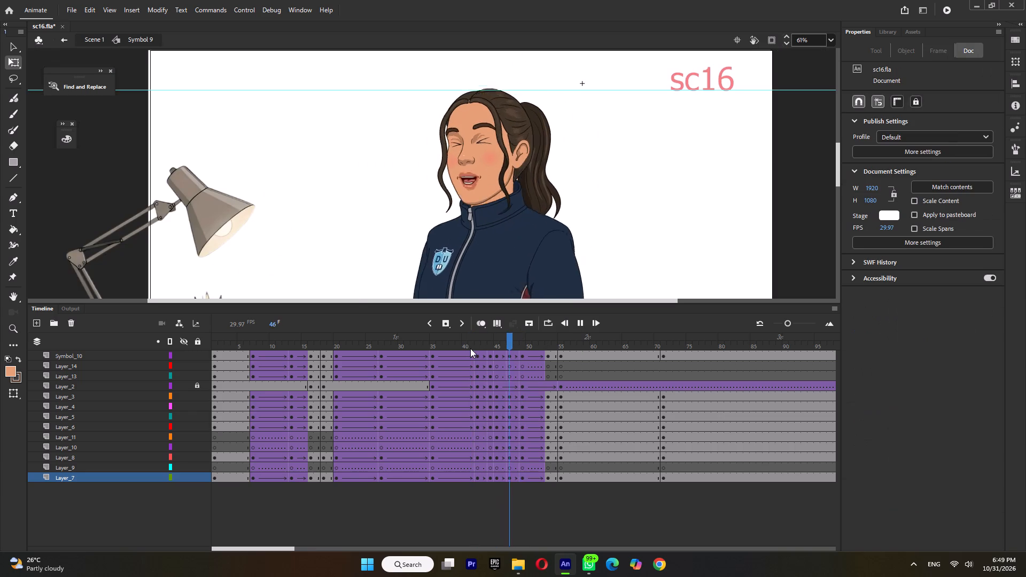
key(Return)
At frame 53, rotate the Layer_7 ponytail graphic slightly clockwise so its lower end swings in toward the shoulder.
click(548, 346)
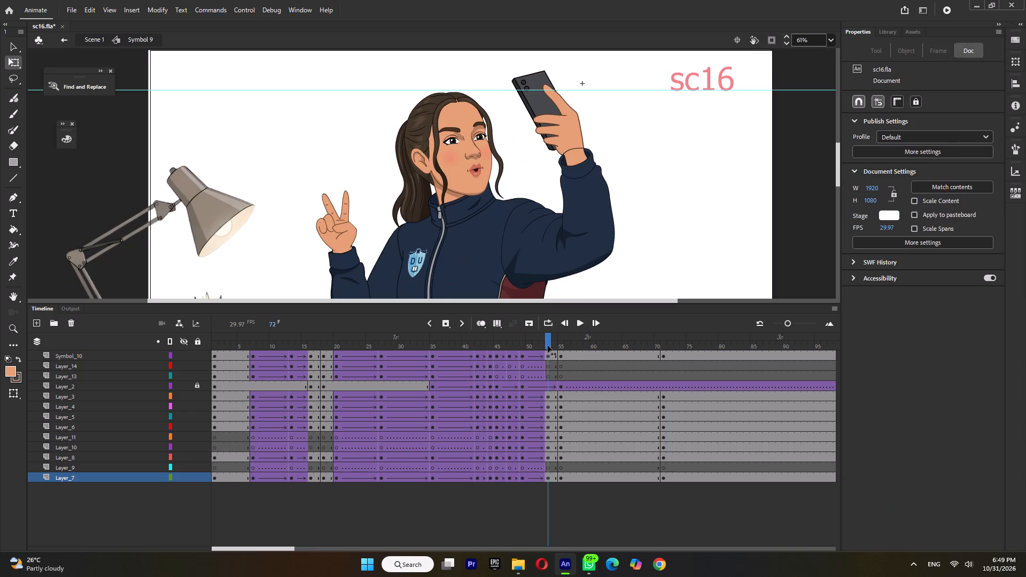
drag(547, 346, 547, 361)
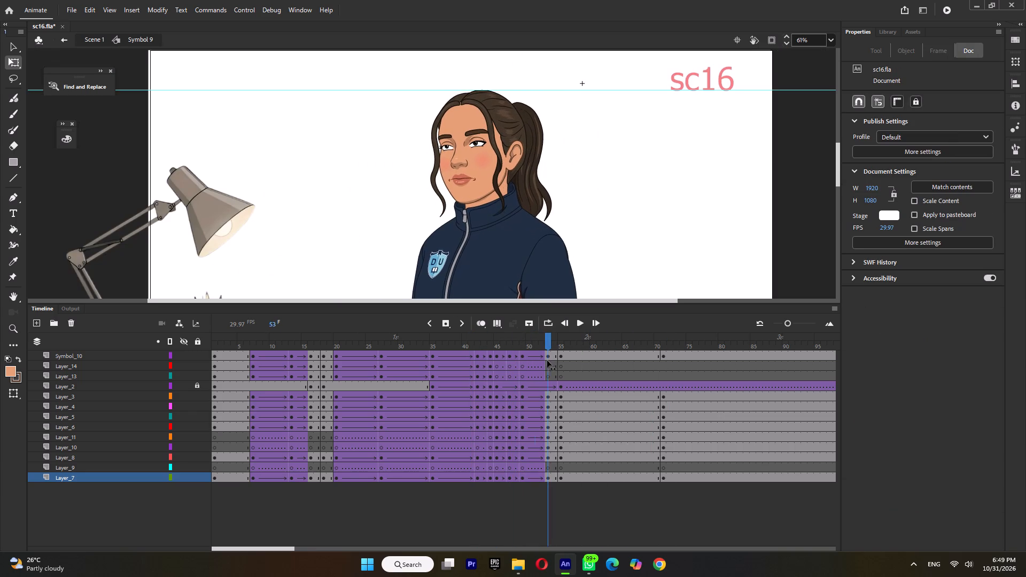
drag(547, 361, 563, 361)
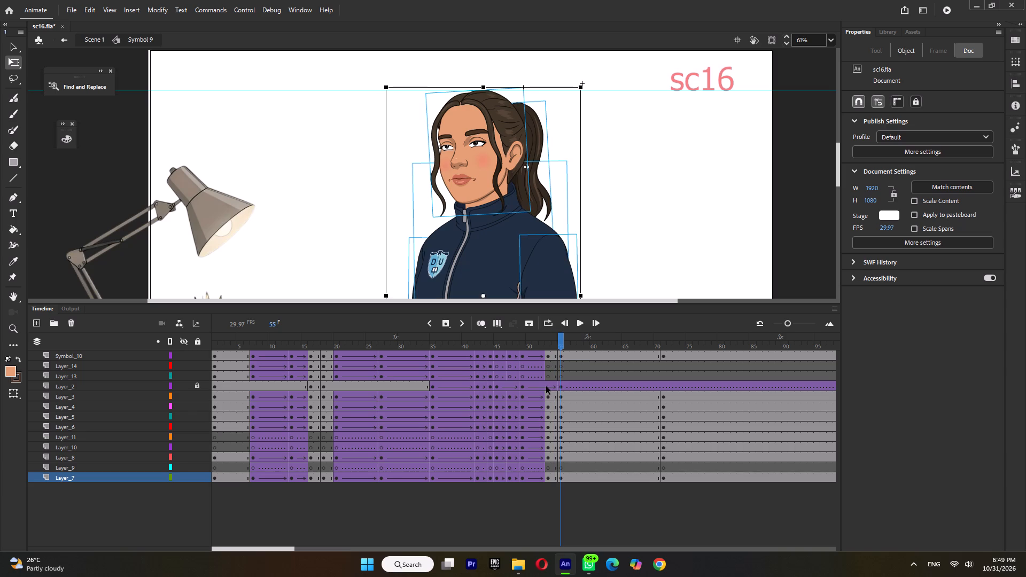
click(546, 386)
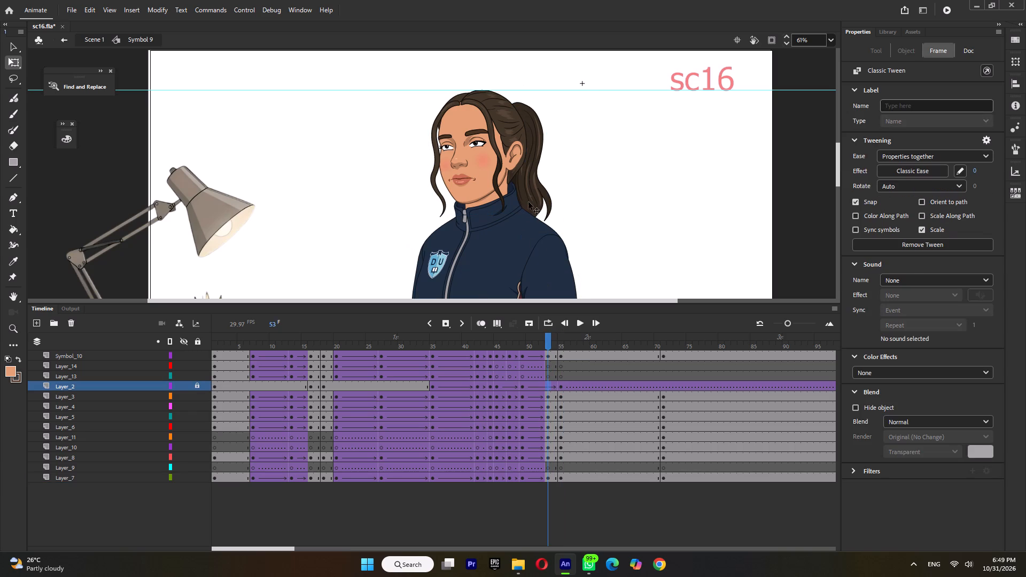
click(534, 188)
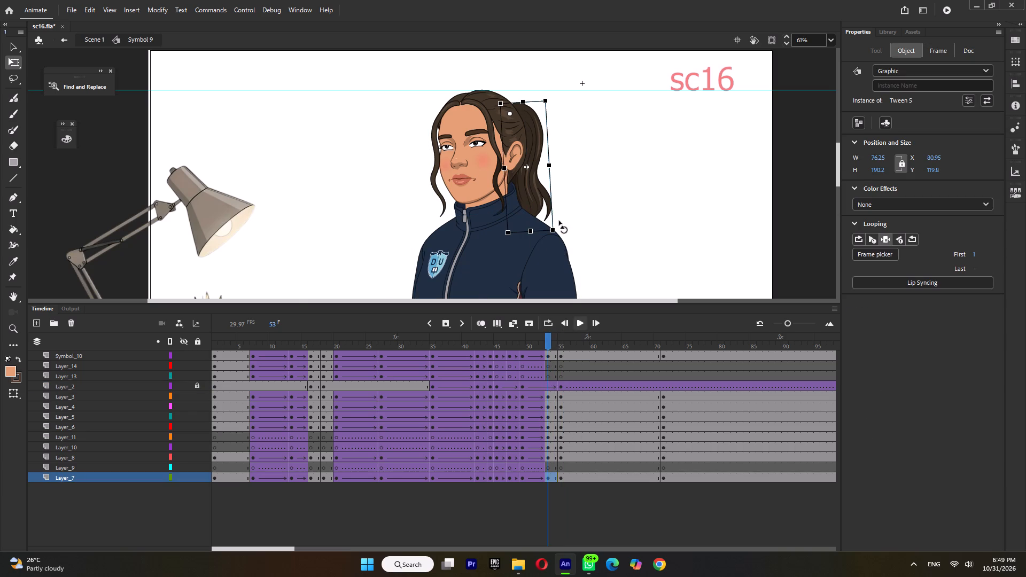
ctrl+scroll(558, 228, up, 7)
drag(550, 236, 547, 237)
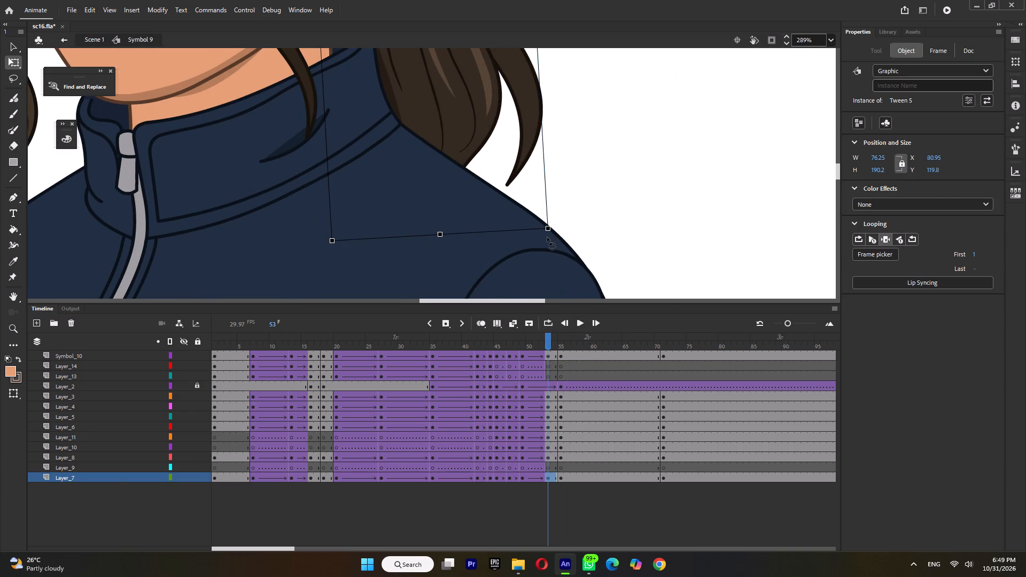
drag(547, 237, 548, 243)
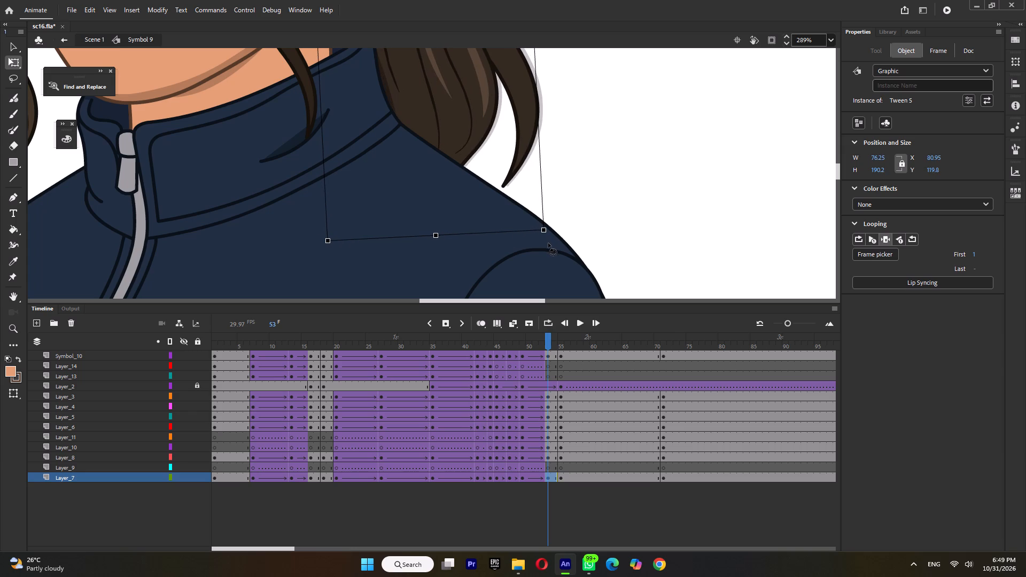
drag(548, 243, 547, 244)
ctrl+scroll(547, 246, down, 6)
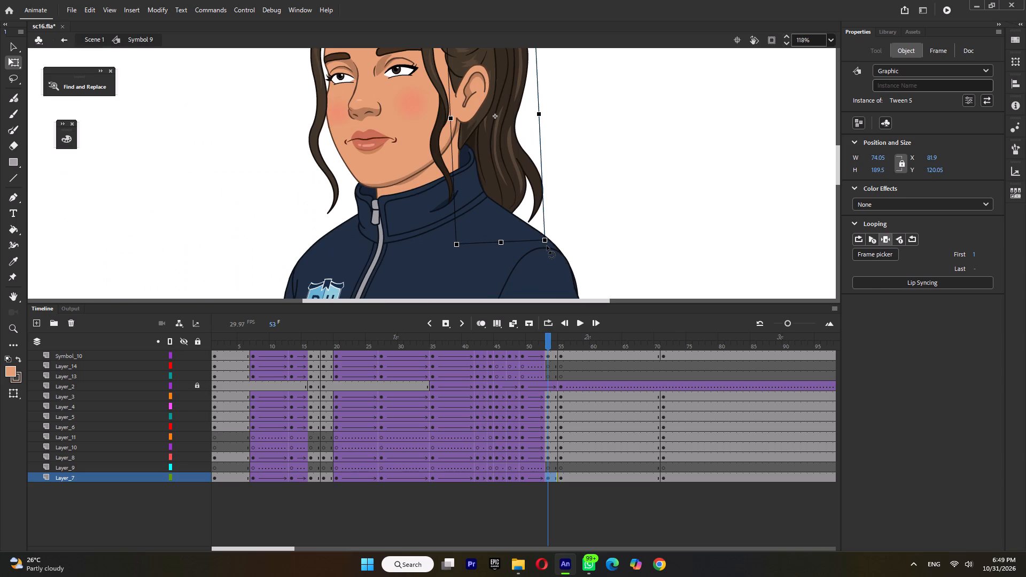
Create a classic tween on Layer_7 from frame 53 to frame 55.
key(ctrl+m)
Replay the animation from about frame 38 and again from frame 7 to review the ponytail and body motion.
ctrl+scroll(547, 246, down, 2)
click(452, 348)
key(Return)
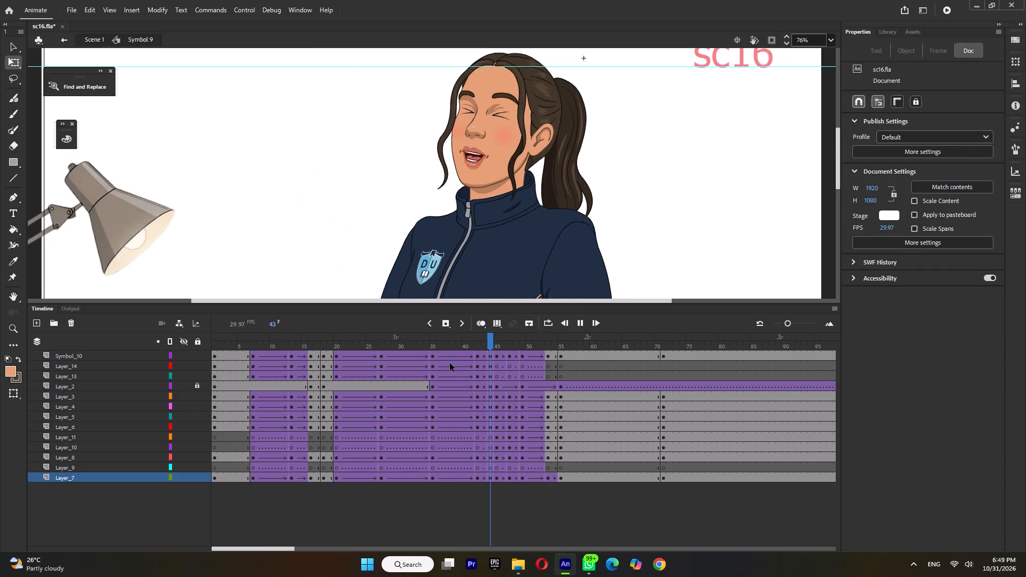
key(Return)
ctrl+scroll(507, 235, down, 5)
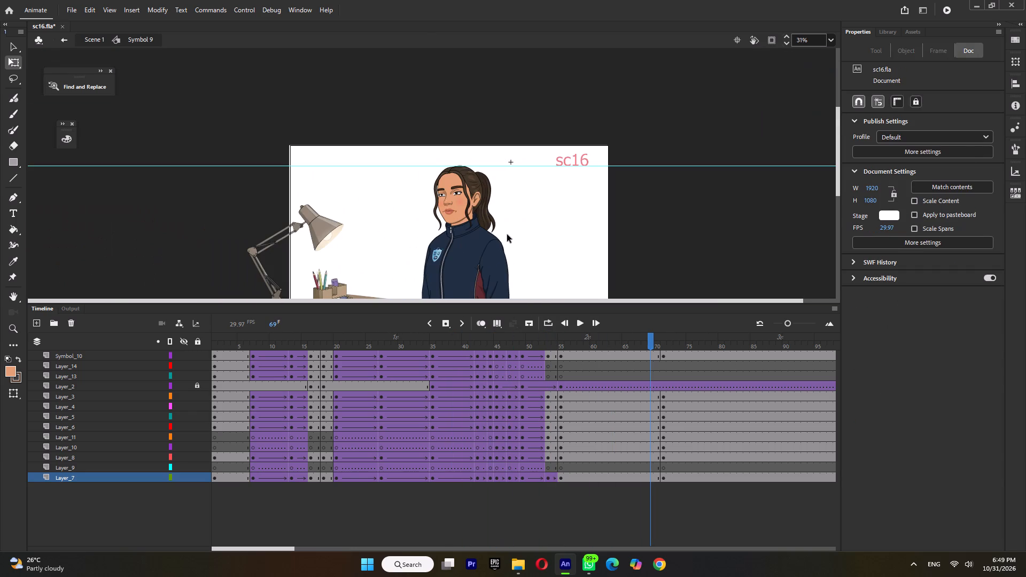
click(253, 342)
key(Return)
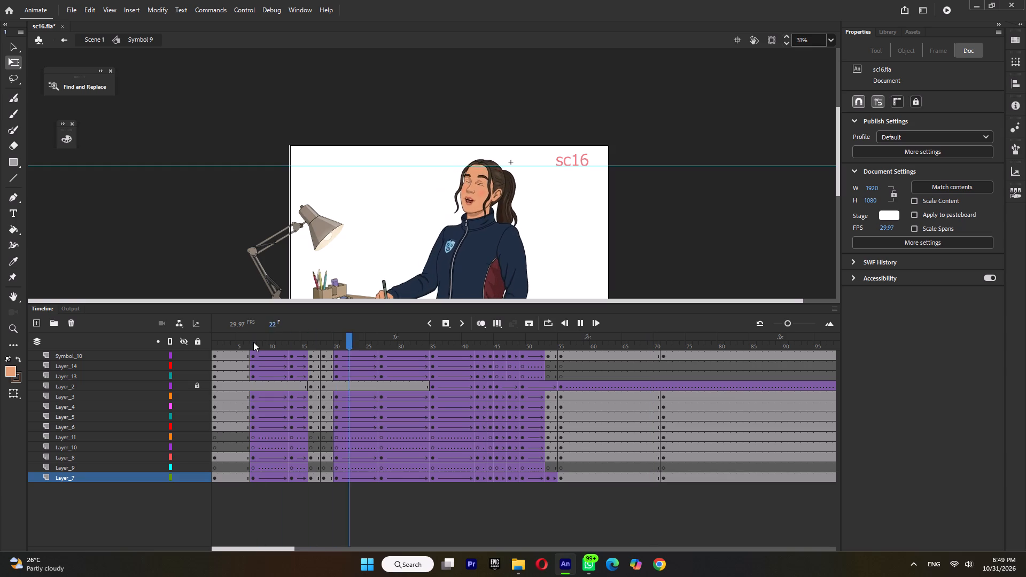
key(Return)
Enable Sync symbols for the head tweens on the Symbol_10 layer across frames 25 to 50, and check the head's looping settings at frame 53.
click(336, 342)
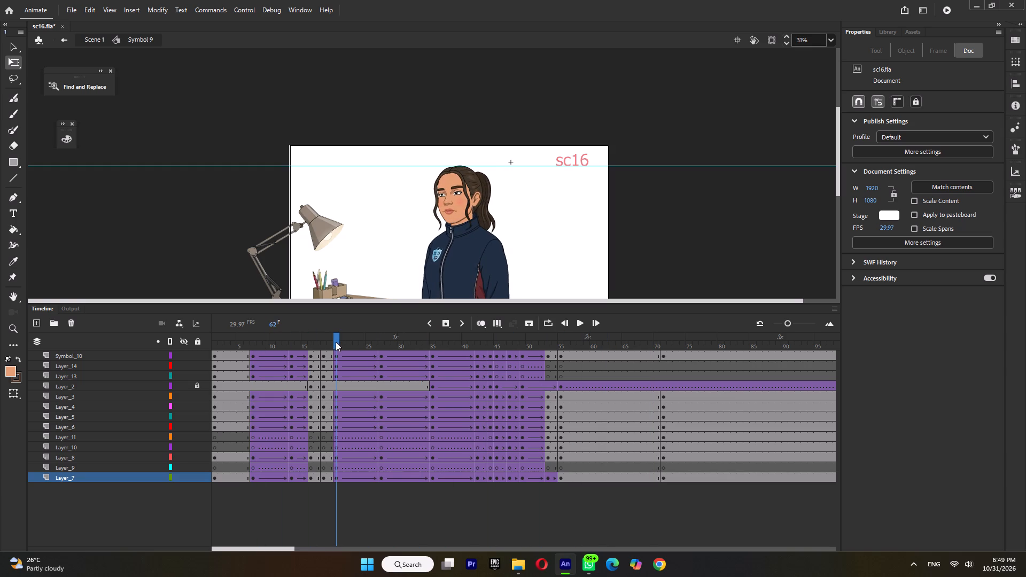
click(488, 169)
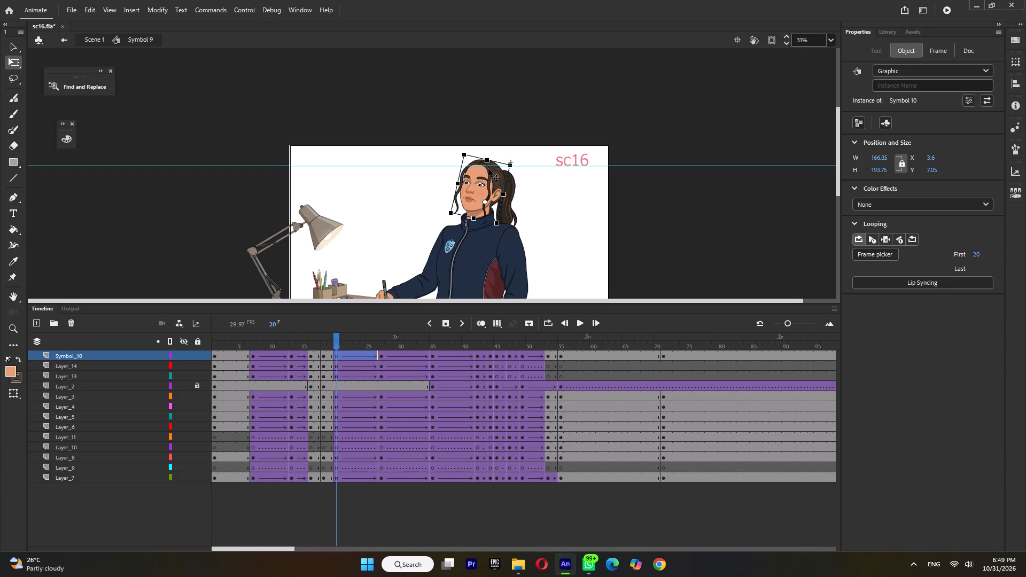
click(369, 362)
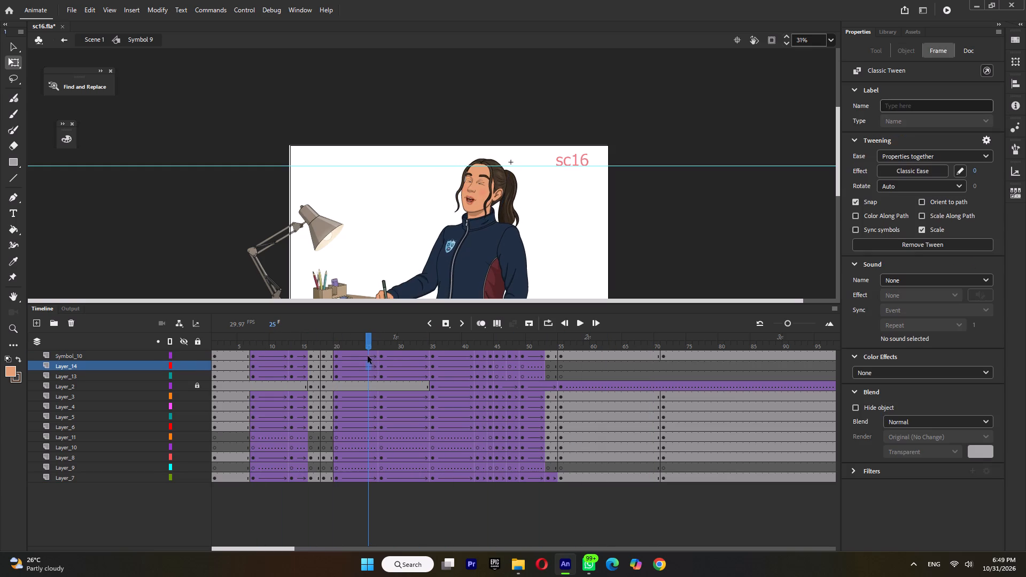
drag(367, 356, 531, 355)
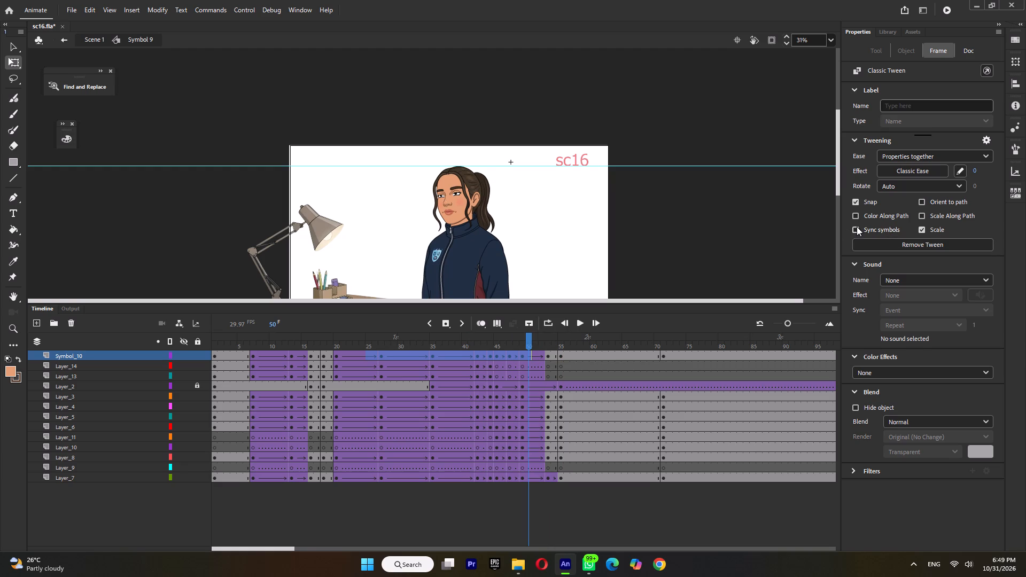
click(857, 227)
click(548, 356)
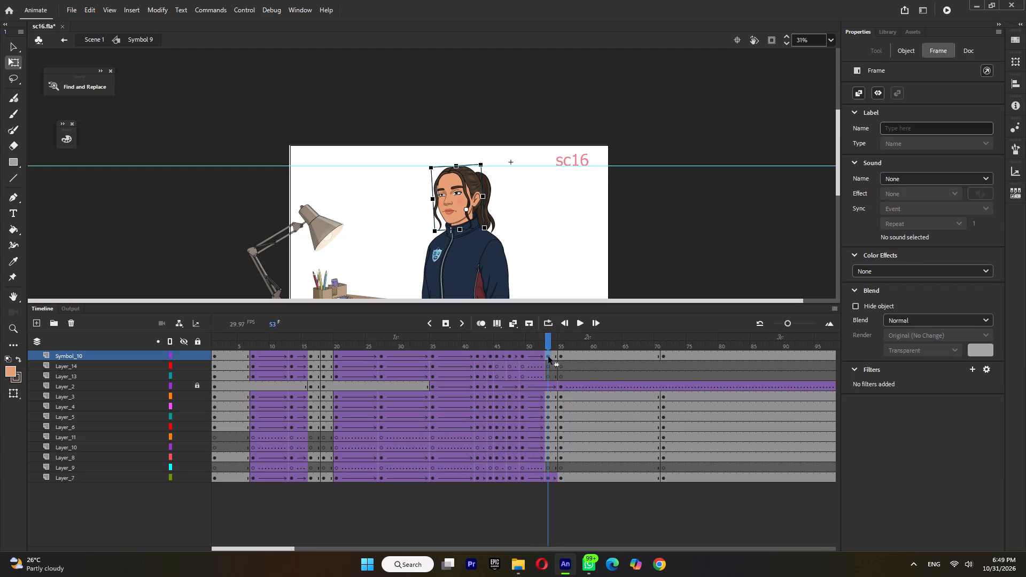
click(916, 55)
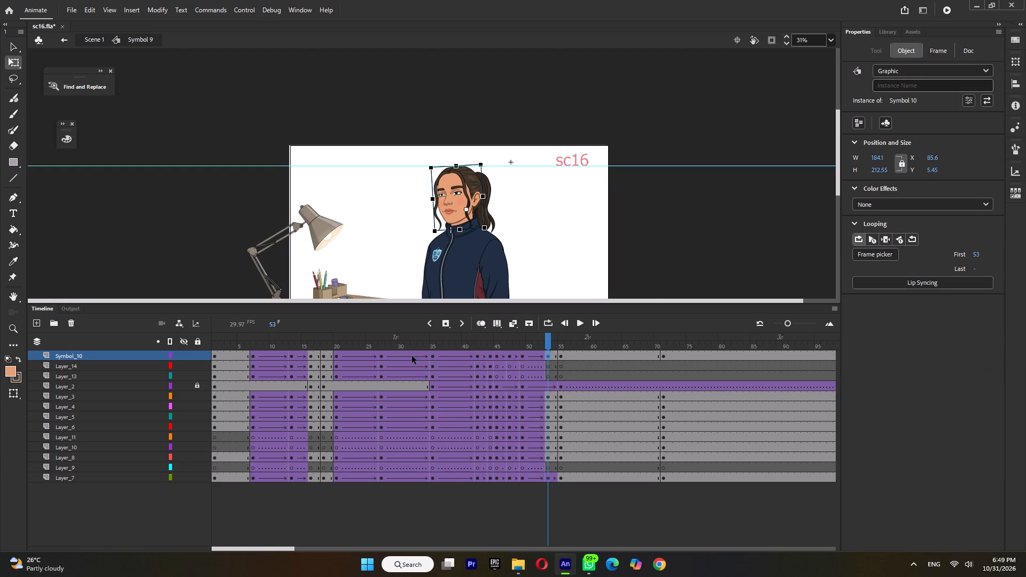
Replay the girl's animation from about frame 15 and again from about frame 5 to review the head and body motion.
click(306, 342)
key(Return)
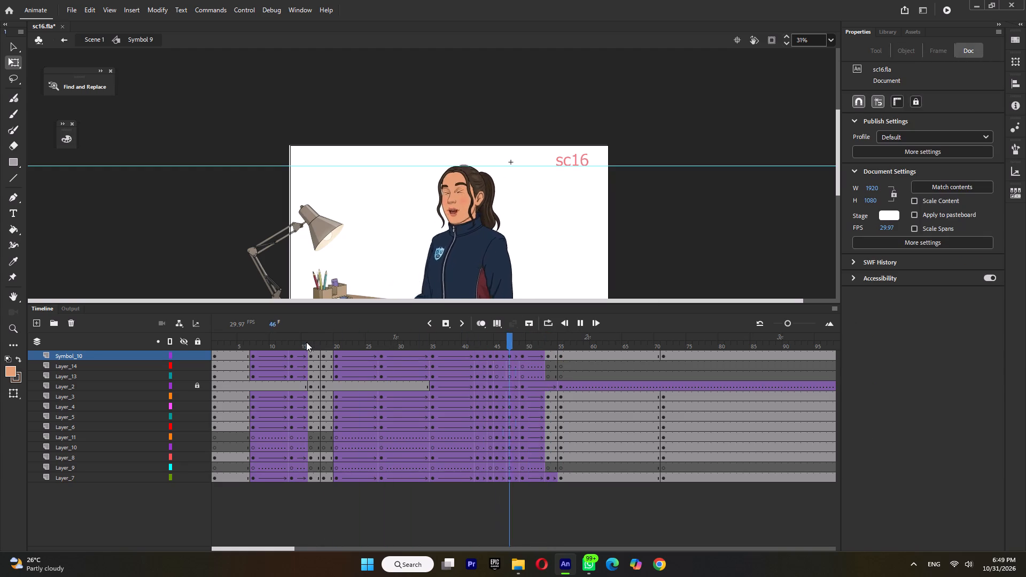
key(Return)
click(238, 342)
key(Return)
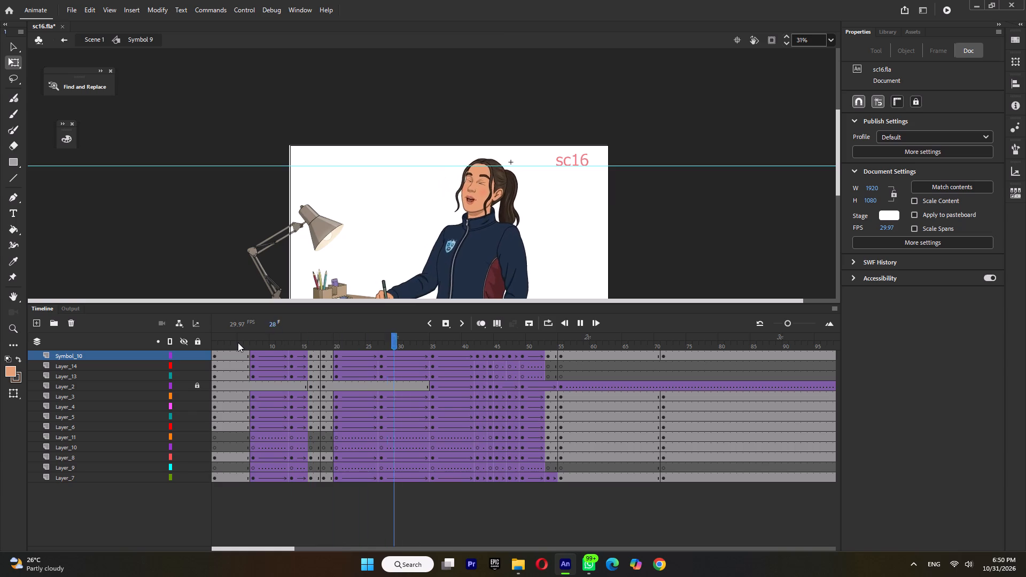
click(238, 342)
key(Return)
key(Return)
key(Return)
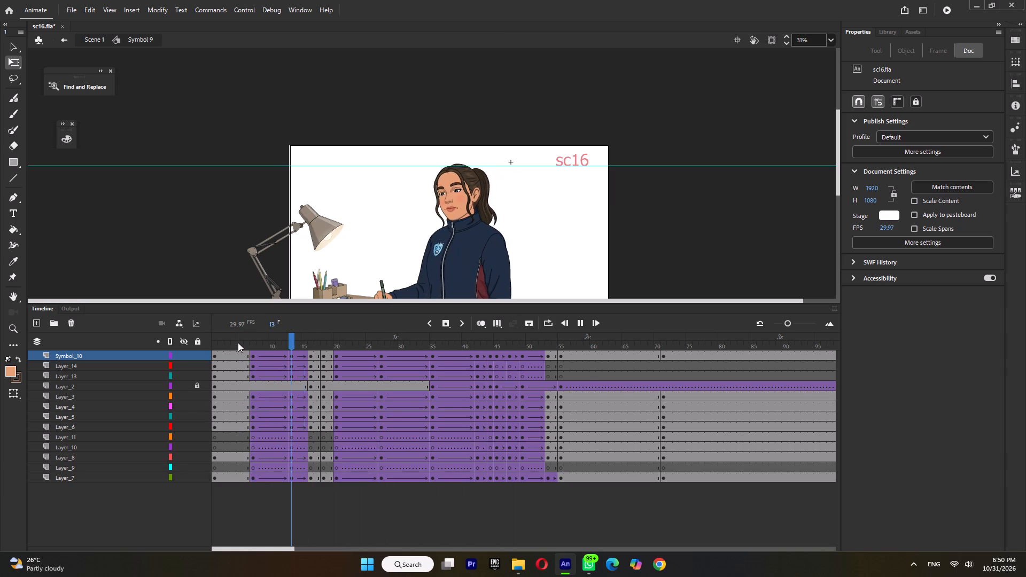
Scrub frames 13 to 20 to examine the rise from the desk, and replay from about frame 15.
drag(255, 340, 301, 347)
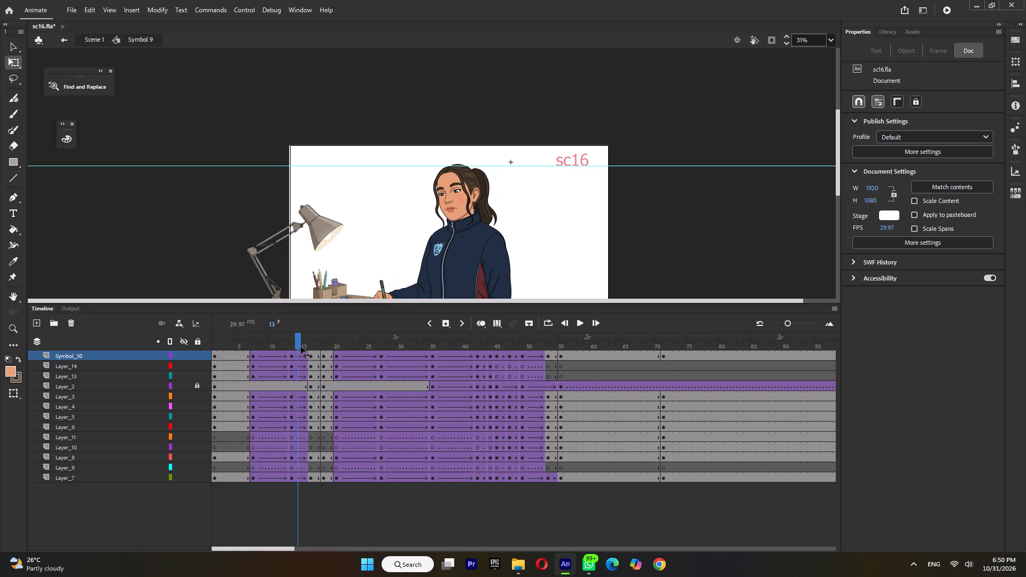
drag(301, 347, 301, 350)
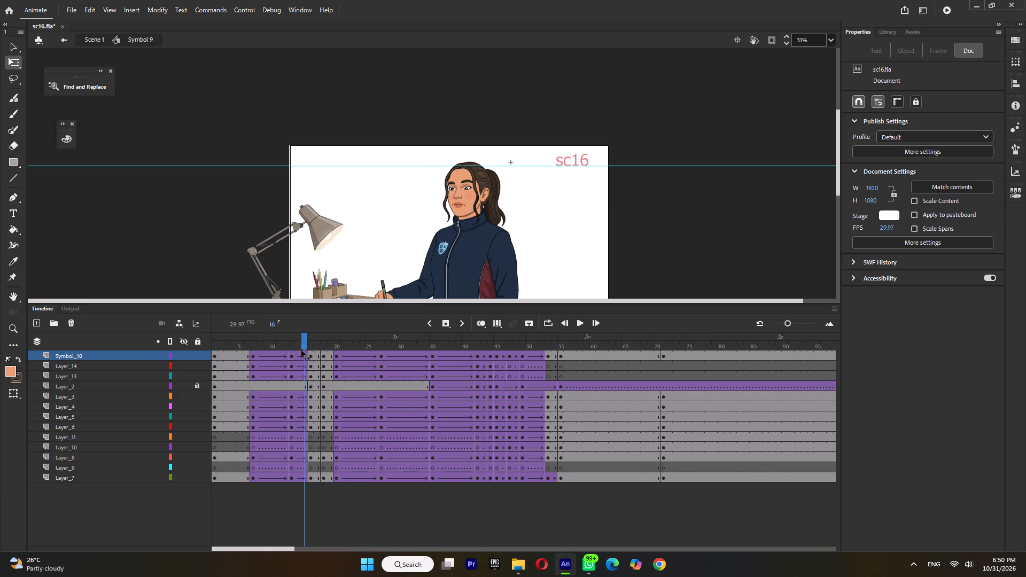
drag(301, 350, 324, 360)
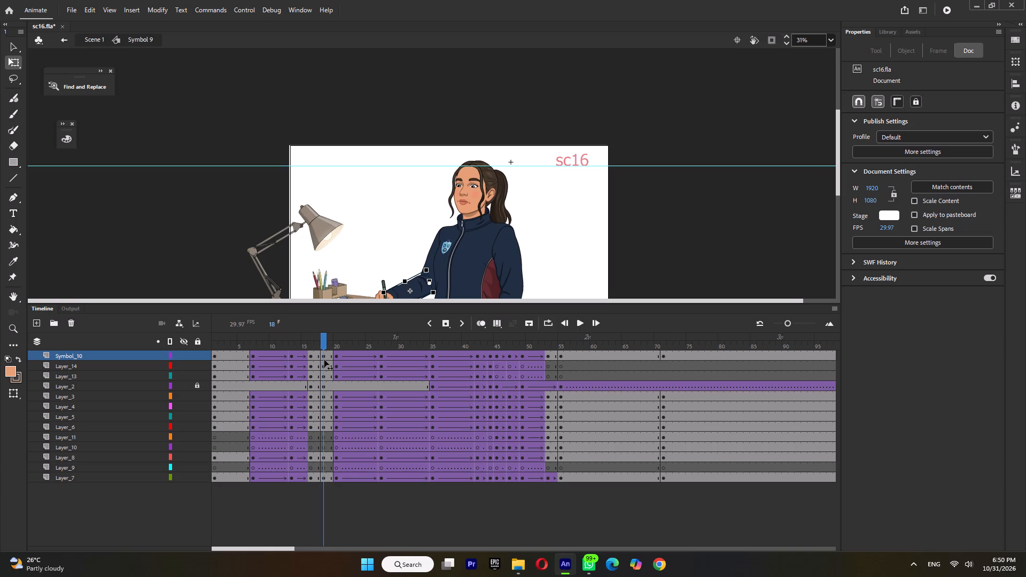
drag(324, 360, 337, 367)
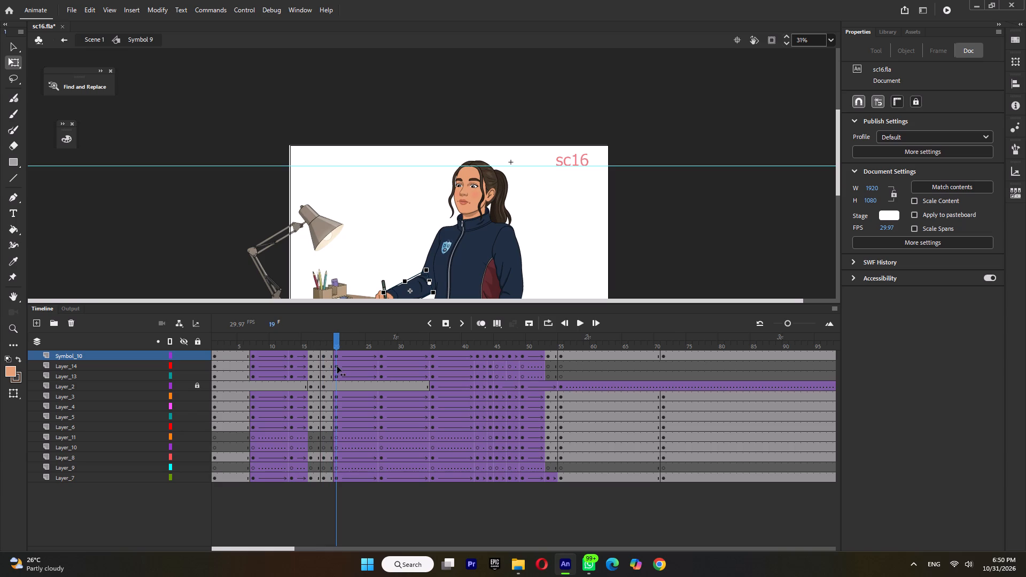
drag(337, 367, 333, 368)
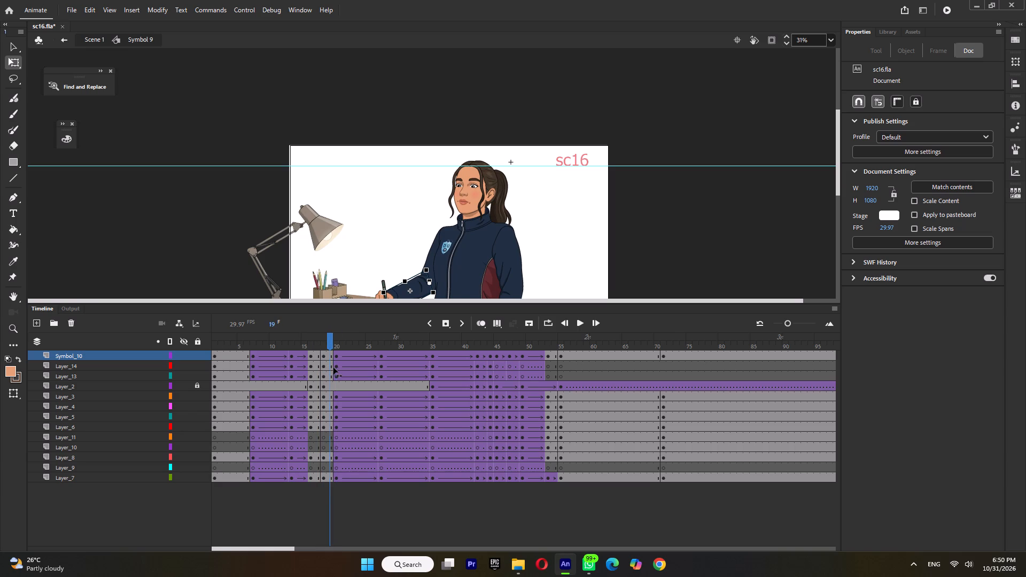
drag(333, 368, 302, 359)
key(Return)
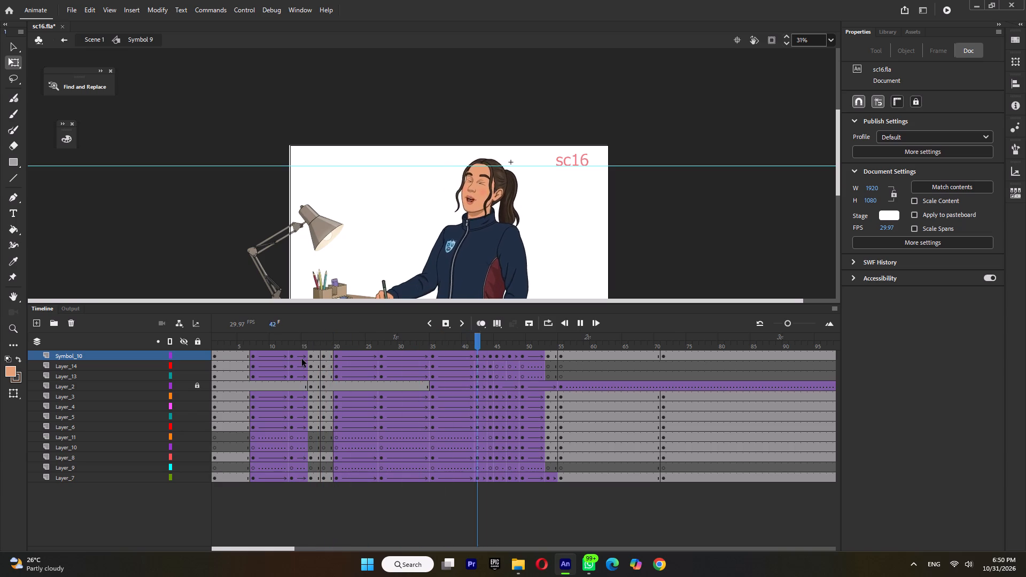
key(Return)
Replay the animation from about frames 7 and 8 with the whole desk in view to judge the overall motion.
click(256, 344)
ctrl+scroll(519, 196, down, 3)
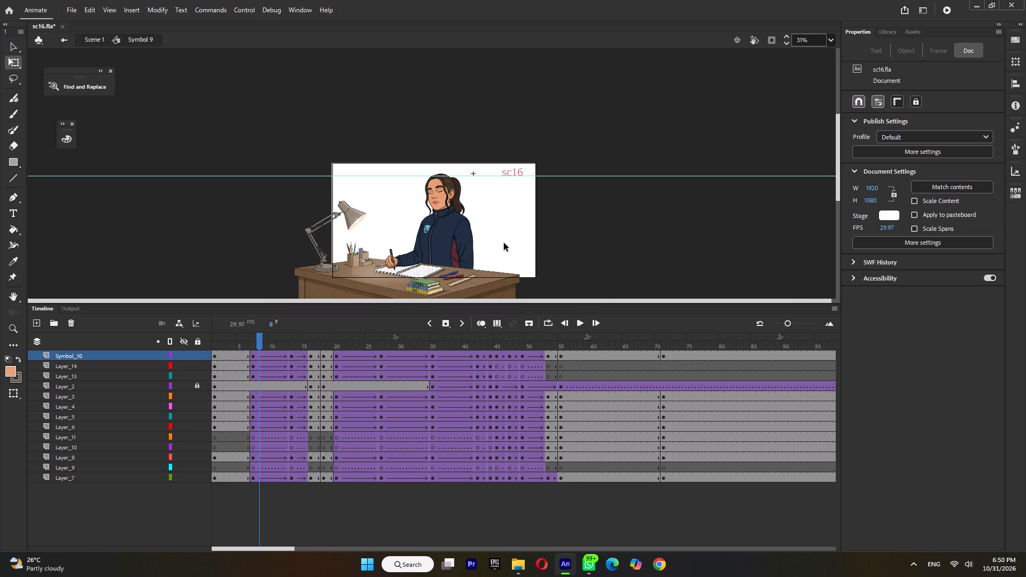
key(Return)
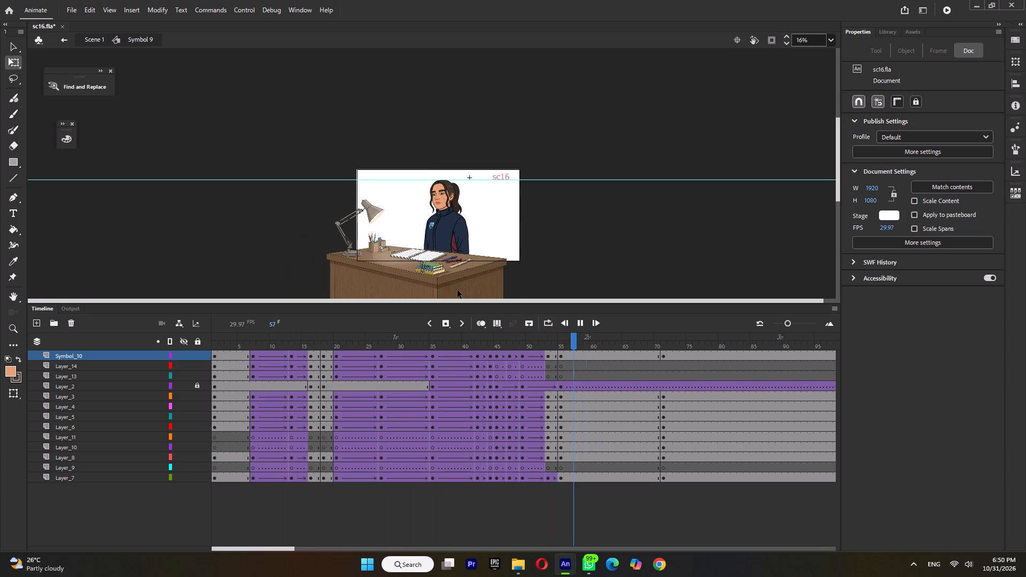
key(Return)
click(250, 343)
key(Return)
key(Return)
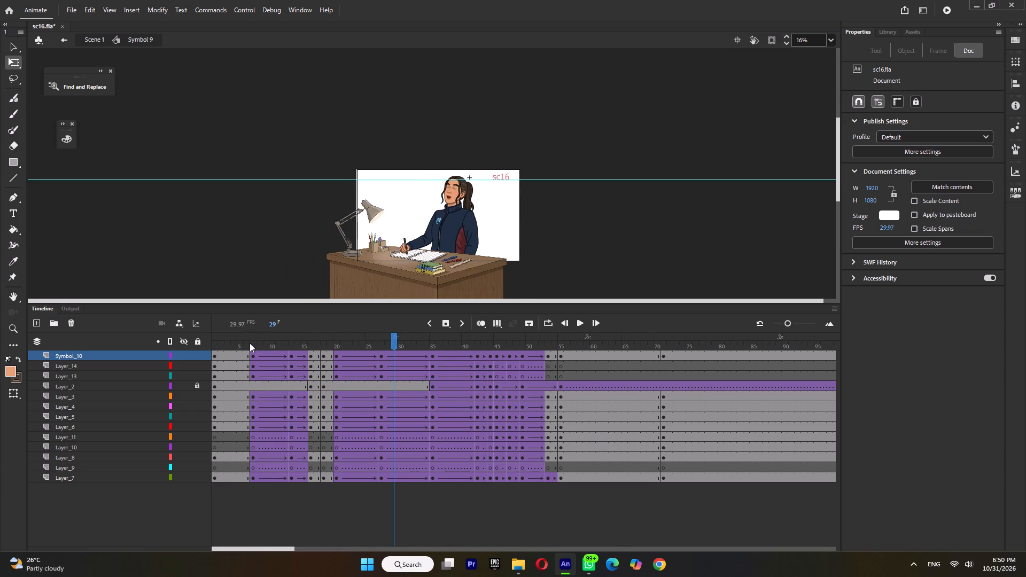
key(Return)
key(Return)
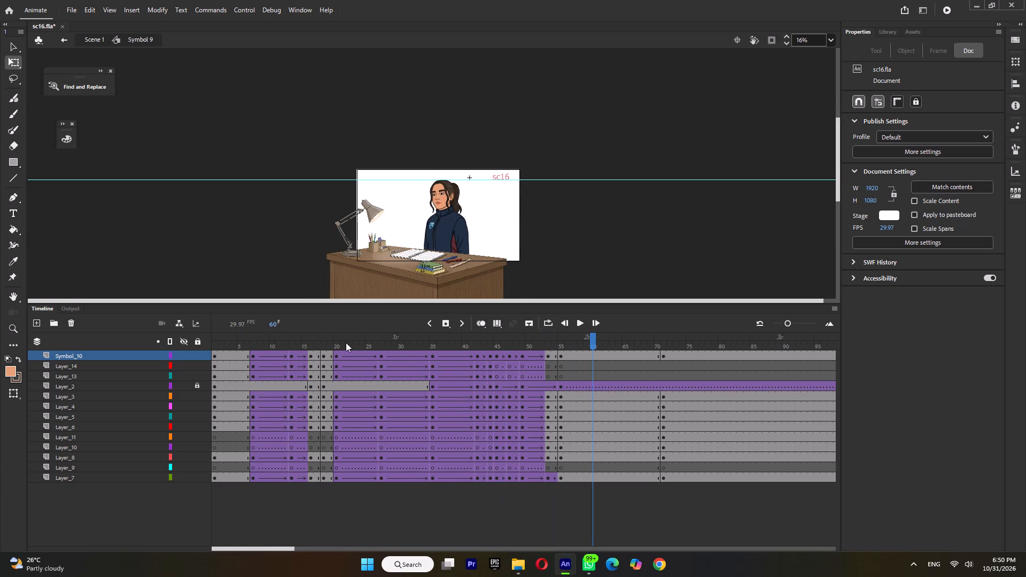
Scrub between frames 35 and 46 to examine the head and face during the return movement.
drag(345, 342, 469, 359)
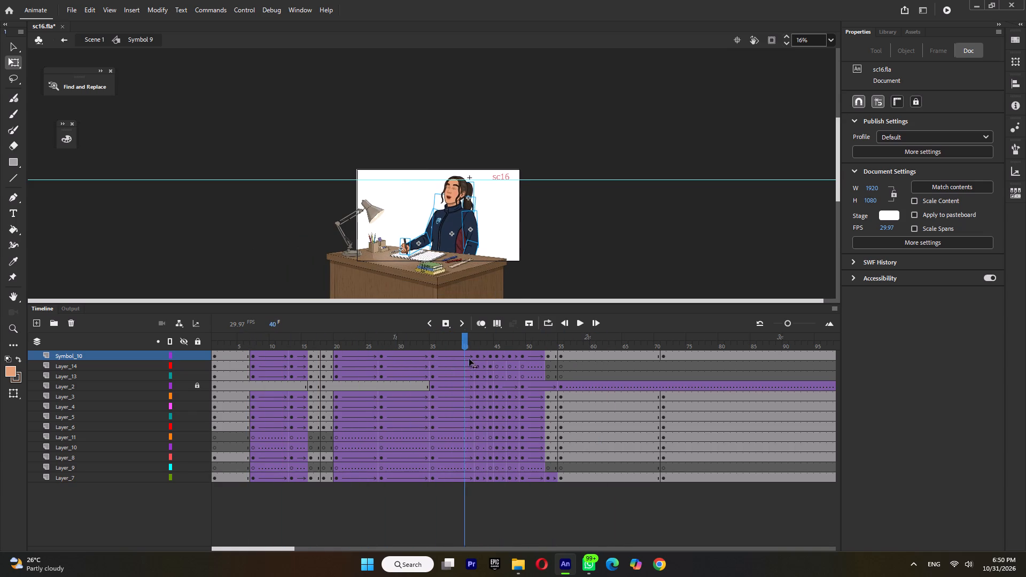
drag(469, 359, 435, 380)
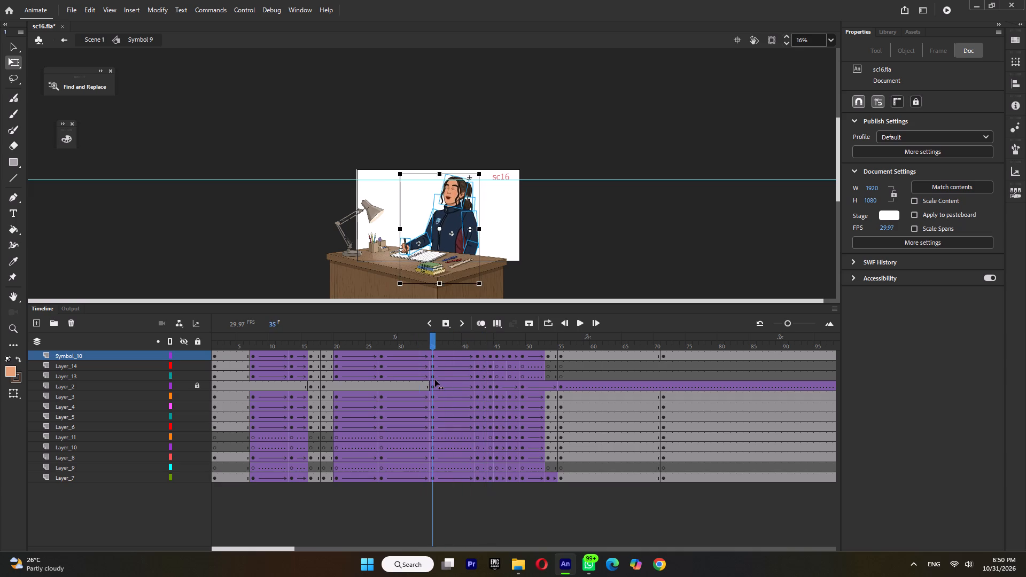
drag(435, 380, 478, 381)
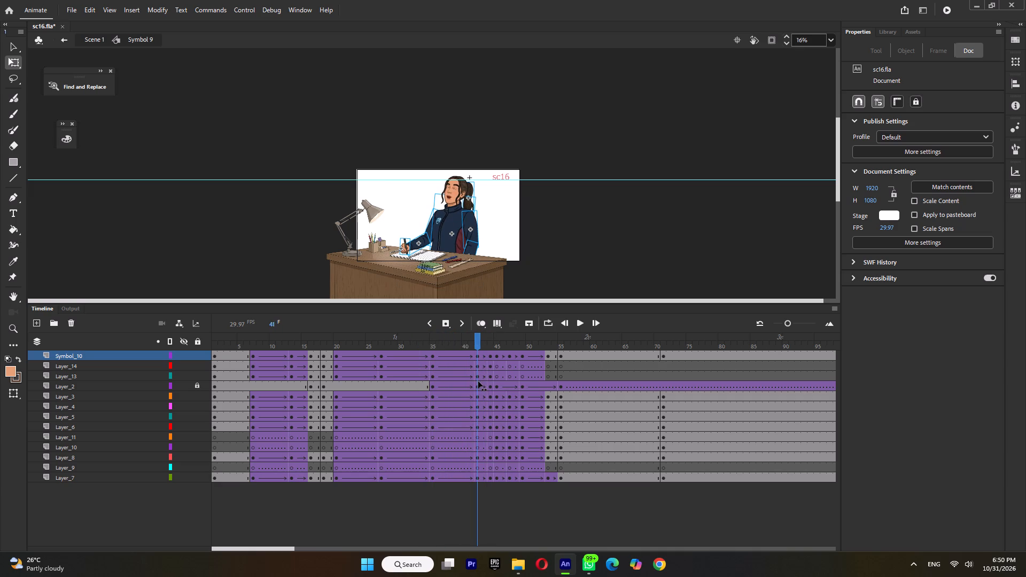
drag(478, 381, 504, 383)
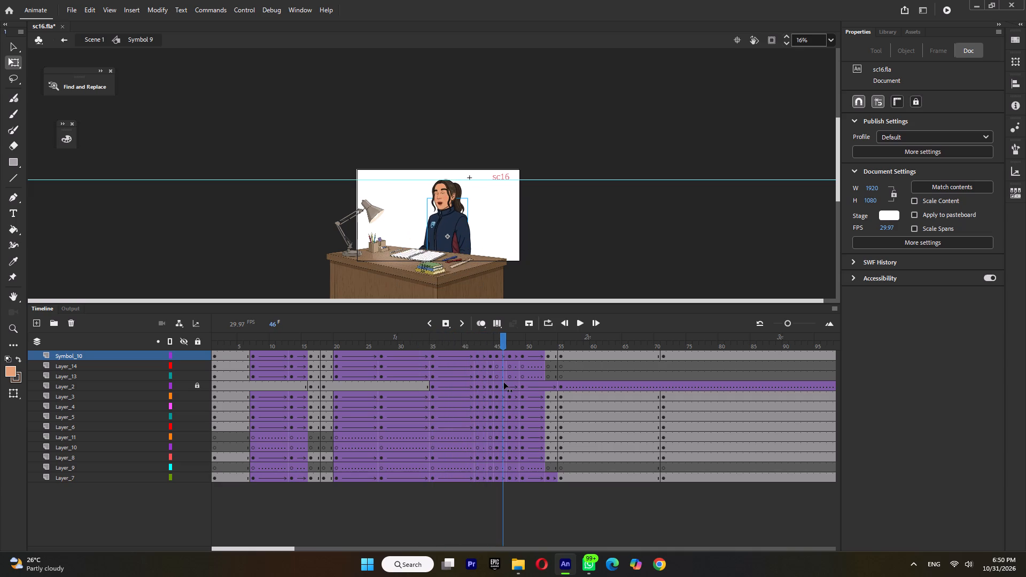
From frame 44, open the nested face Symbol 3 inside Symbol 10 and insert keyframes on all its layers at frame 44.
drag(504, 383, 491, 385)
ctrl+scroll(450, 192, up, 8)
triple_click(447, 196)
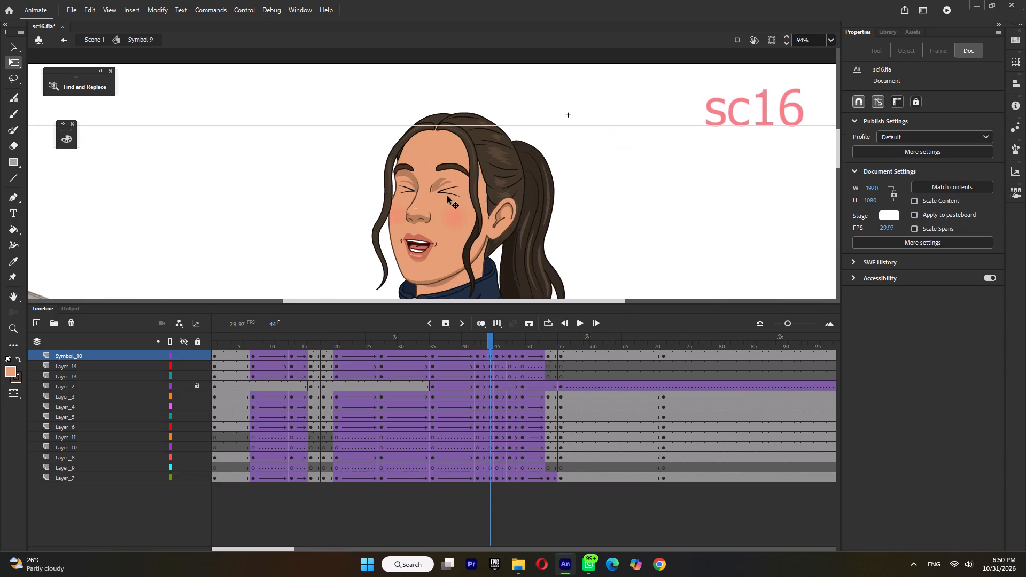
click(447, 196)
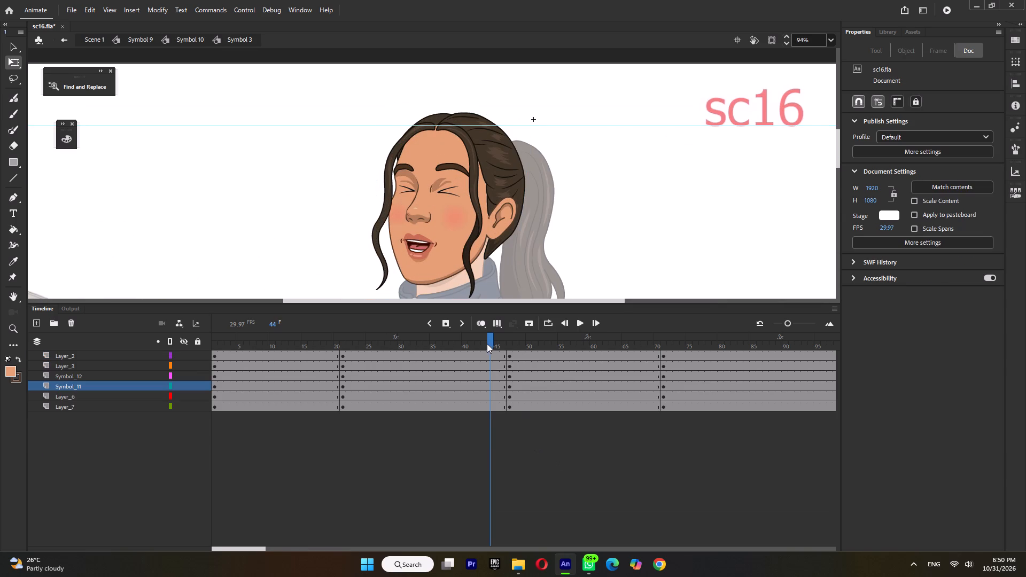
double_click(489, 342)
key(F6)
double_click(509, 344)
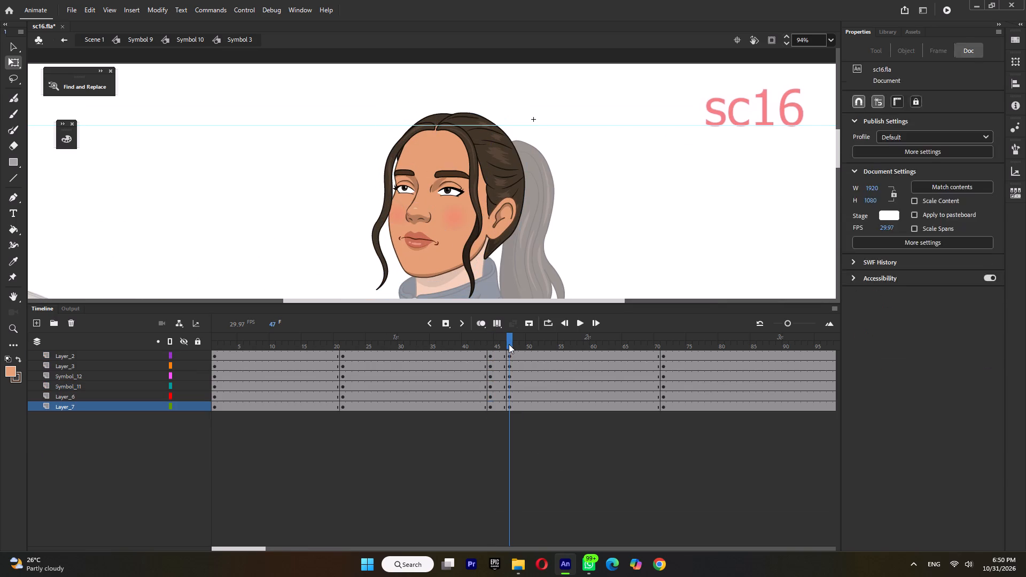
click(500, 344)
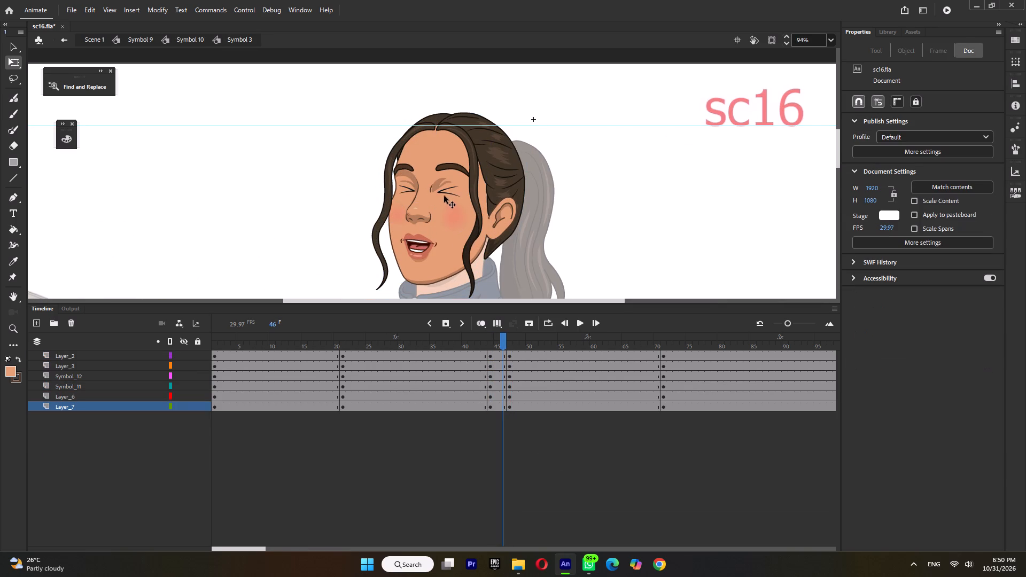
Open the eye graphic Symbol 11 from the face and insert keyframes across all its layers at frame 43.
click(447, 186)
click(447, 168)
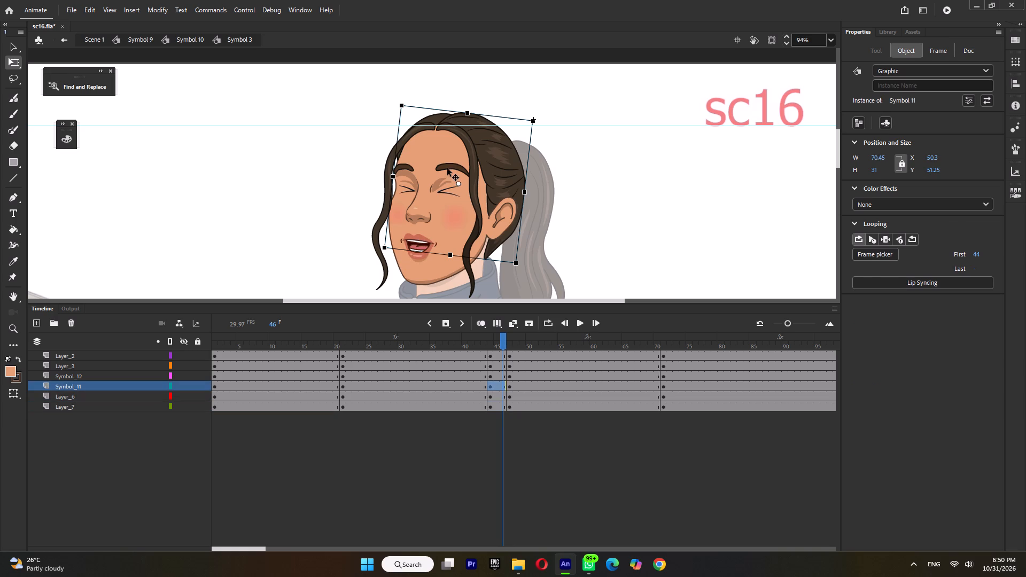
click(509, 385)
click(509, 387)
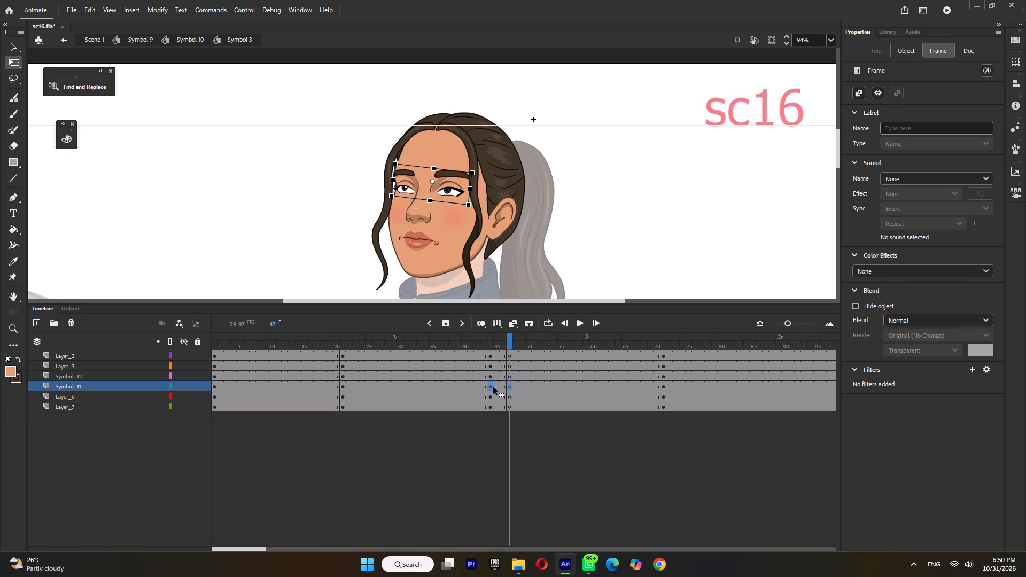
double_click(458, 194)
double_click(488, 345)
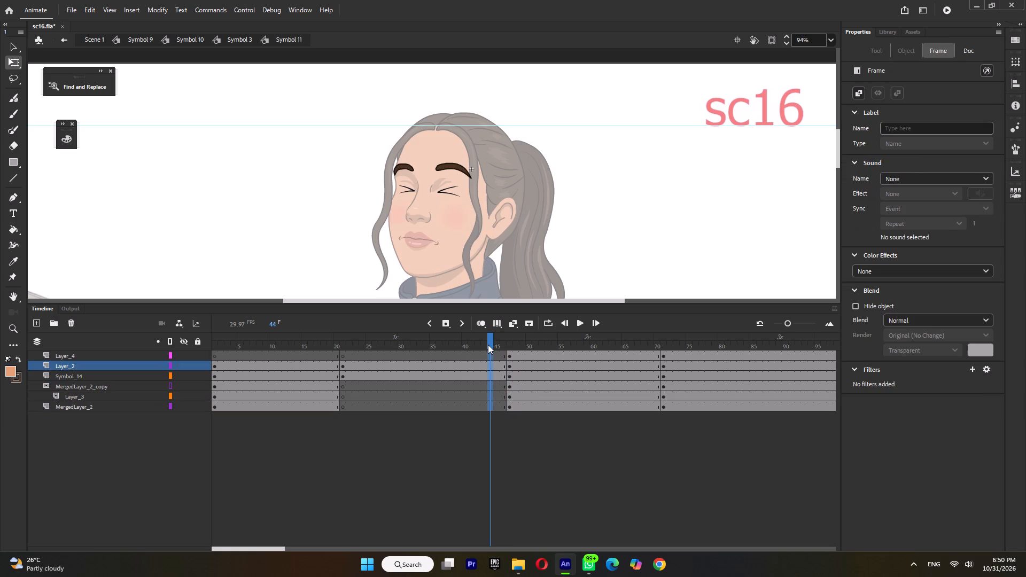
double_click(484, 344)
key(F6)
Copy the open-eye content of all Symbol 11 layers from frame 49 onto frame 43.
click(522, 342)
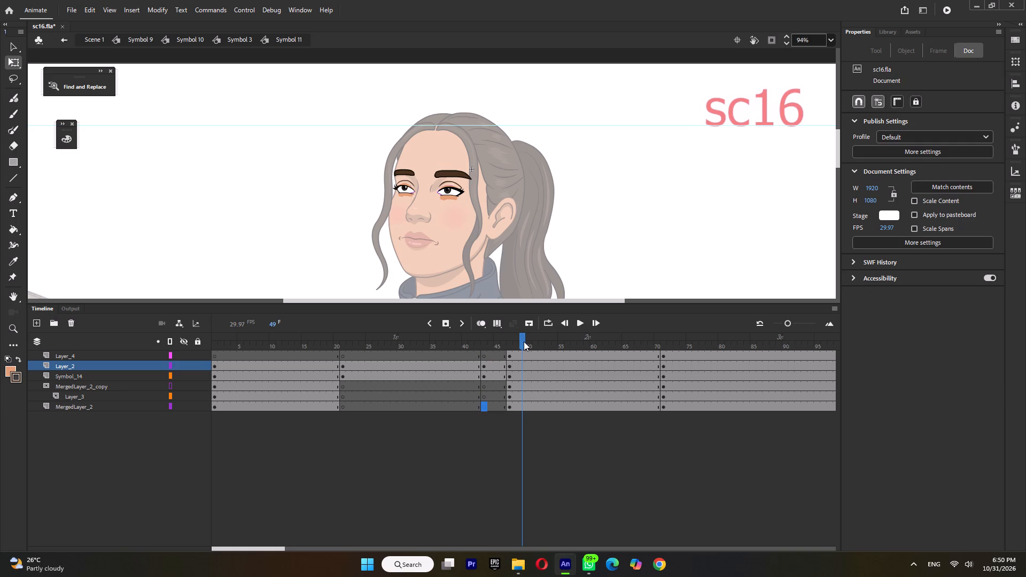
double_click(524, 341)
drag(522, 356, 509, 356)
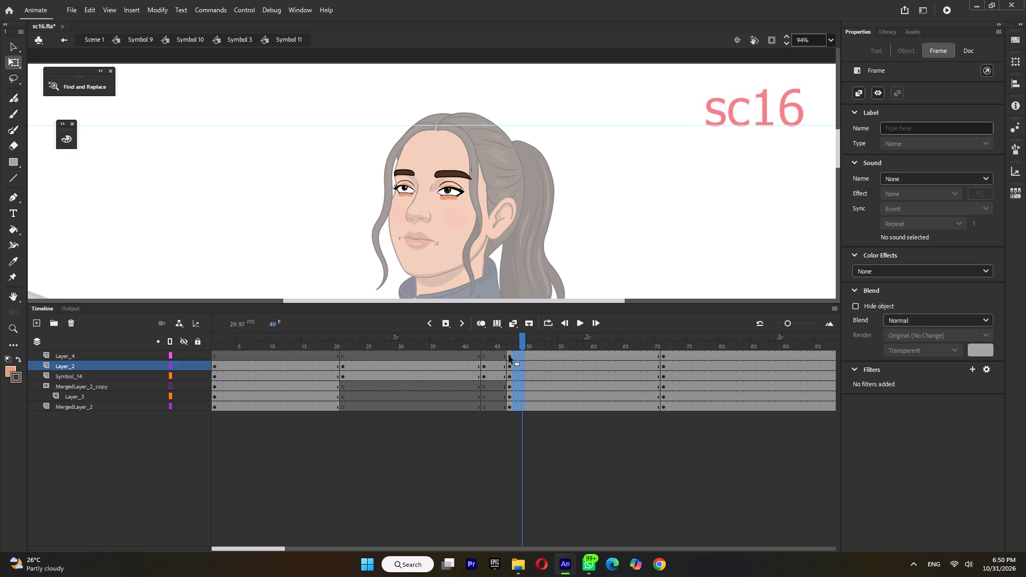
drag(509, 356, 481, 356)
On Layer_2, rebuild the frame 43 keyframe with the preceding raised-eyebrow pose and add another keyframe at frame 45.
click(473, 339)
click(440, 166)
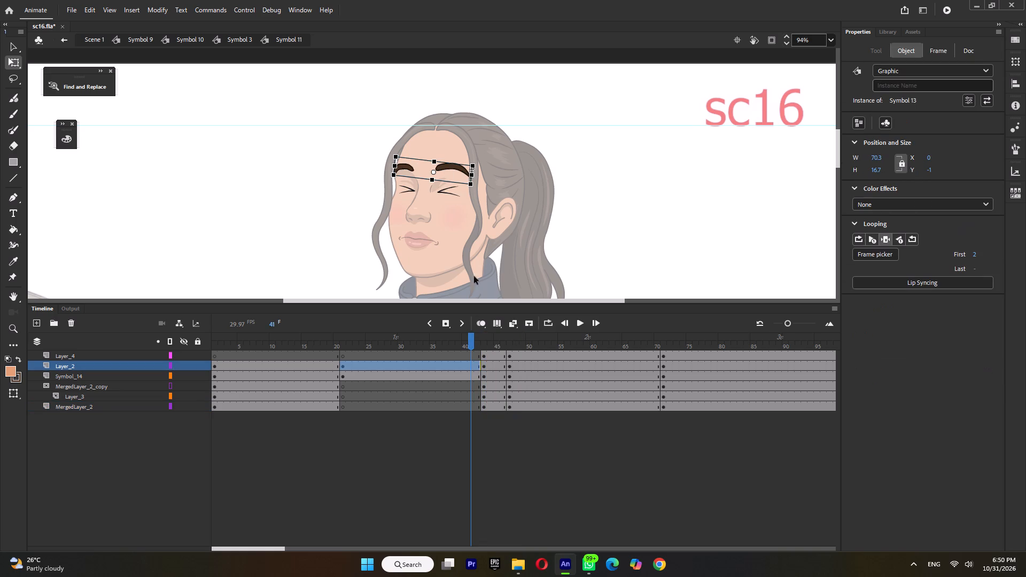
click(483, 367)
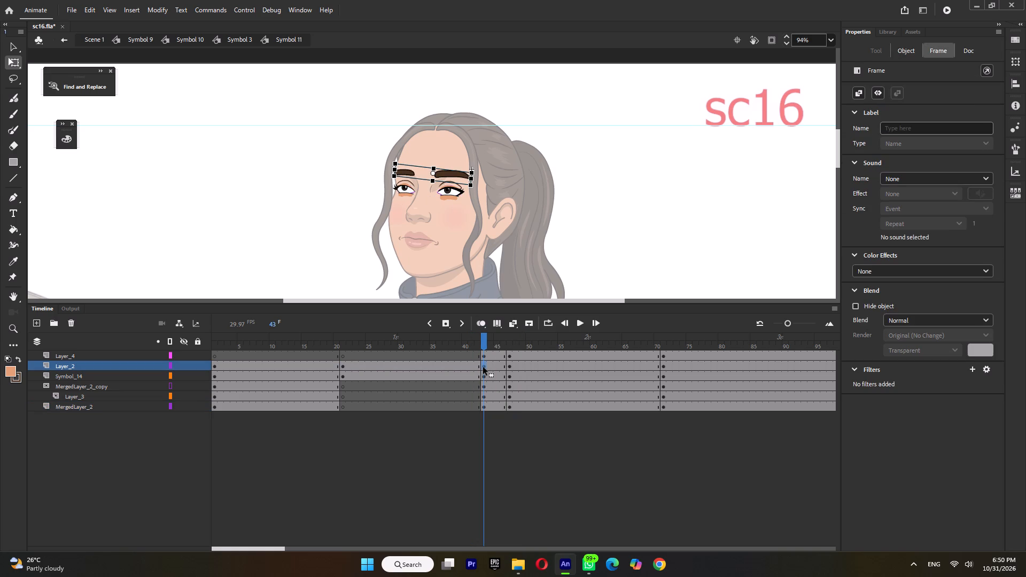
key(shift+F6)
key(F6)
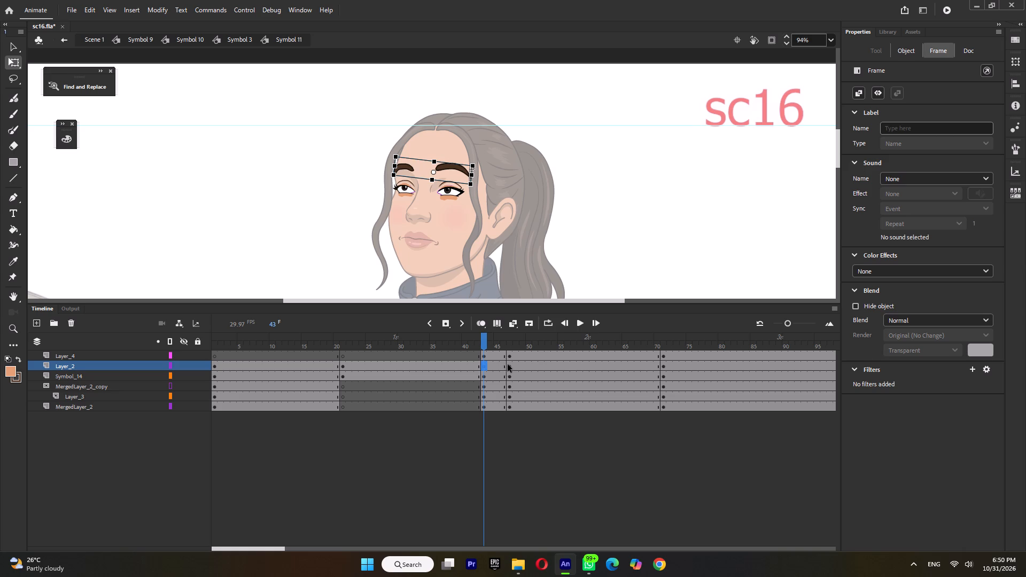
click(510, 365)
click(499, 366)
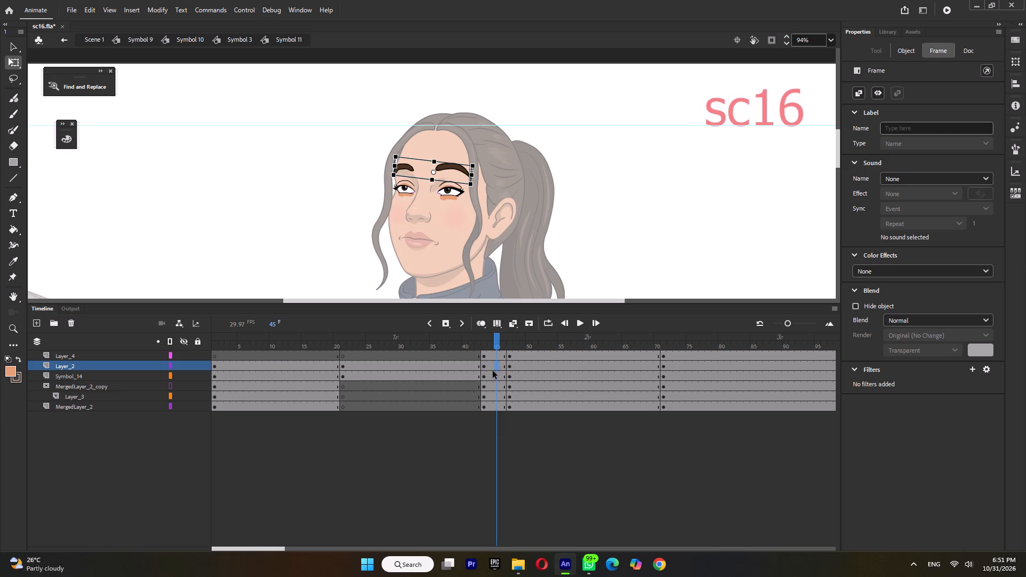
key(F6)
At frame 43 on the Symbol_14 layer, use the Frame Picker to set the eyes to closed-lid frame 7.
click(485, 379)
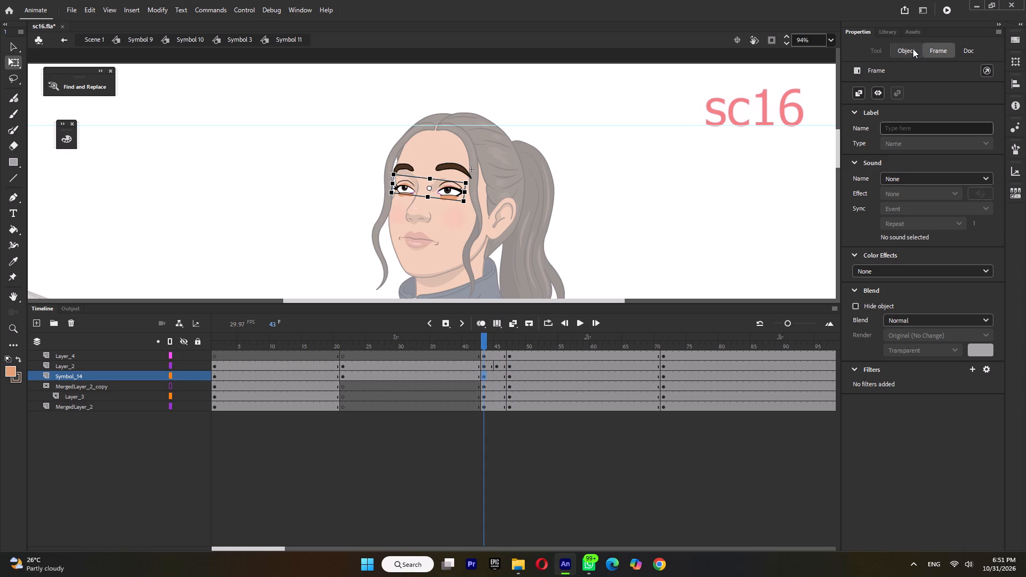
click(913, 49)
click(876, 255)
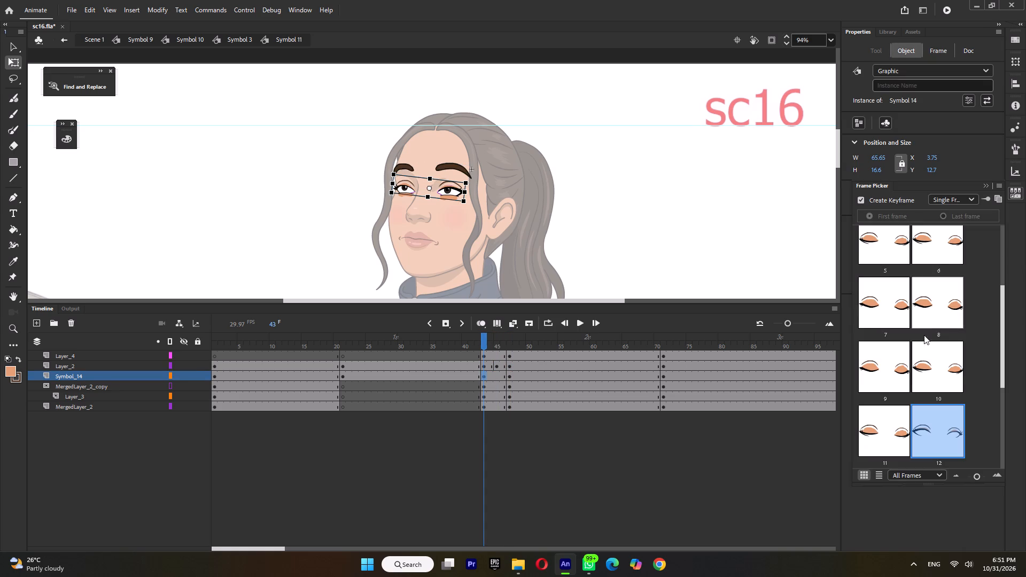
click(884, 306)
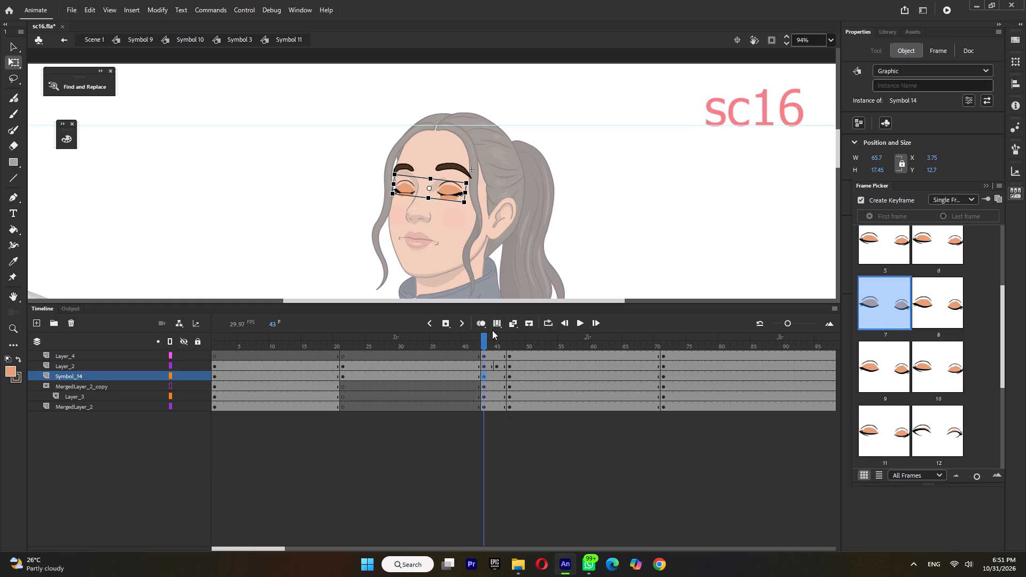
Delete the Layer_4 artwork in the span starting at frame 43, and check frames 44 to 45.
click(489, 358)
key(Delete)
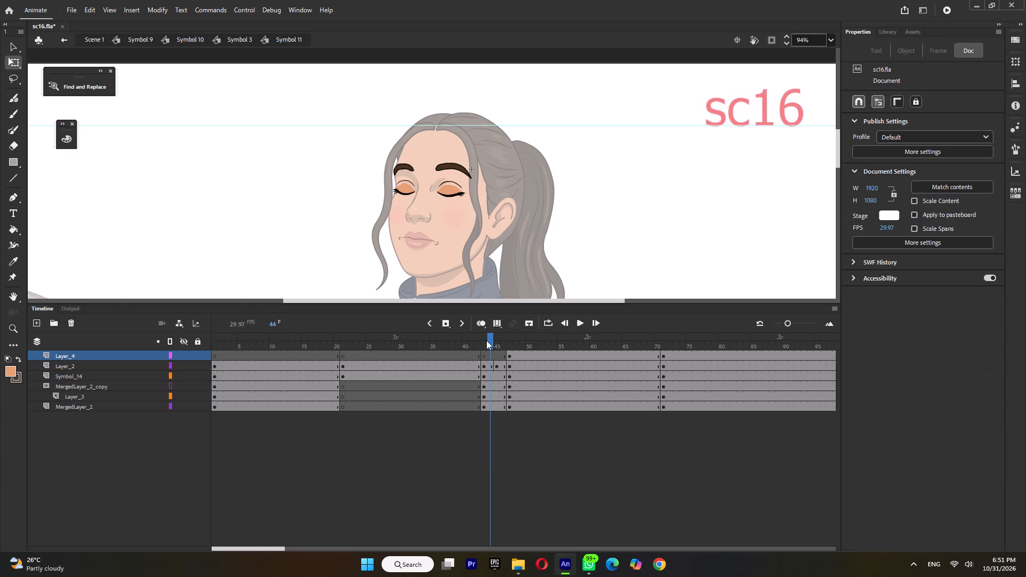
drag(486, 340, 488, 365)
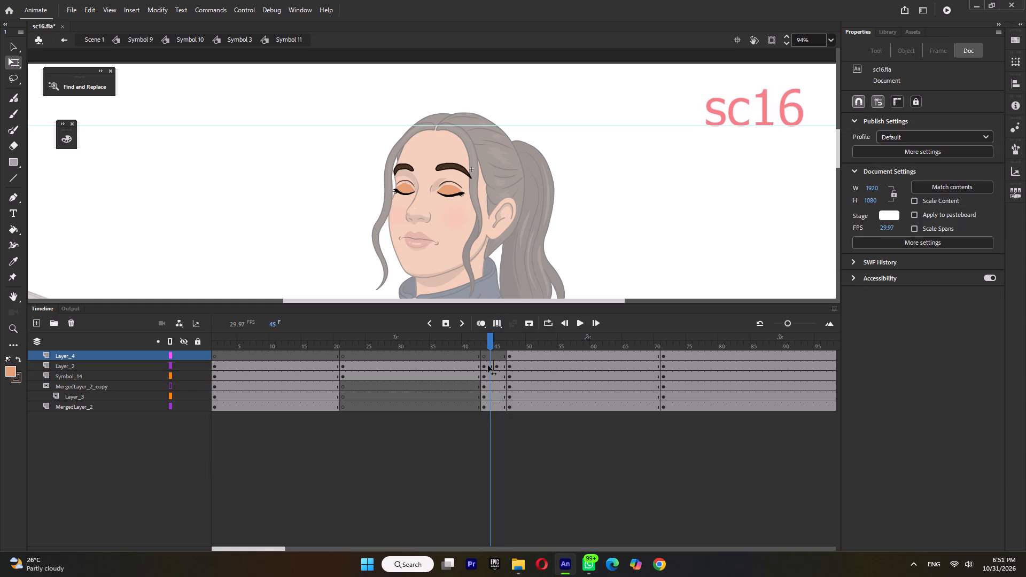
Add a keyframe at frame 45 on the Symbol_14 layer and use the Frame Picker to set the eyes to frame 11.
drag(488, 365, 488, 366)
click(487, 375)
click(496, 375)
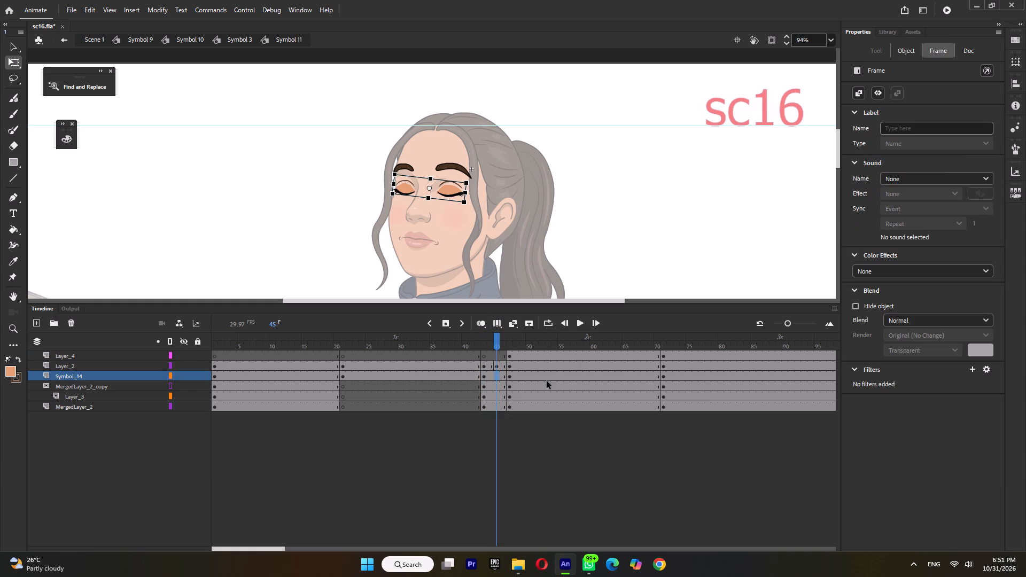
key(F6)
click(907, 52)
click(868, 260)
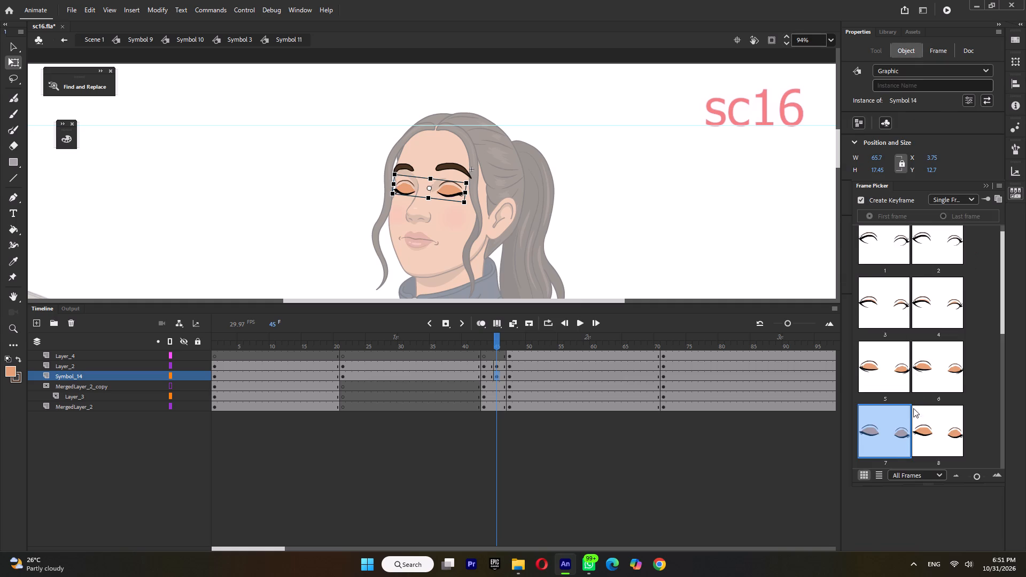
scroll(912, 410, down, 4)
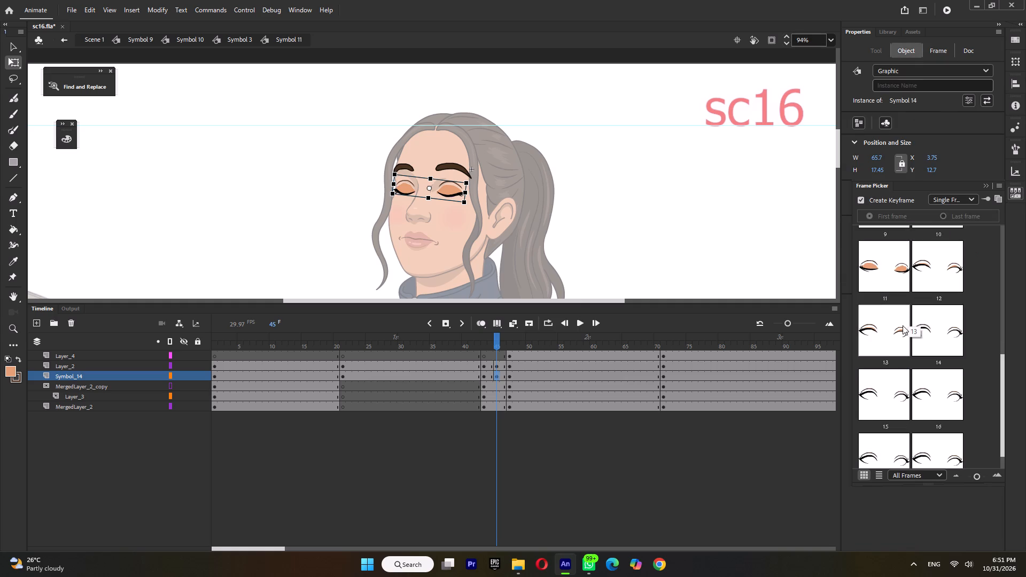
click(876, 278)
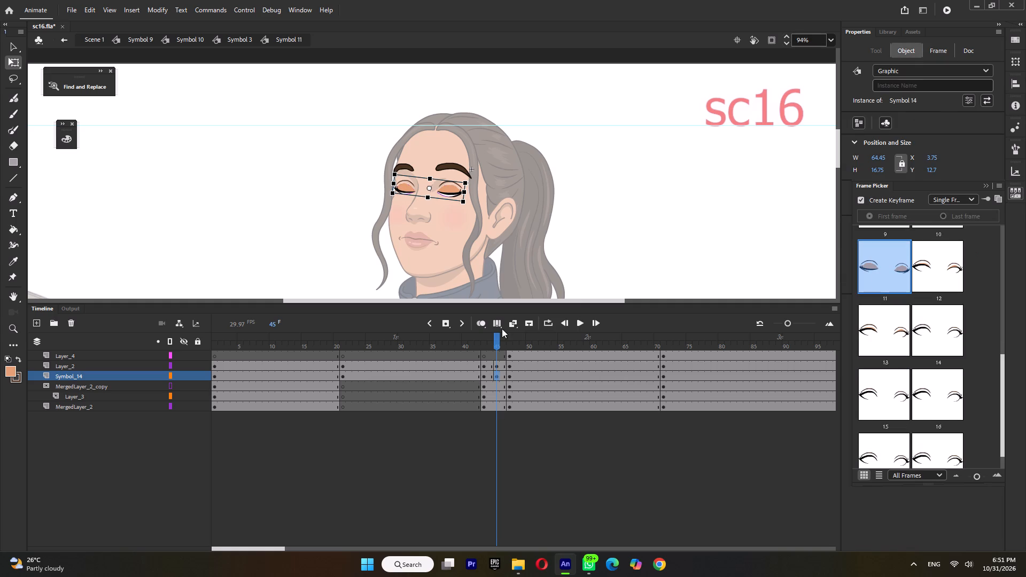
Nudge the Layer_2 eyebrows down at frame 45 and compare them with the eyebrow pose at frame 47.
click(497, 368)
key(Down)
key(Down)
key(Down)
key(Down)
key(Down)
key(Down)
key(Down)
key(Down)
key(Down)
key(Down)
key(Down)
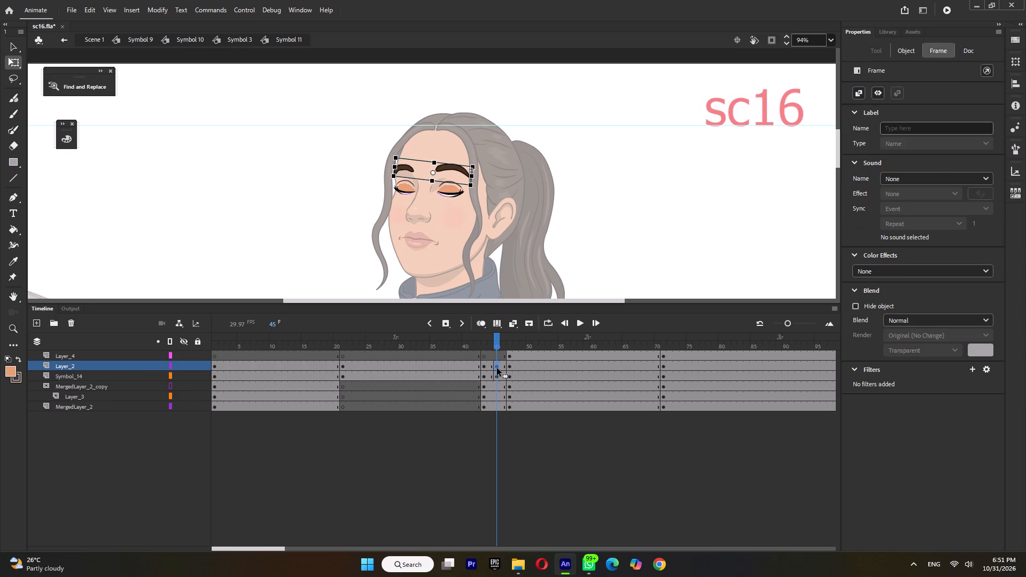
key(Up)
click(509, 364)
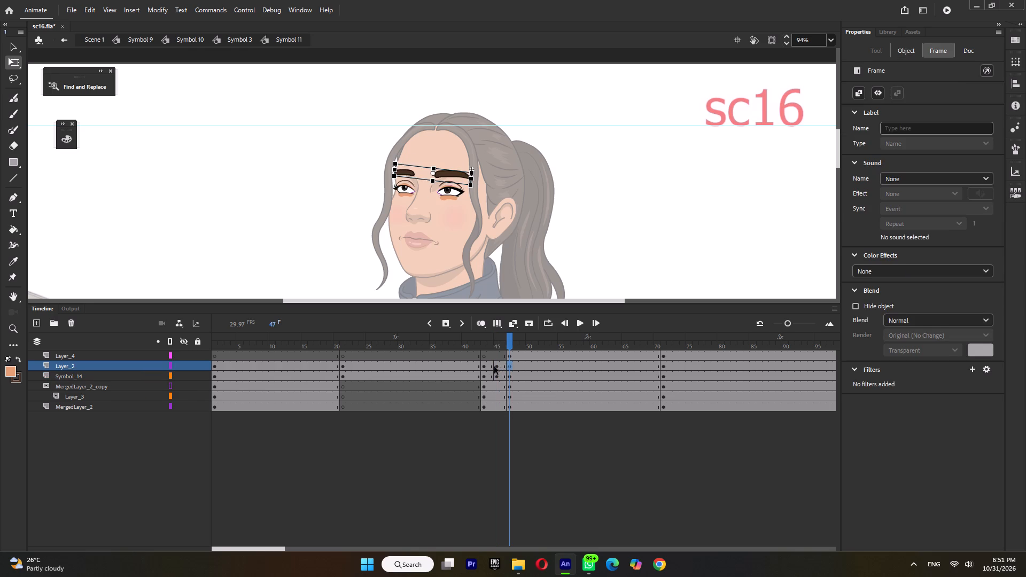
click(494, 367)
click(508, 365)
Return through Symbol 3 to Symbol 9, play back the eye-opening, and scrub the earlier head motion up to frame 20.
double_click(259, 192)
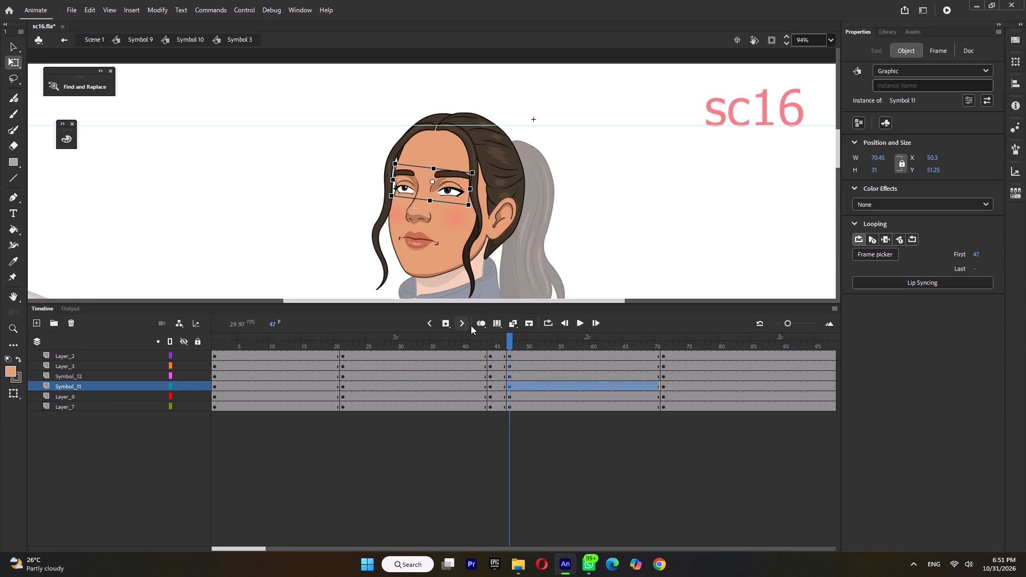
click(464, 344)
key(Return)
key(Return)
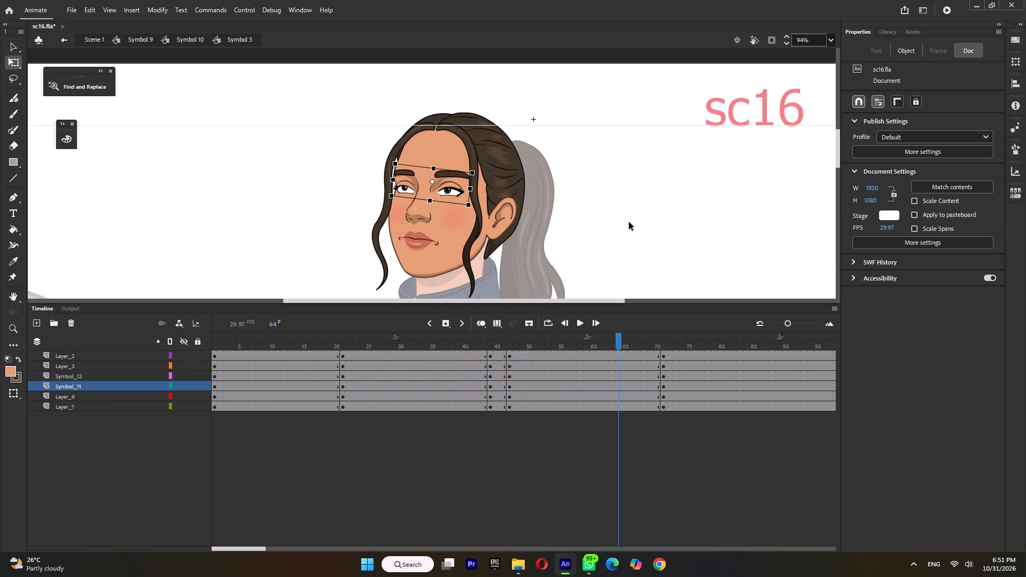
double_click(629, 222)
double_click(619, 261)
click(441, 341)
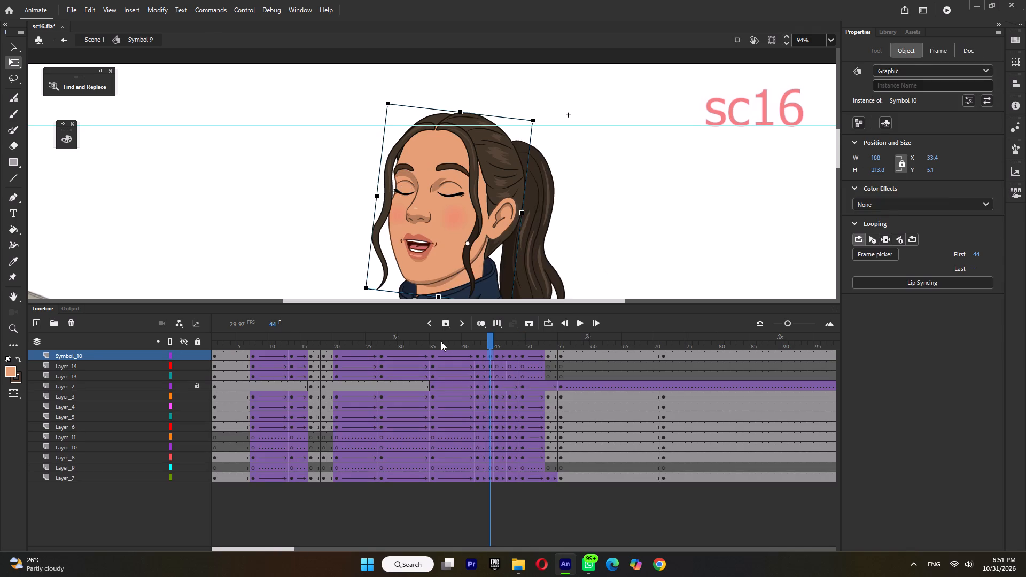
key(Return)
click(441, 341)
key(Return)
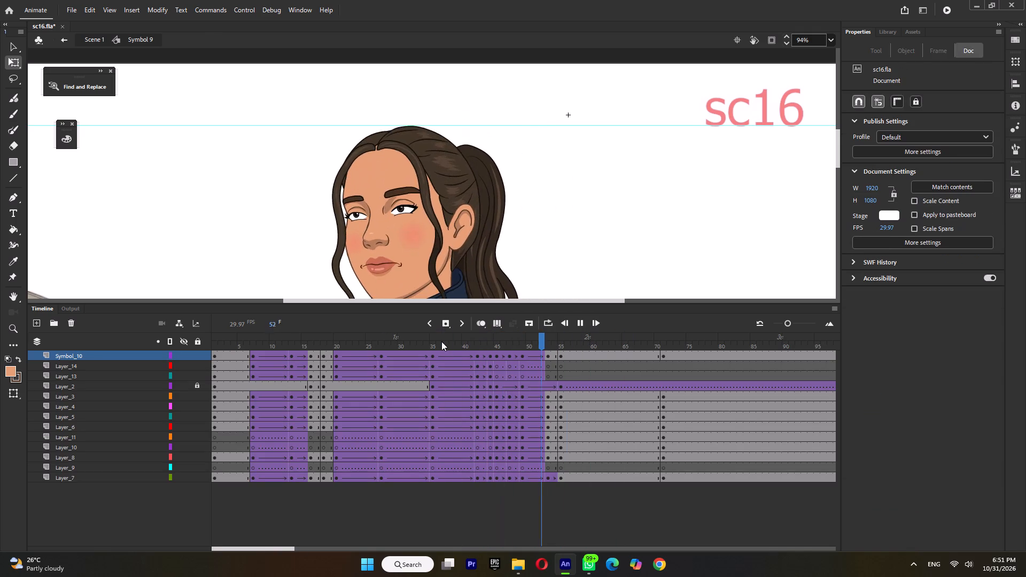
click(441, 341)
key(Return)
key(Return)
drag(241, 347, 209, 382)
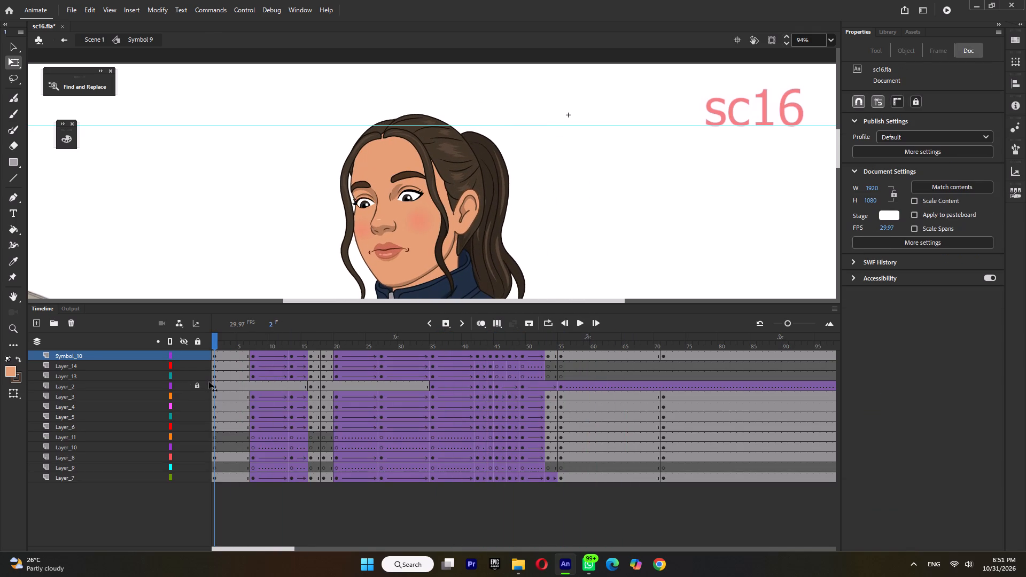
drag(209, 382, 336, 395)
ctrl+scroll(502, 224, down, 3)
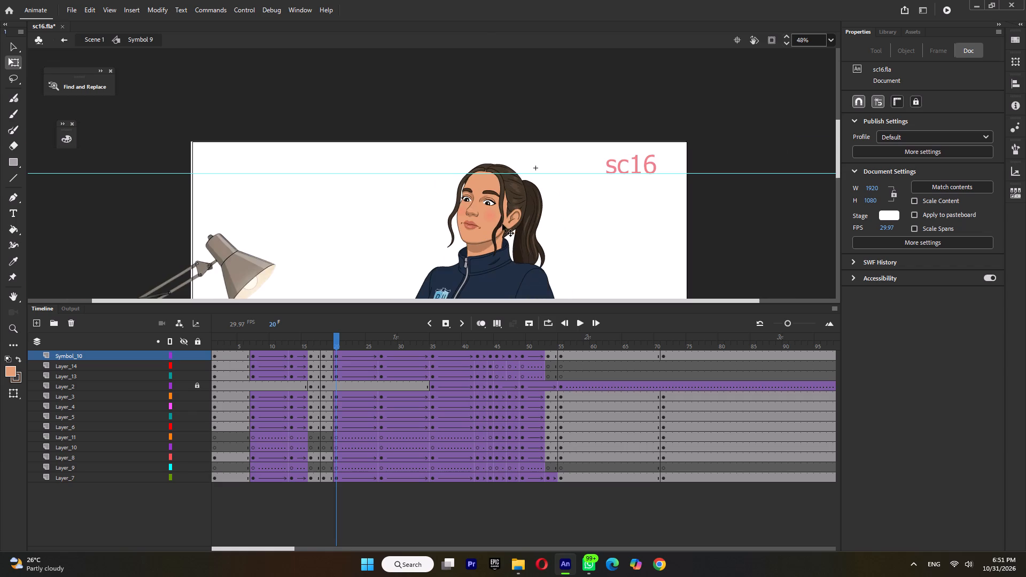
drag(217, 348, 287, 357)
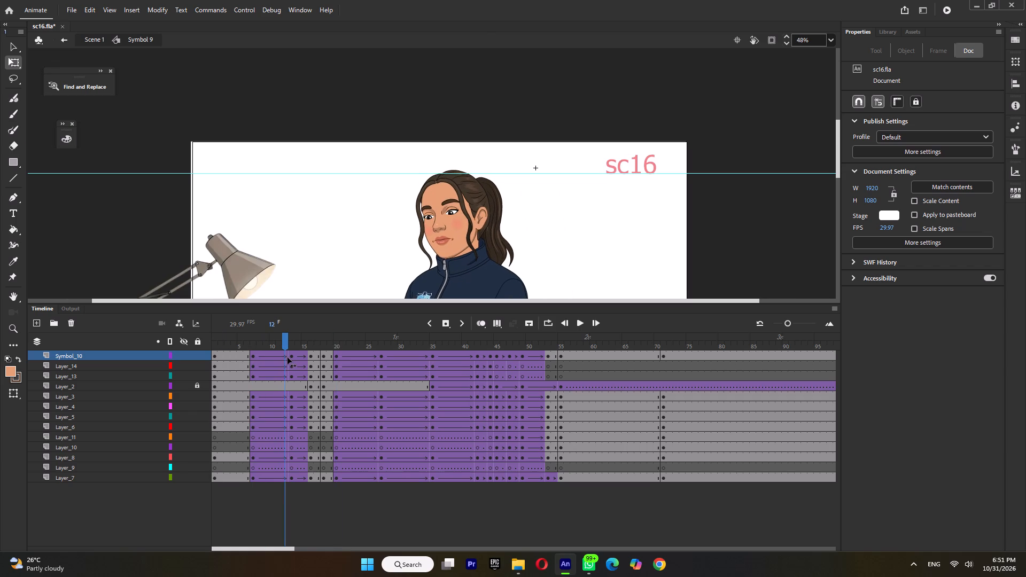
drag(287, 357, 293, 361)
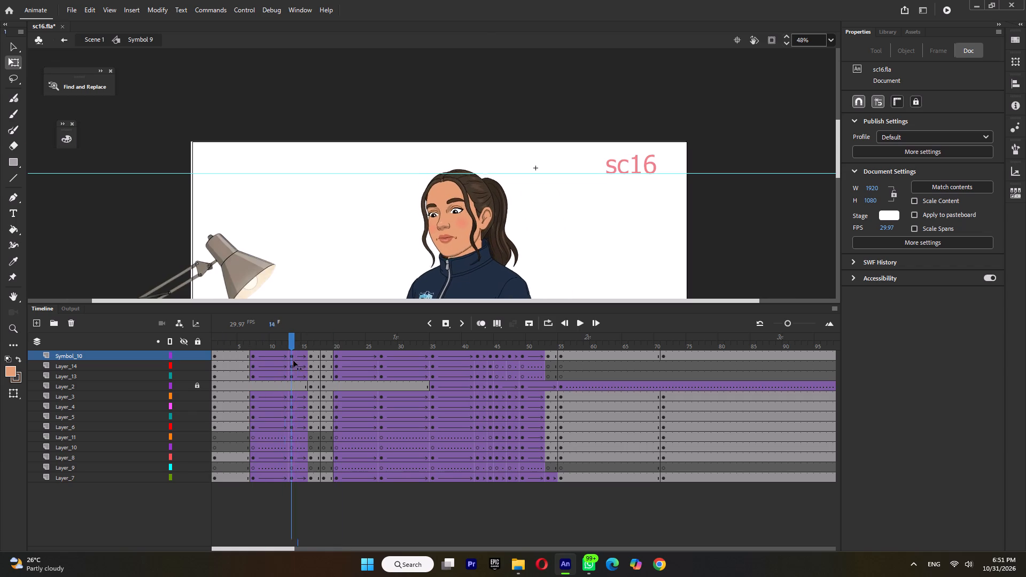
drag(293, 361, 293, 364)
Enter the nested Symbol 11 through the girl's head and add keyframes on all its layers at frame 13.
double_click(448, 206)
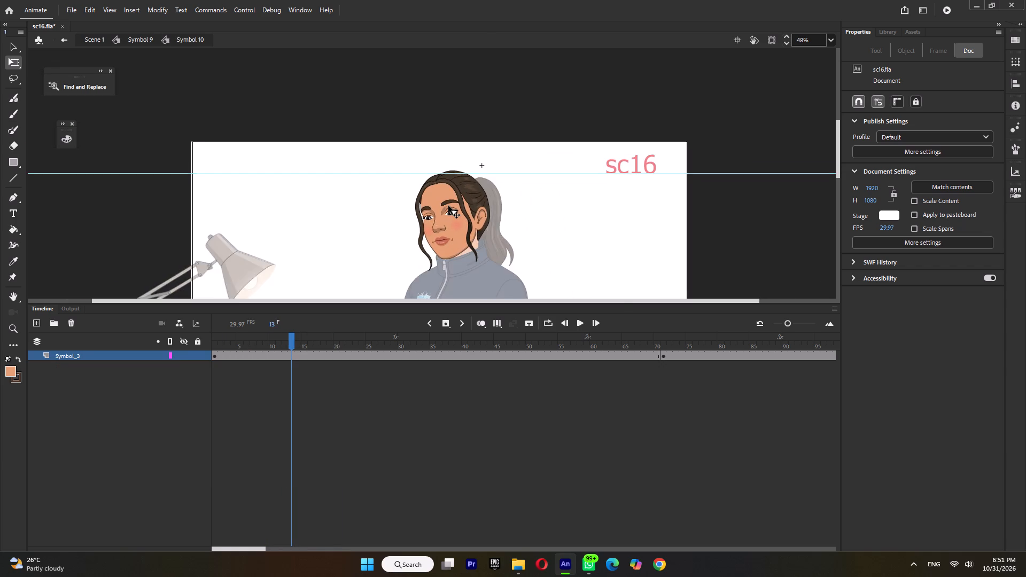
ctrl+scroll(448, 206, up, 5)
click(456, 195)
triple_click(456, 195)
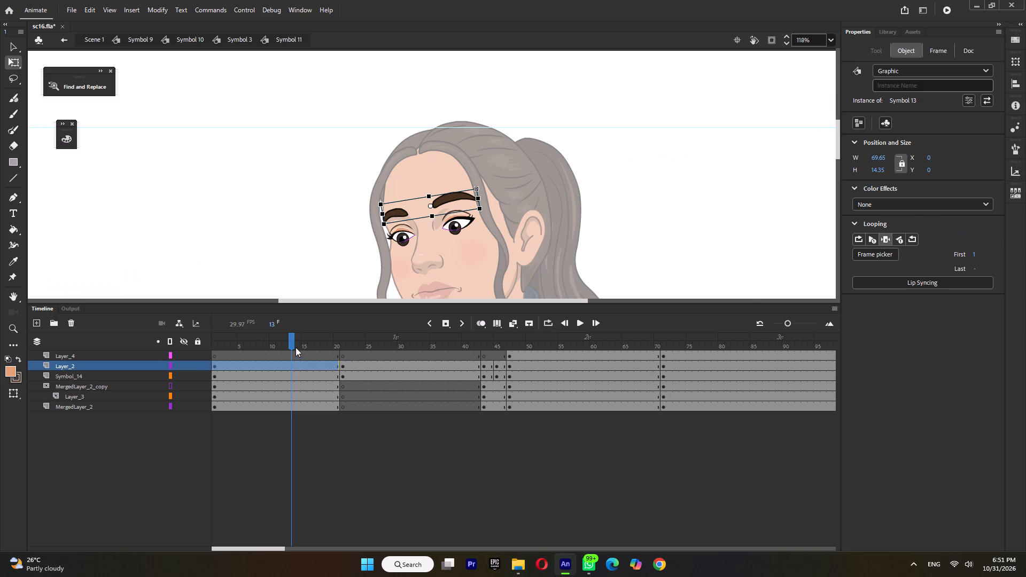
double_click(292, 343)
key(F6)
At frame 1, set the Symbol 14 eyes' looping to Single Frame.
drag(265, 342, 57, 339)
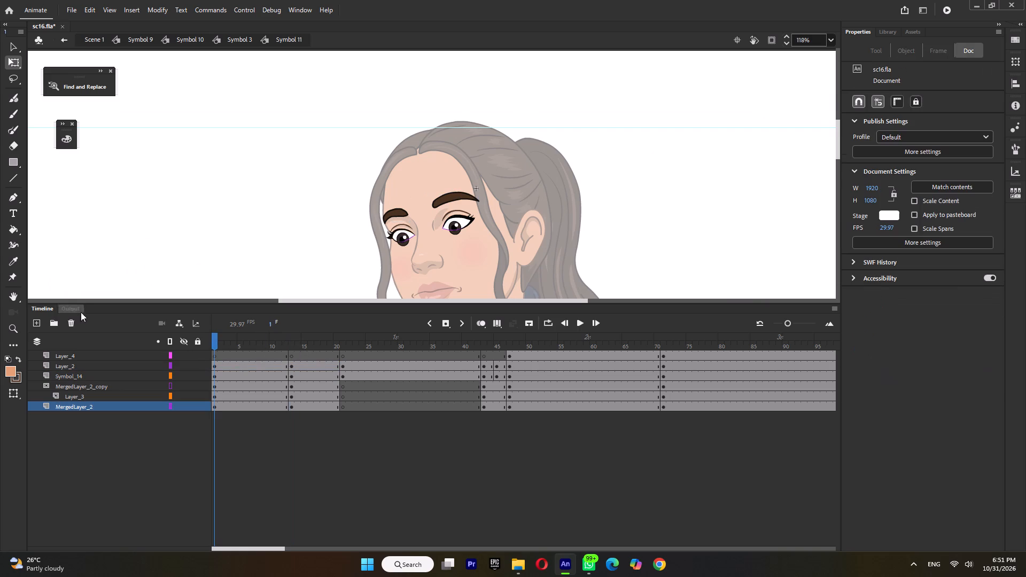
click(470, 217)
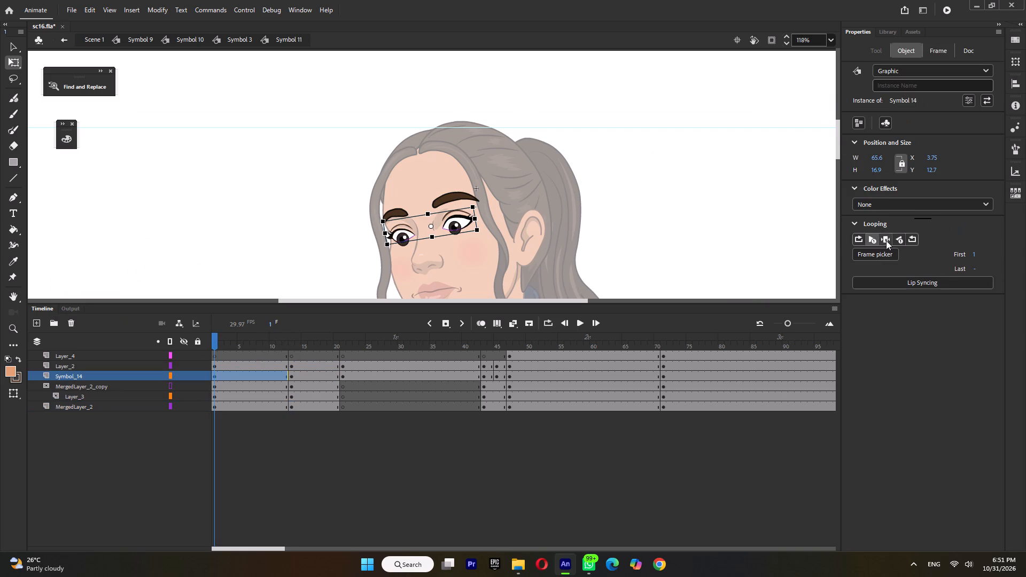
click(887, 240)
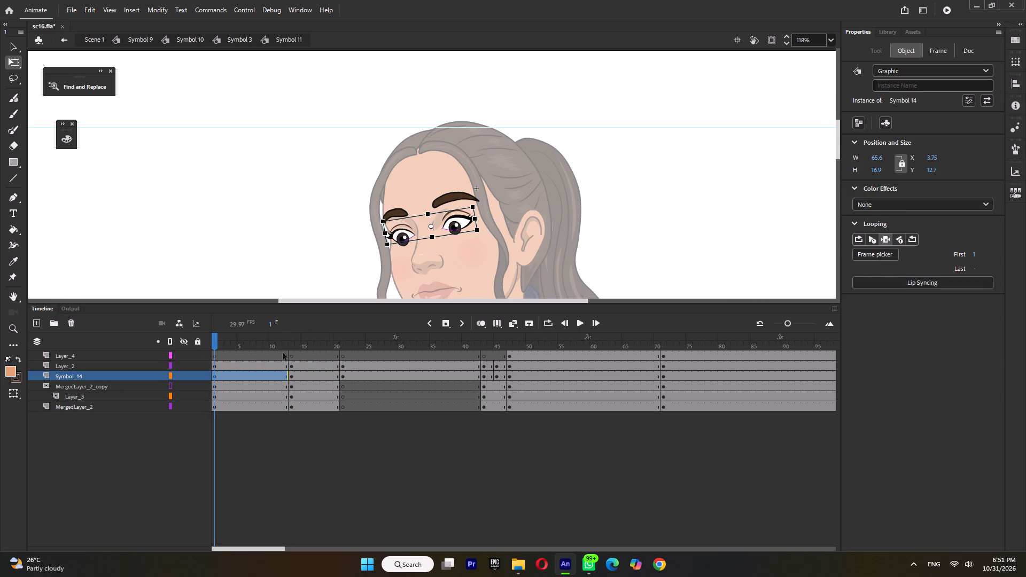
At frame 13, use the Frame Picker to make the Symbol 14 eyes play once starting from frame 2.
click(292, 347)
click(465, 220)
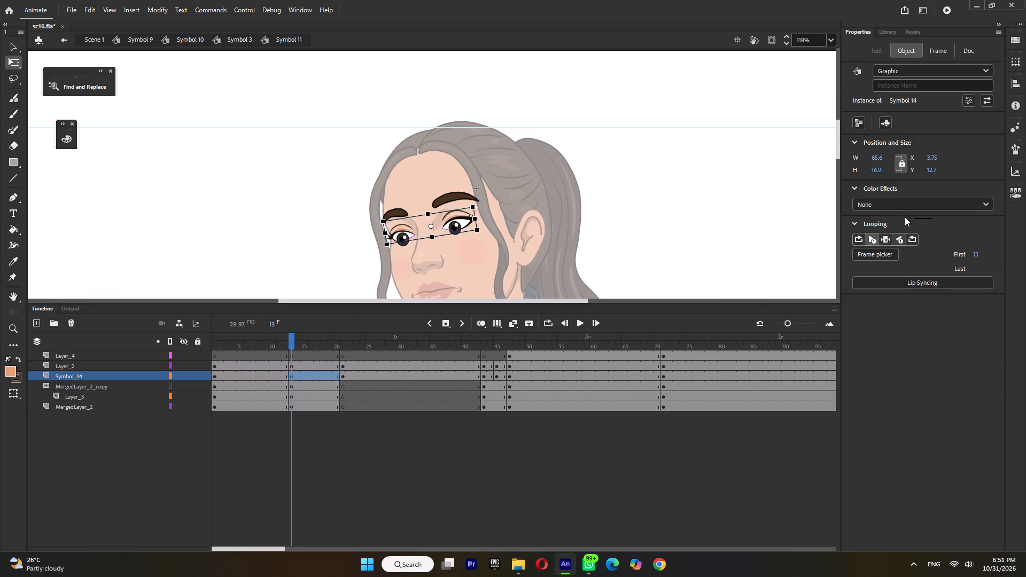
drag(294, 343, 300, 344)
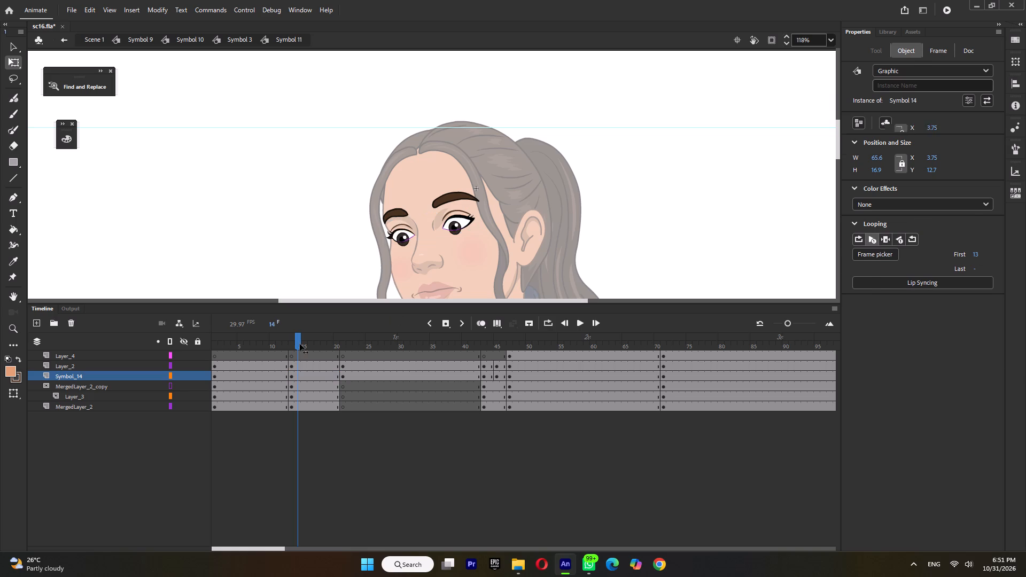
drag(300, 344, 294, 368)
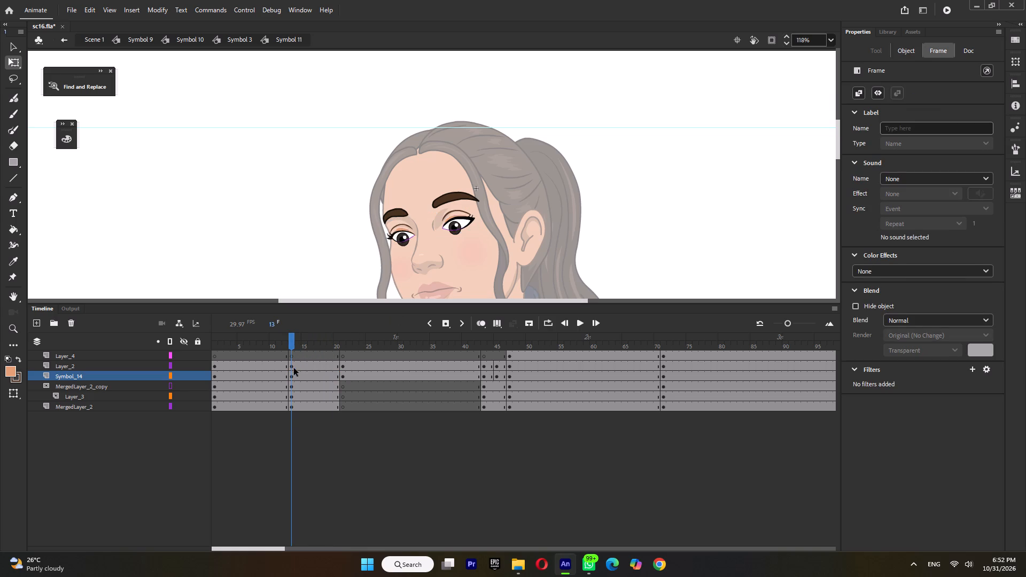
click(466, 216)
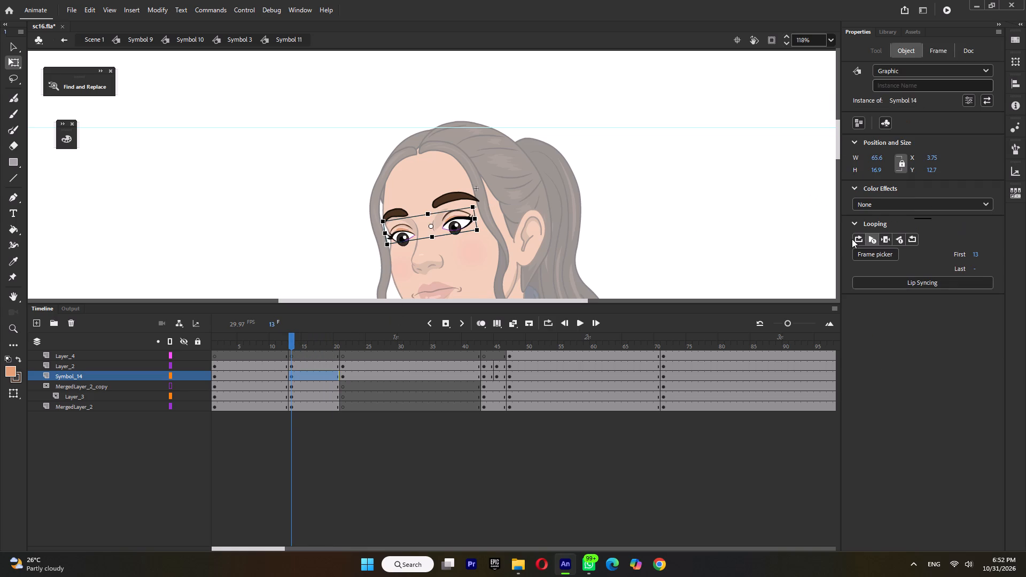
click(877, 252)
scroll(916, 300, up, 6)
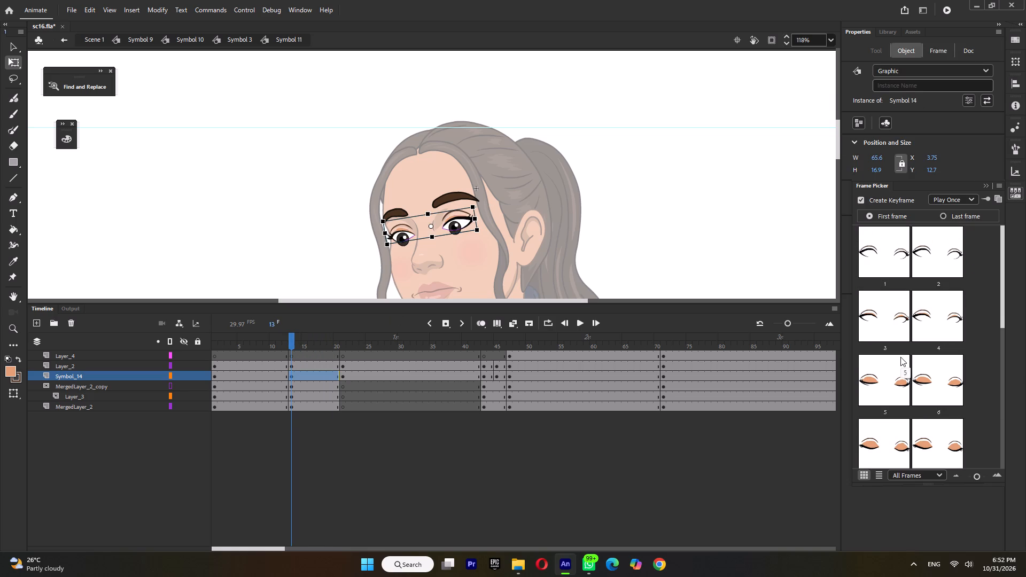
click(921, 256)
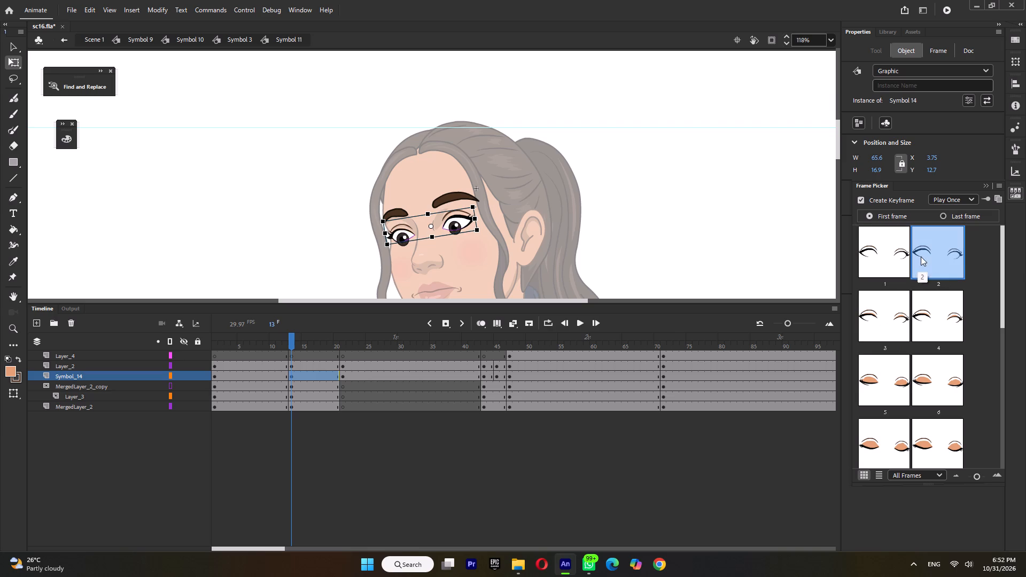
Preview the eye closing, then move the frame 13 keyframes of all Symbol 11 layers to frame 15 and check up to frame 21.
drag(295, 346, 317, 354)
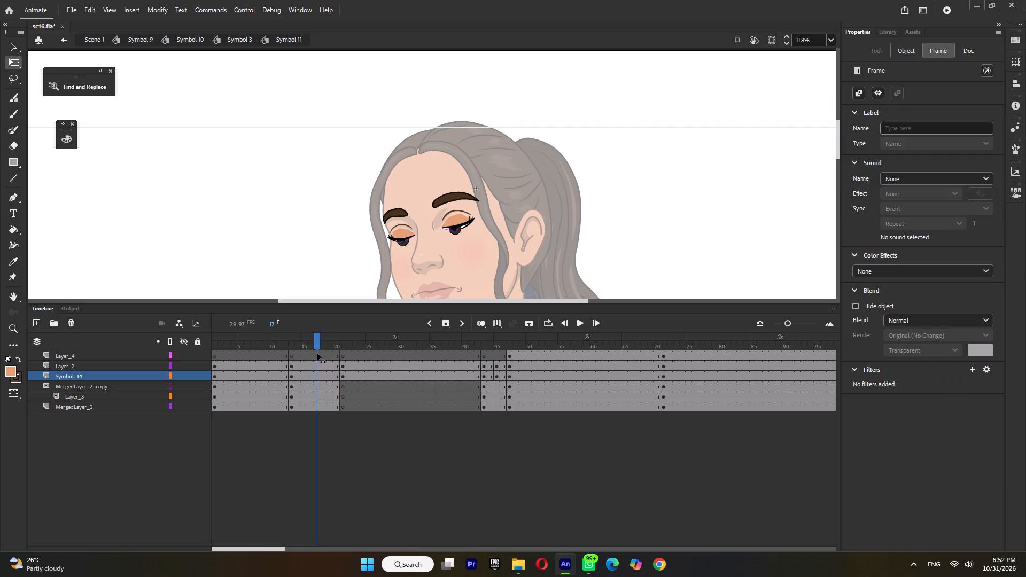
drag(317, 354, 321, 362)
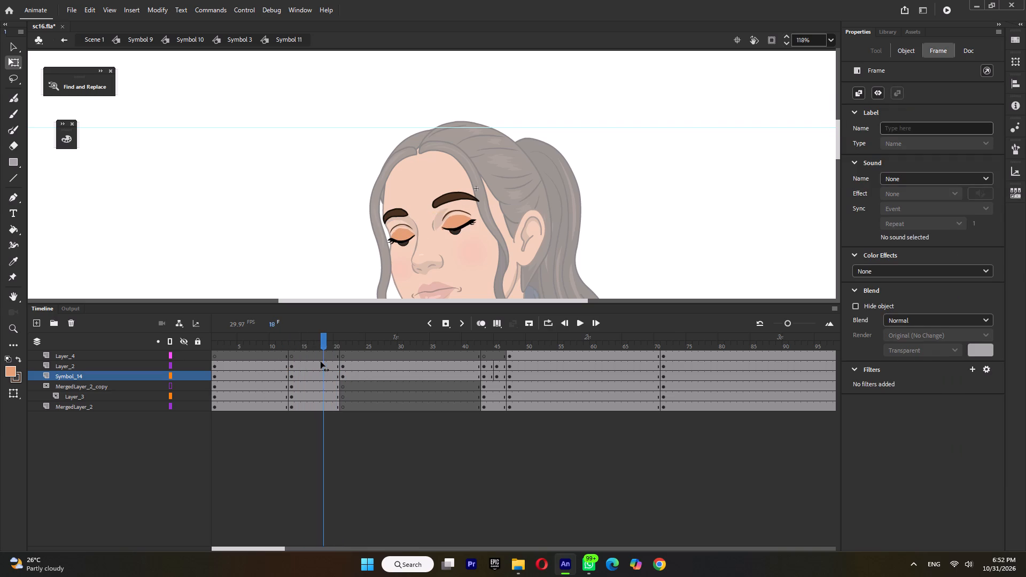
drag(321, 362, 327, 368)
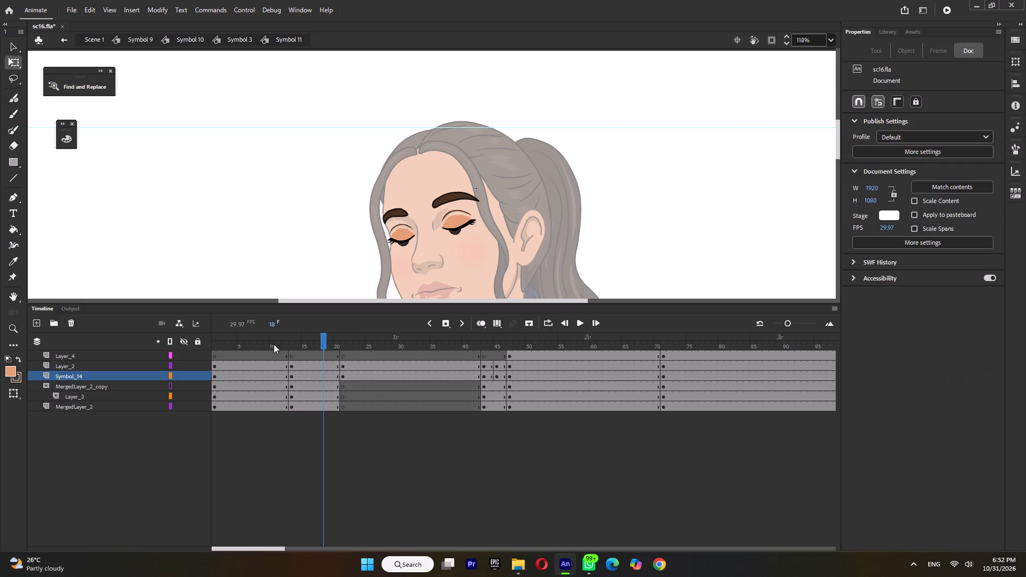
double_click(289, 342)
drag(291, 350, 302, 353)
drag(304, 334, 342, 345)
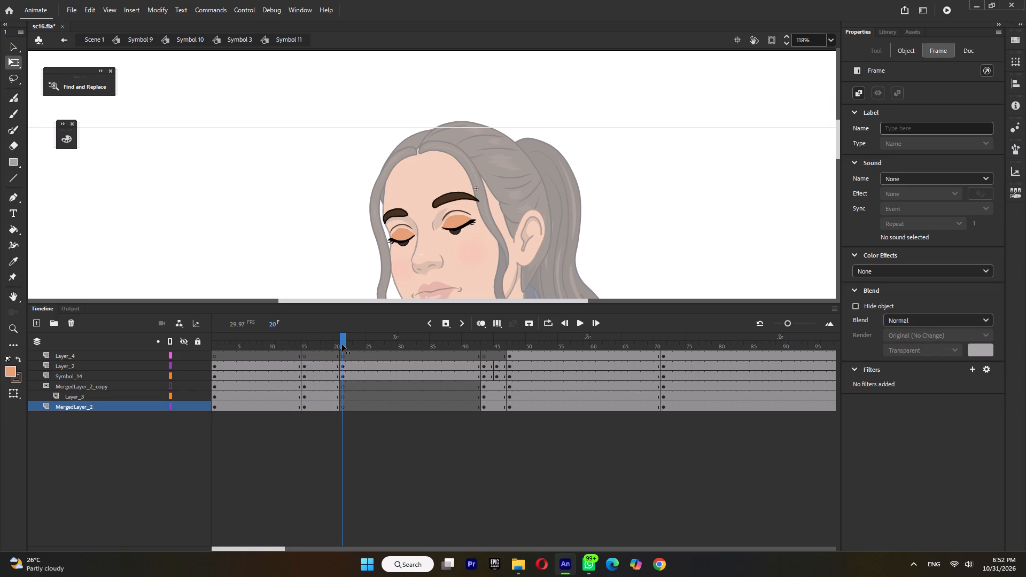
drag(342, 345, 340, 352)
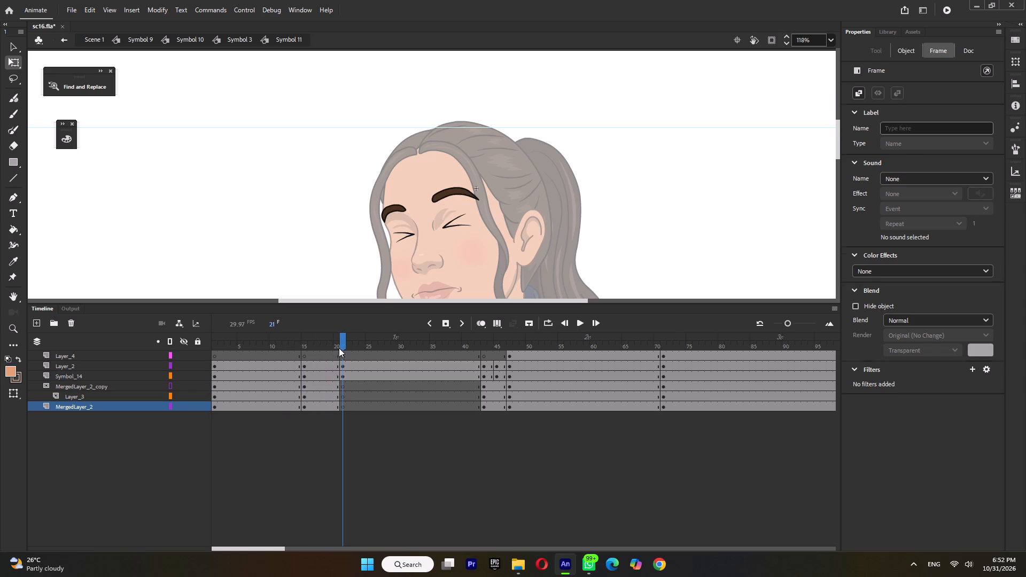
Classic-tween the Layer_2 eyebrows between frames 15 and 21, add keyframes at frames 17 and 19, and remove the tween from the span.
click(445, 188)
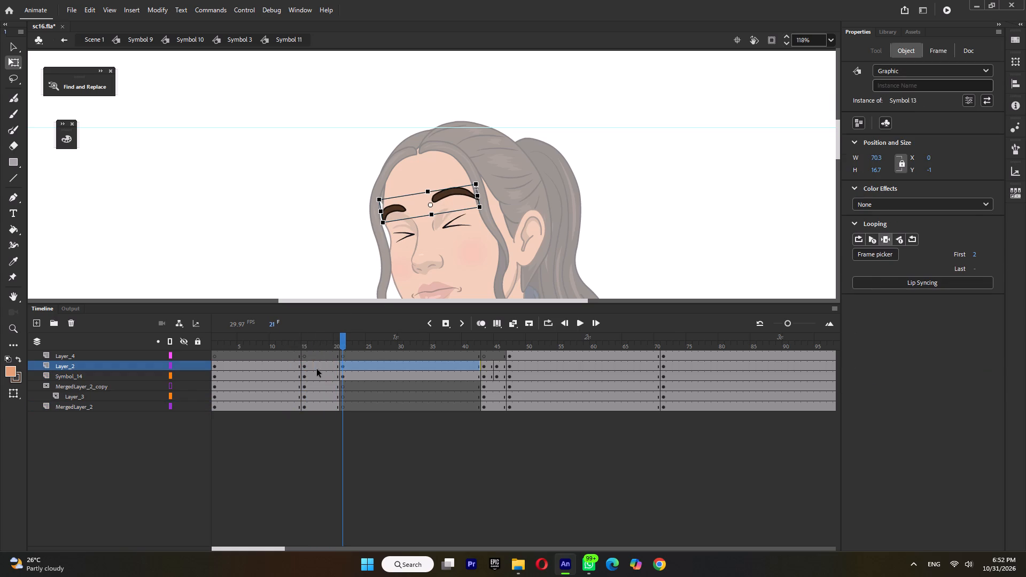
click(317, 369)
key(ctrl+m)
click(329, 367)
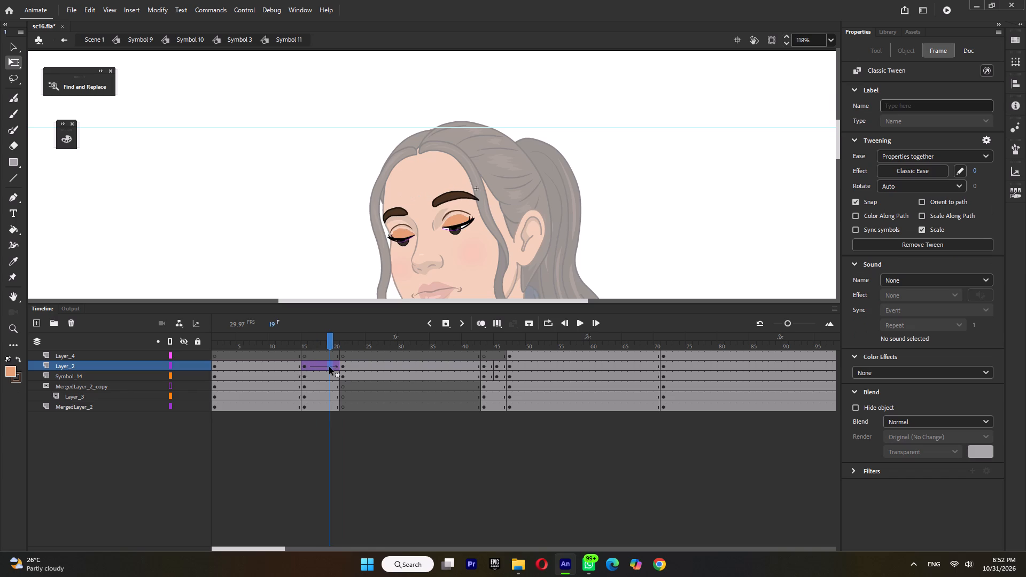
key(F6)
click(316, 366)
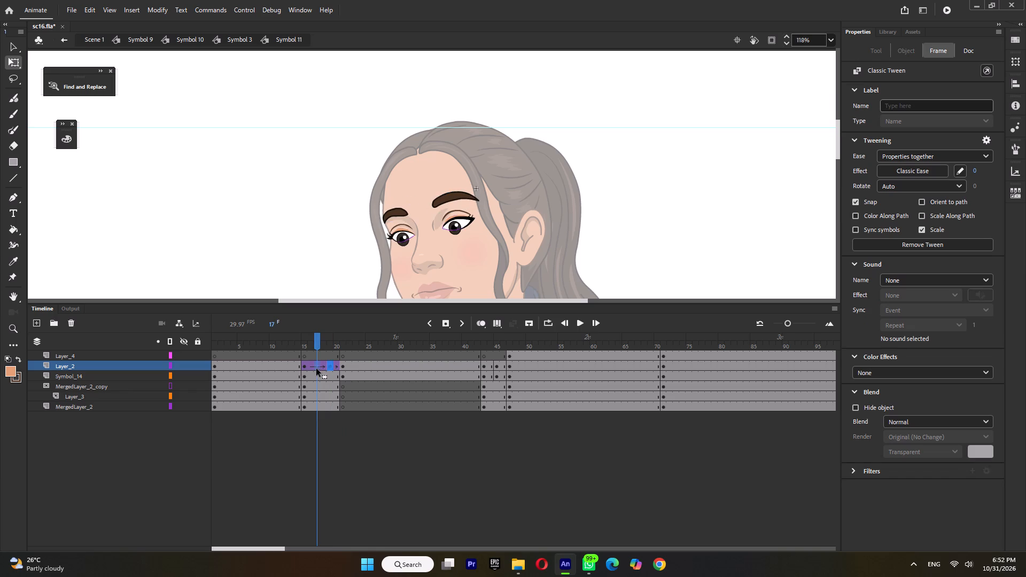
key(F6)
drag(311, 366, 332, 366)
key(ctrl+m)
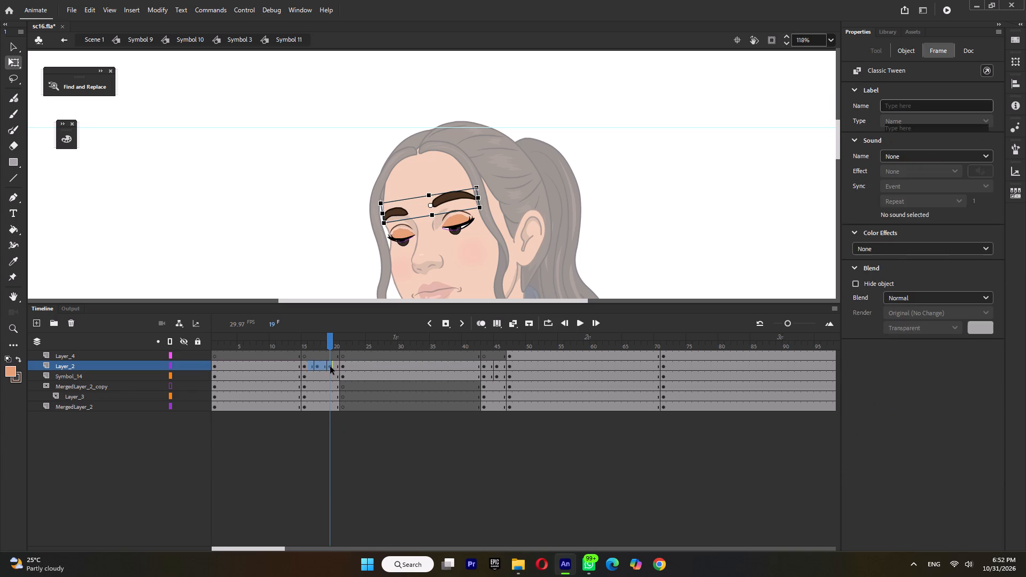
In Symbol 11, copy the frame 22 eyebrow pose in Layer_2 onto frame 19, nudge the eyebrows slightly down, and scrub to check.
click(330, 367)
click(348, 367)
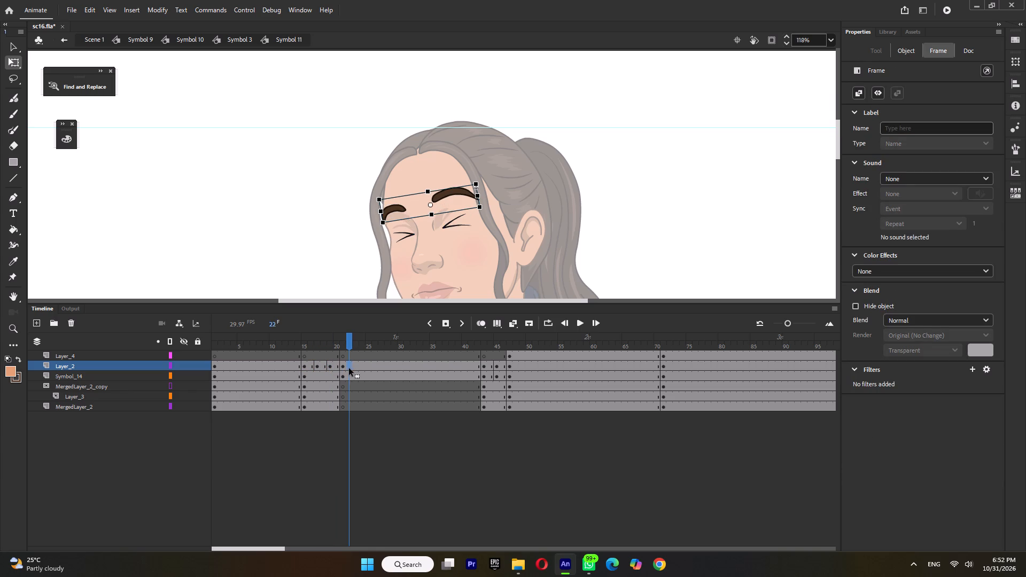
drag(349, 368, 331, 367)
key(Down)
key(Down)
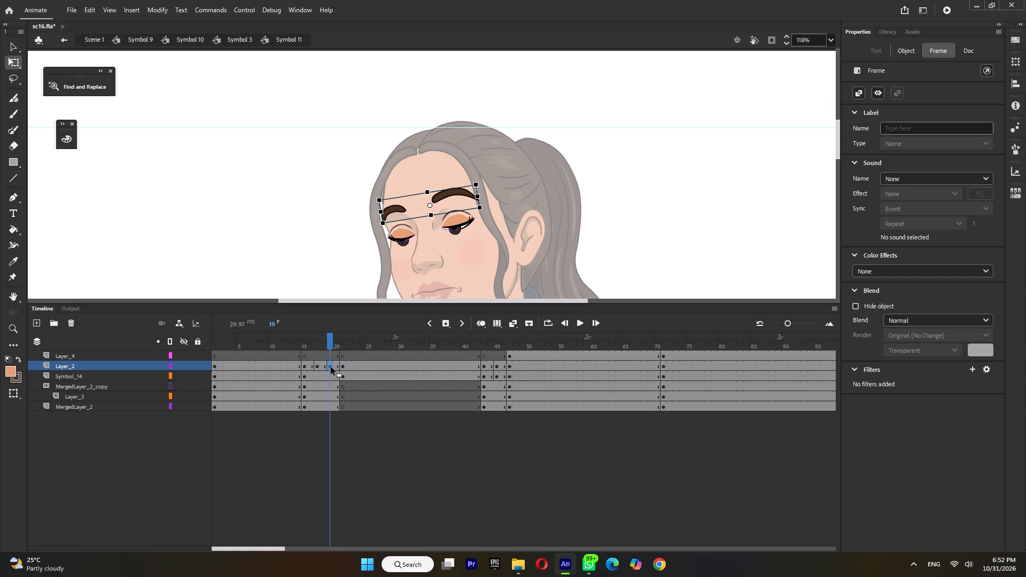
key(Down)
key(Down)
key(Down)
key(Down)
key(Down)
key(Down)
drag(317, 345, 330, 347)
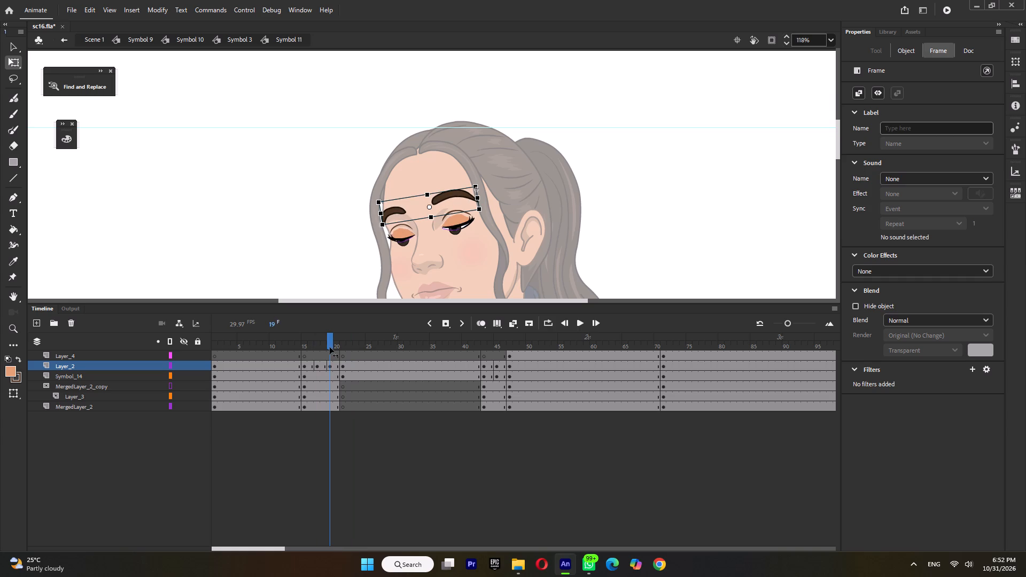
drag(330, 347, 346, 354)
Return through Symbol 3 to Symbol 9, playing and scrubbing the face and body motion to examine the eye-closing timing.
double_click(254, 201)
ctrl+scroll(433, 244, down, 3)
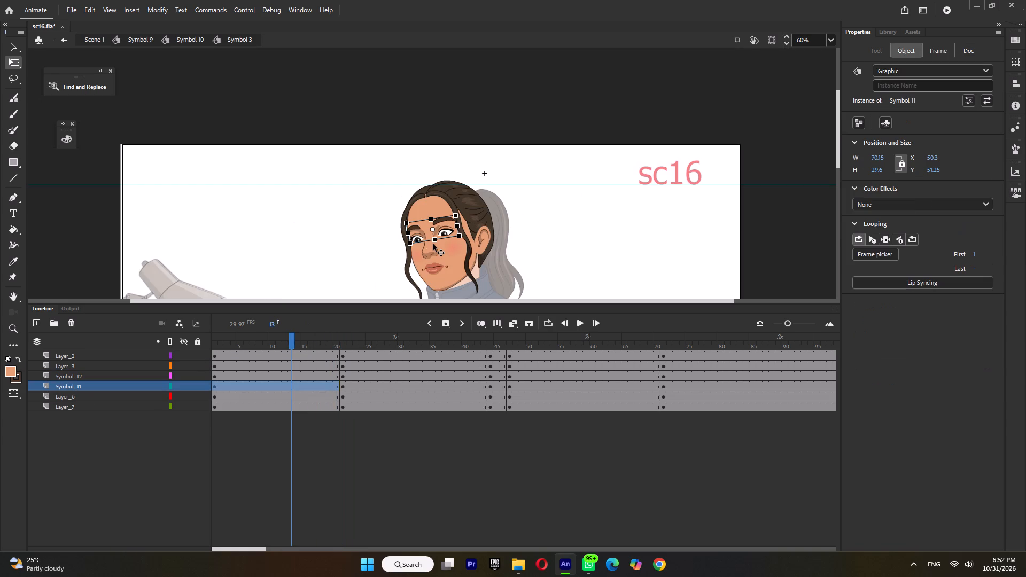
key(Return)
key(Return)
key(Return)
key(Return)
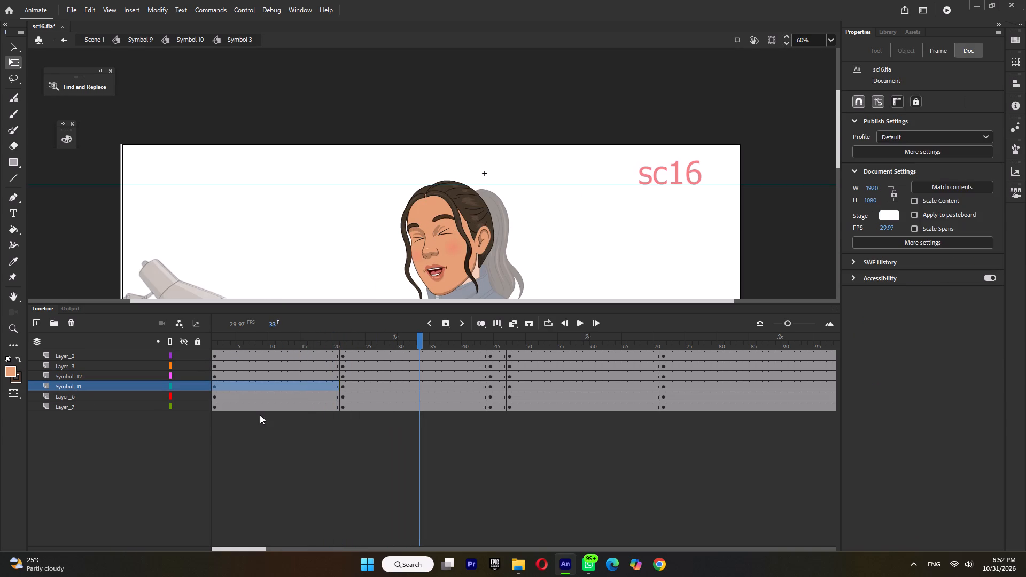
drag(313, 345, 337, 350)
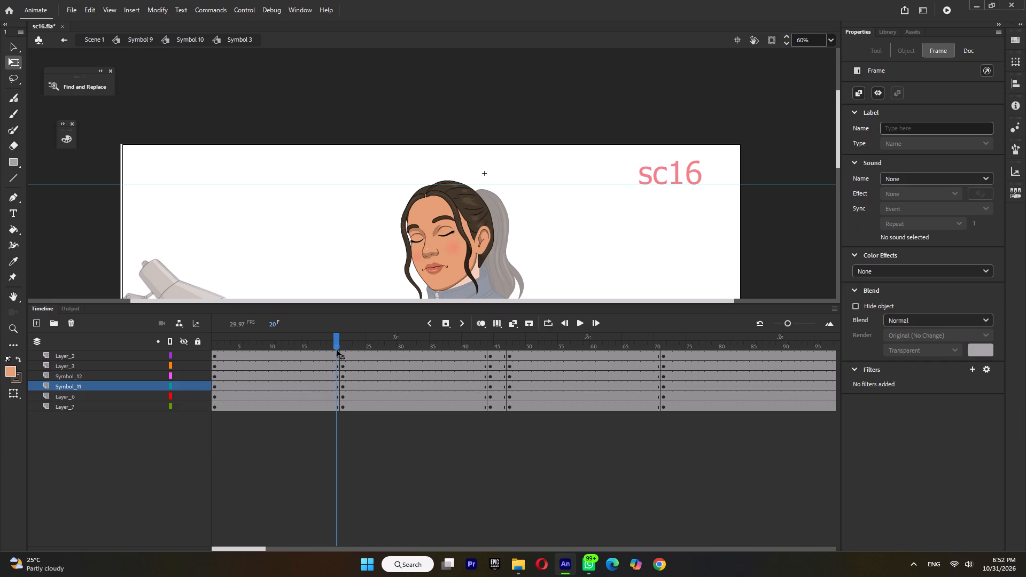
drag(337, 350, 343, 353)
double_click(341, 225)
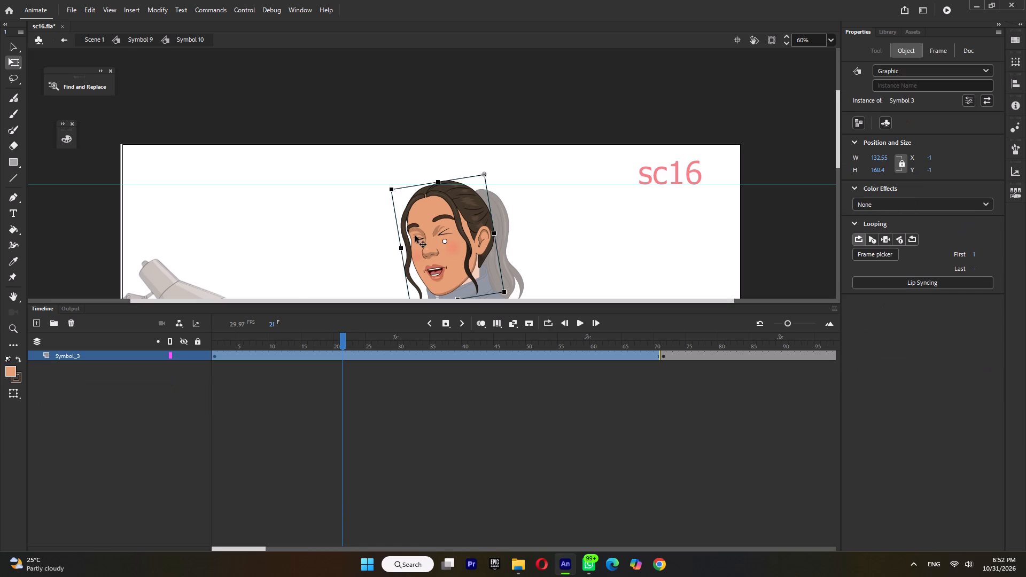
ctrl+scroll(417, 232, down, 5)
double_click(426, 158)
click(248, 350)
key(Return)
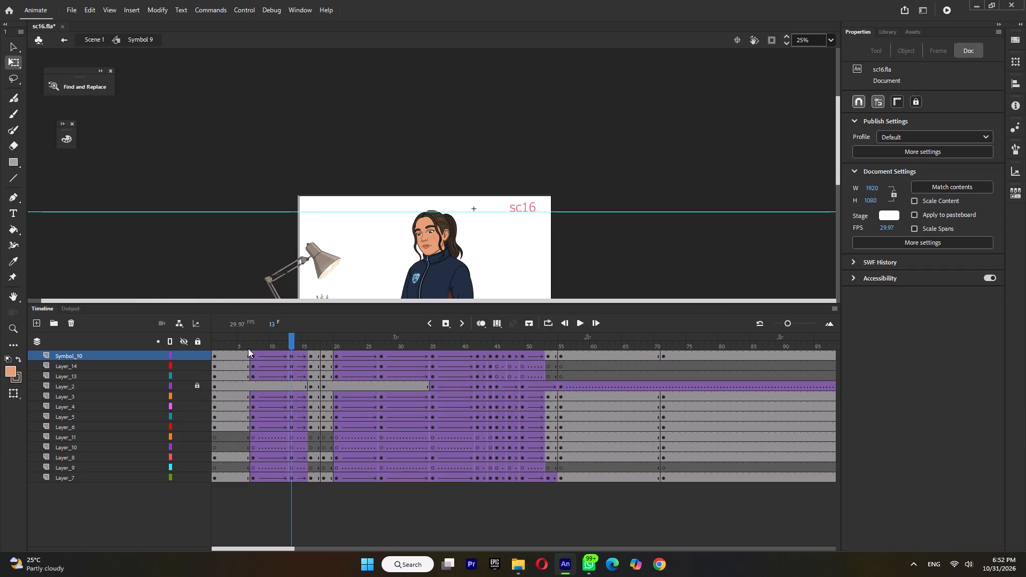
click(248, 342)
key(Return)
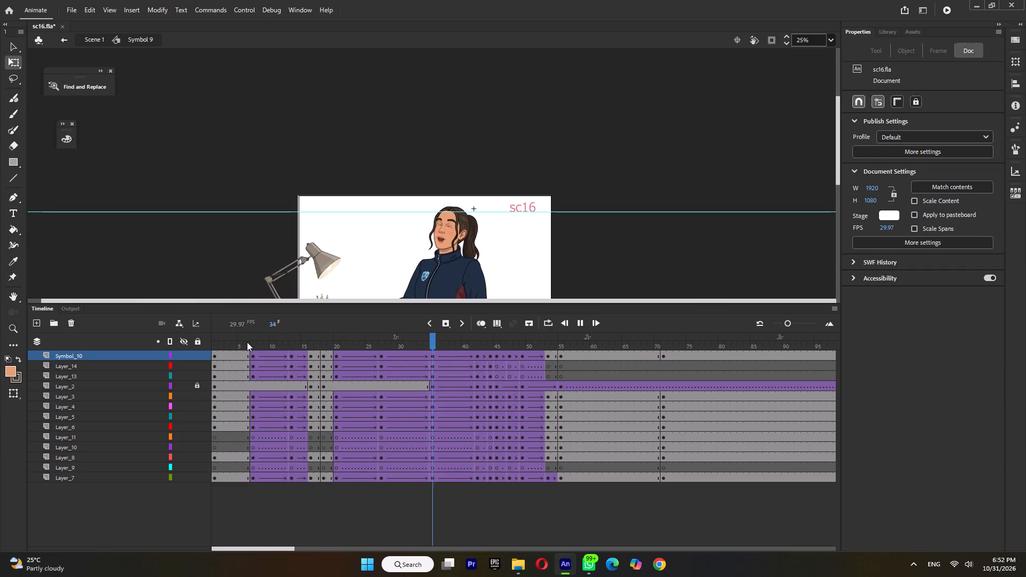
drag(247, 342, 326, 355)
Inside Symbol 3, move the Symbol_12 mouth keyframe from frame 21 to frame 19.
ctrl+scroll(433, 236, up, 8)
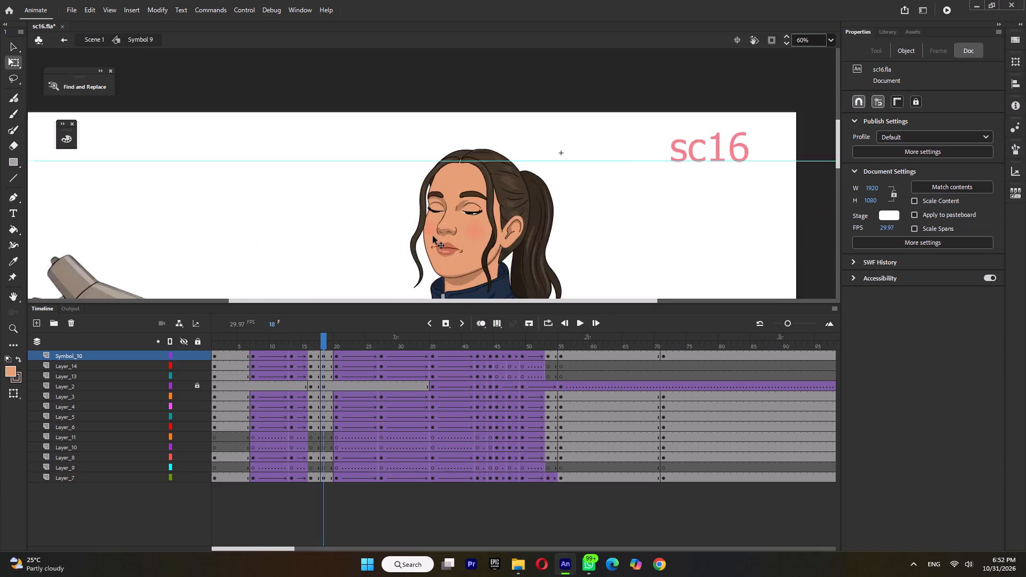
double_click(448, 251)
double_click(448, 251)
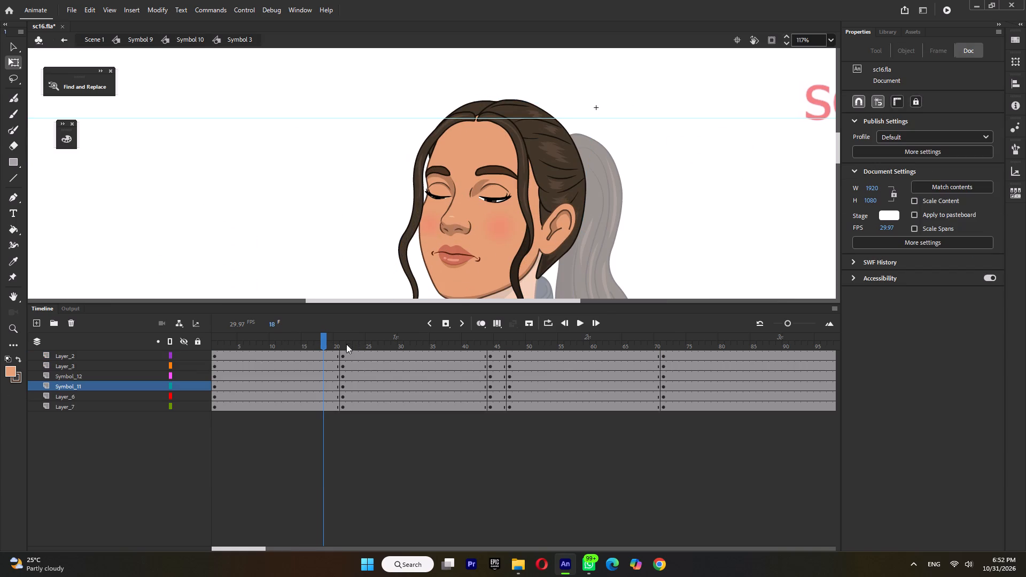
click(452, 261)
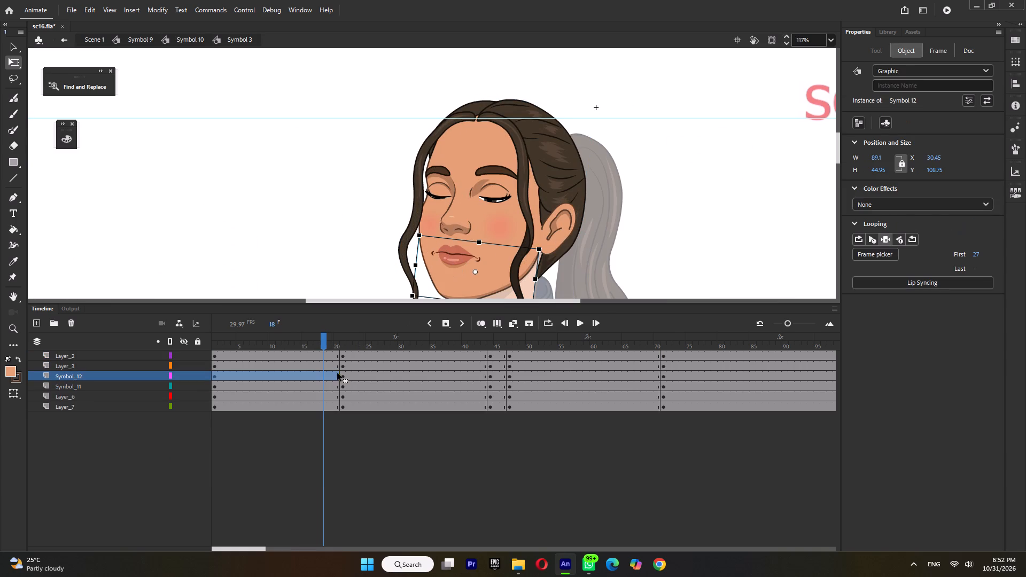
click(342, 374)
drag(342, 377, 332, 378)
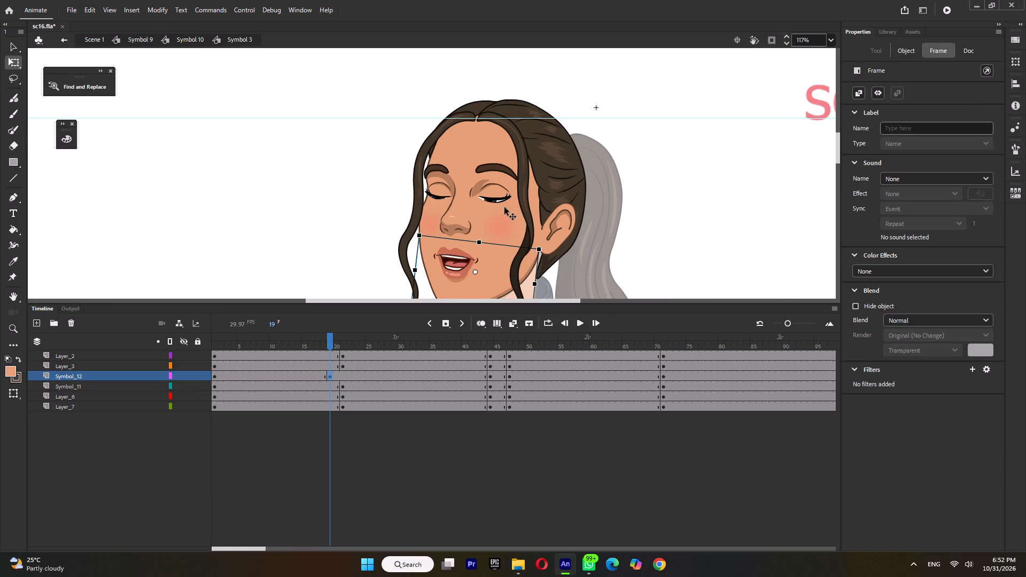
In Symbol 11, move the frame 19 eyebrow keyframe in Layer_2 to frame 17 and all layers' frame 21 keyframes to frame 19.
double_click(500, 190)
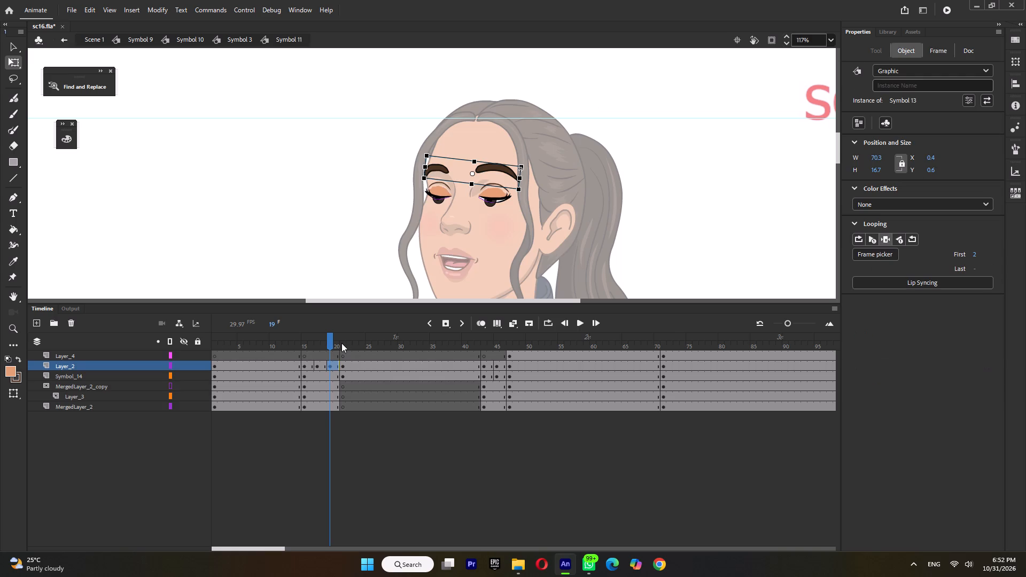
double_click(341, 343)
click(332, 363)
drag(330, 365, 317, 367)
double_click(343, 346)
drag(343, 356, 333, 358)
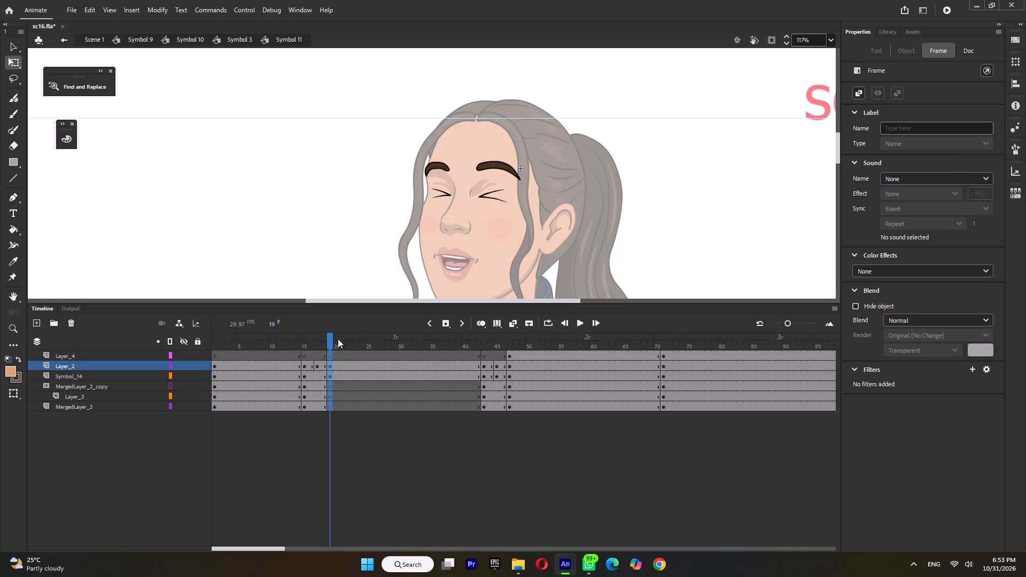
Return to Symbol 9, play the animation from frame 10, and scrub around frames 13 to 16 to examine the head motion.
double_click(353, 204)
double_click(357, 215)
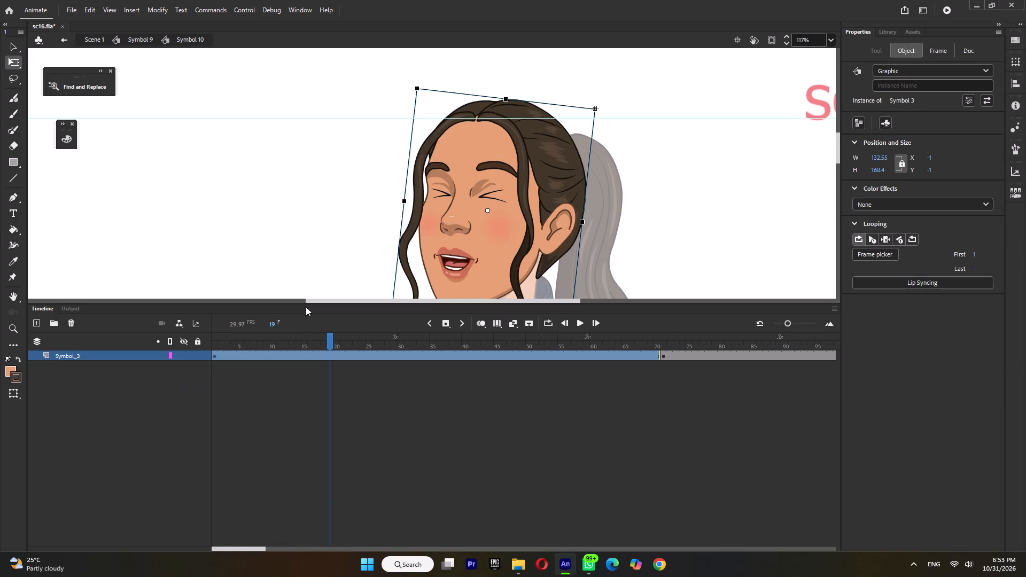
double_click(348, 262)
click(273, 344)
key(Return)
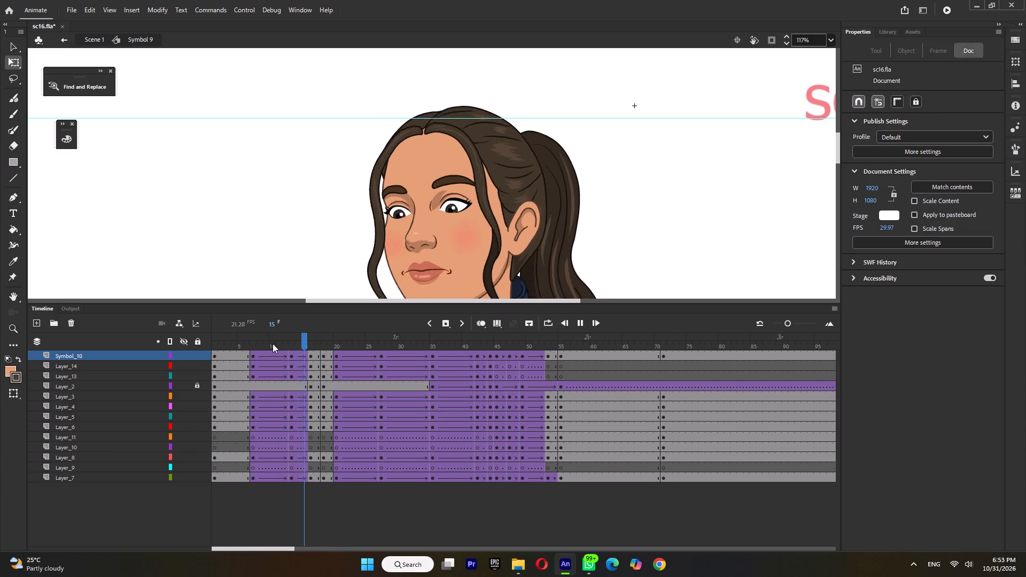
click(273, 344)
key(Return)
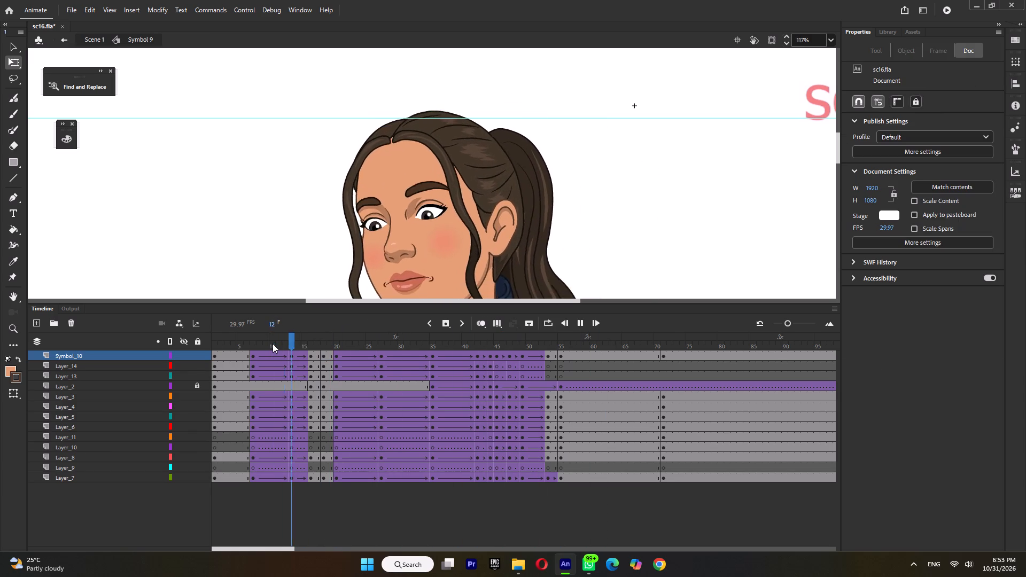
key(Return)
ctrl+scroll(445, 111, down, 3)
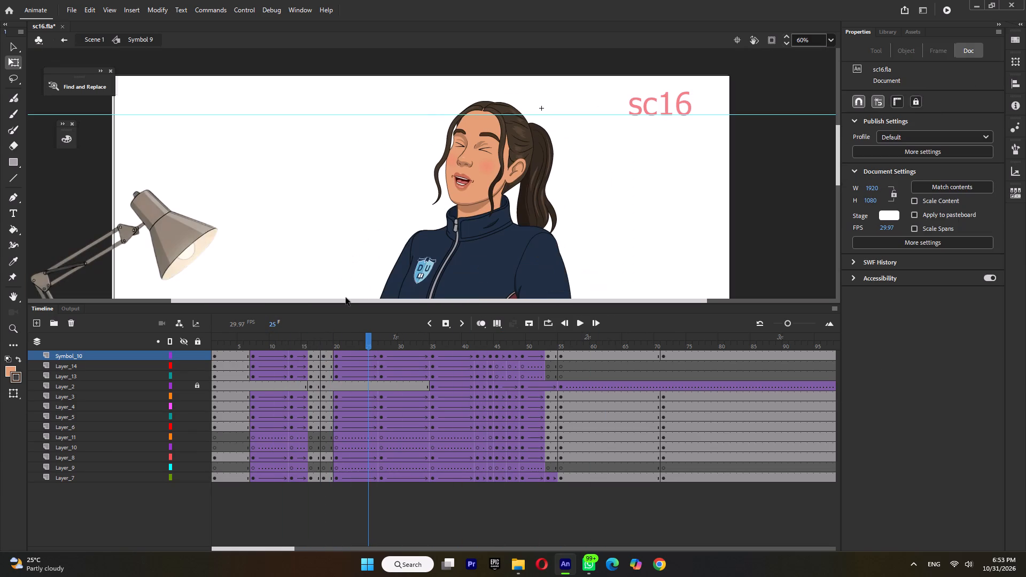
drag(277, 340, 314, 356)
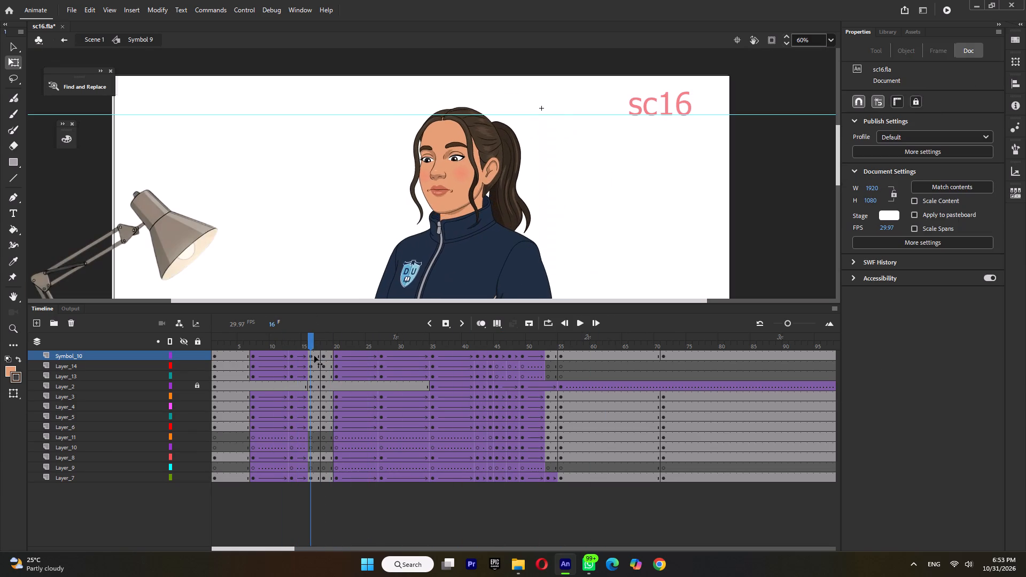
drag(314, 356, 300, 376)
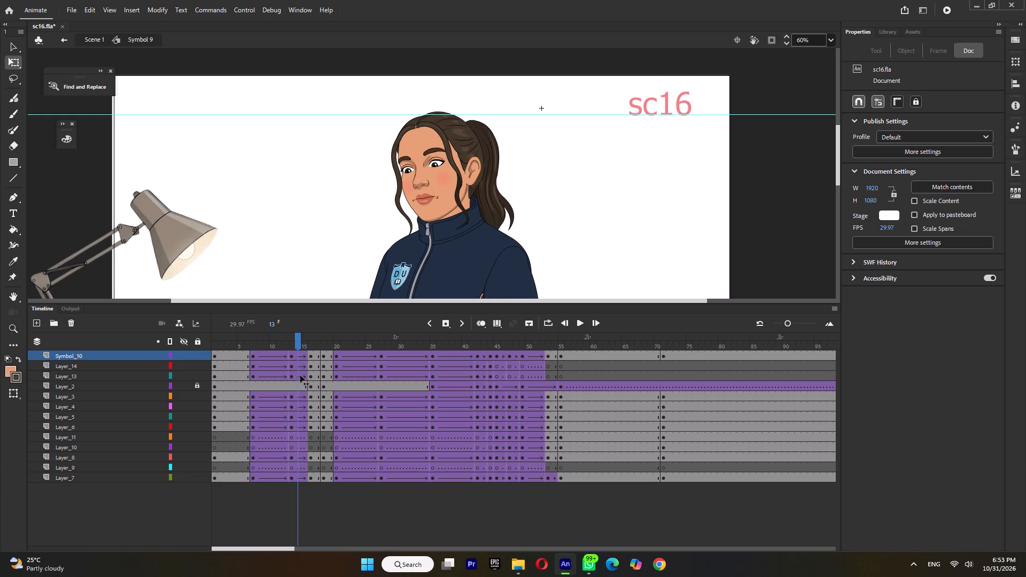
drag(300, 376, 291, 378)
Inside Symbol 3, insert keyframes at frame 13 on all layers.
double_click(460, 182)
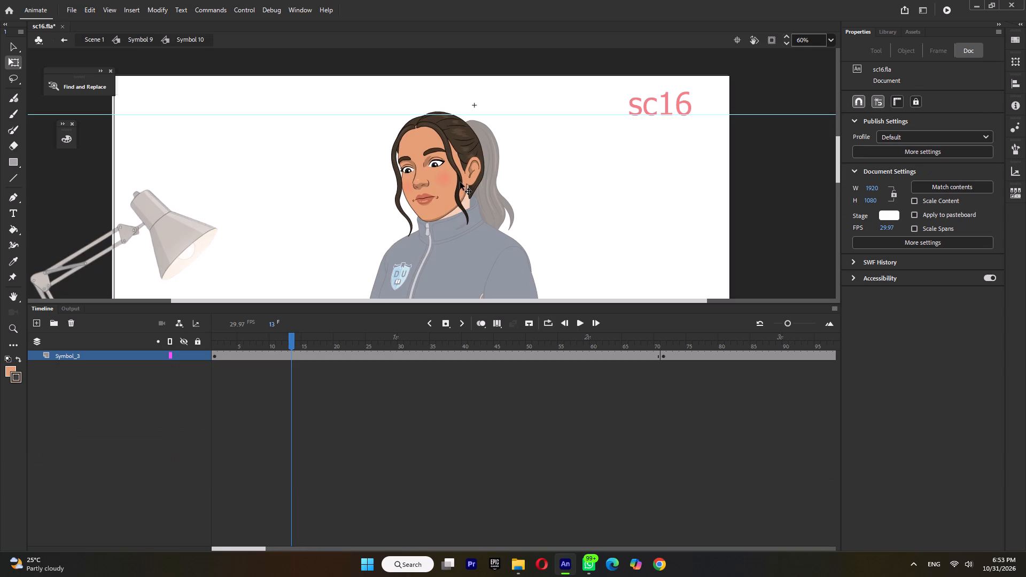
double_click(460, 182)
click(460, 182)
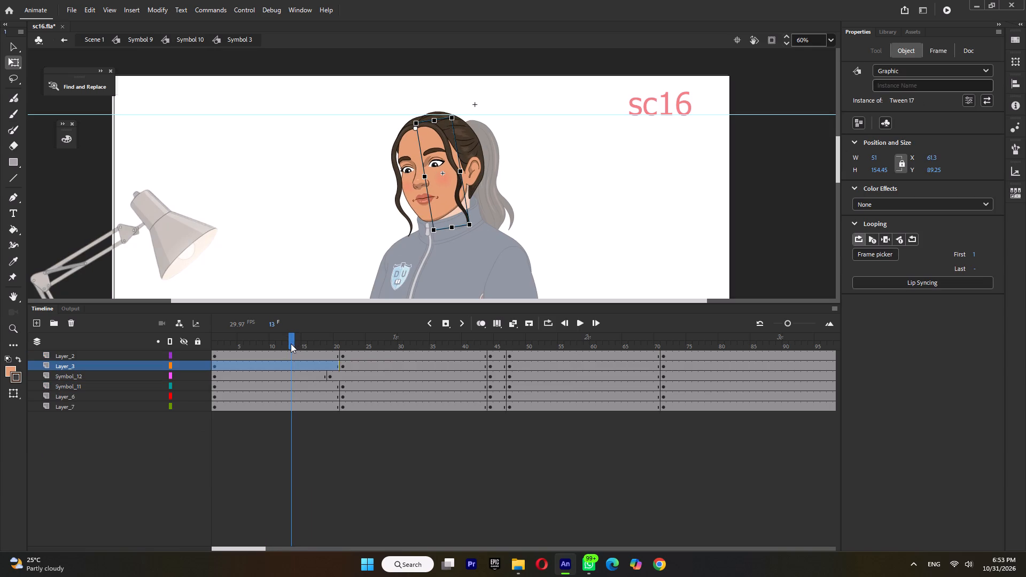
double_click(289, 344)
key(F6)
At frame 13, rotate the front hair strands on Layer_3 and Layer_2 slightly so they hang more vertically.
click(522, 194)
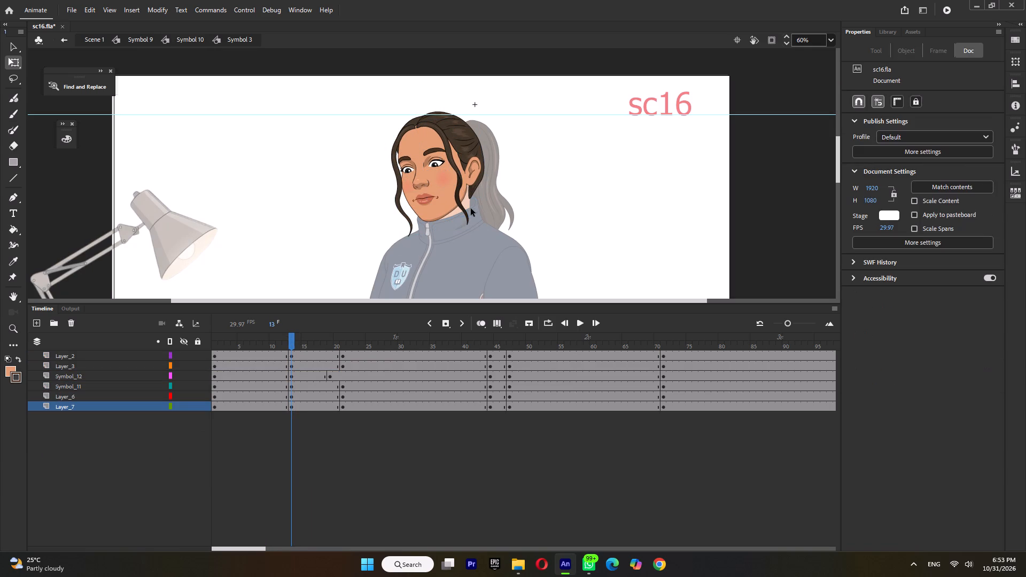
click(465, 210)
drag(472, 230, 466, 238)
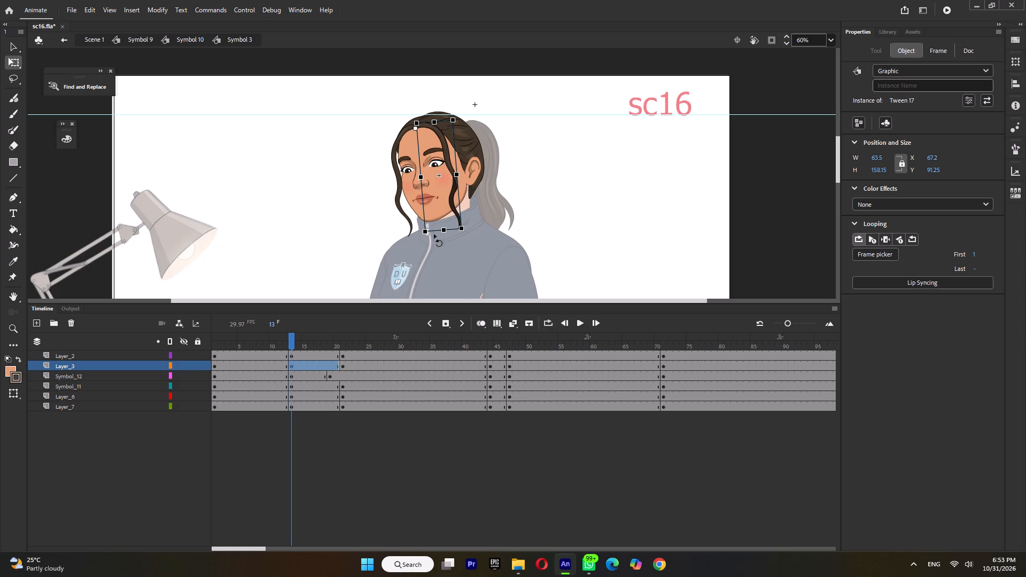
click(409, 222)
drag(430, 240, 425, 244)
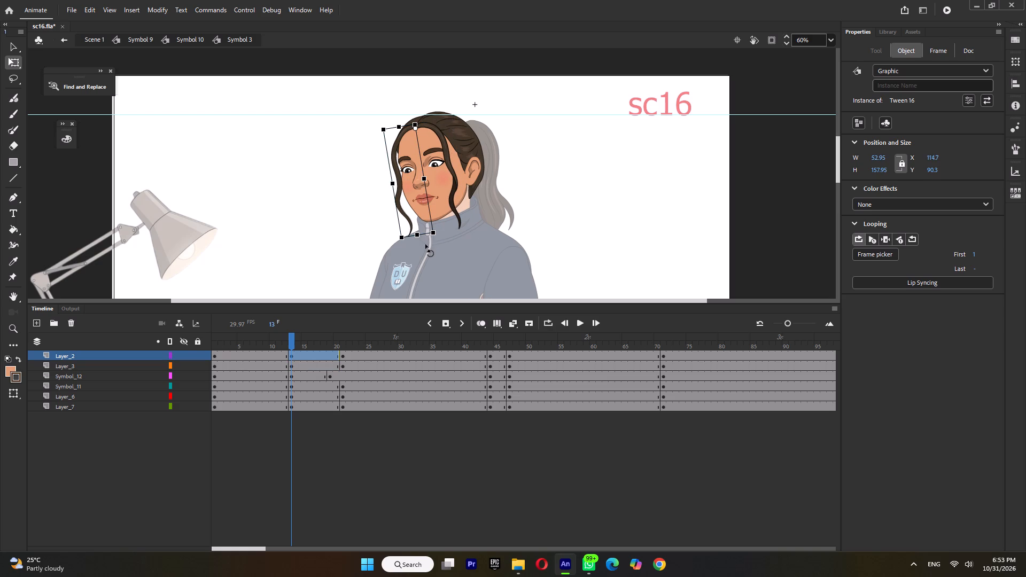
drag(425, 244, 425, 246)
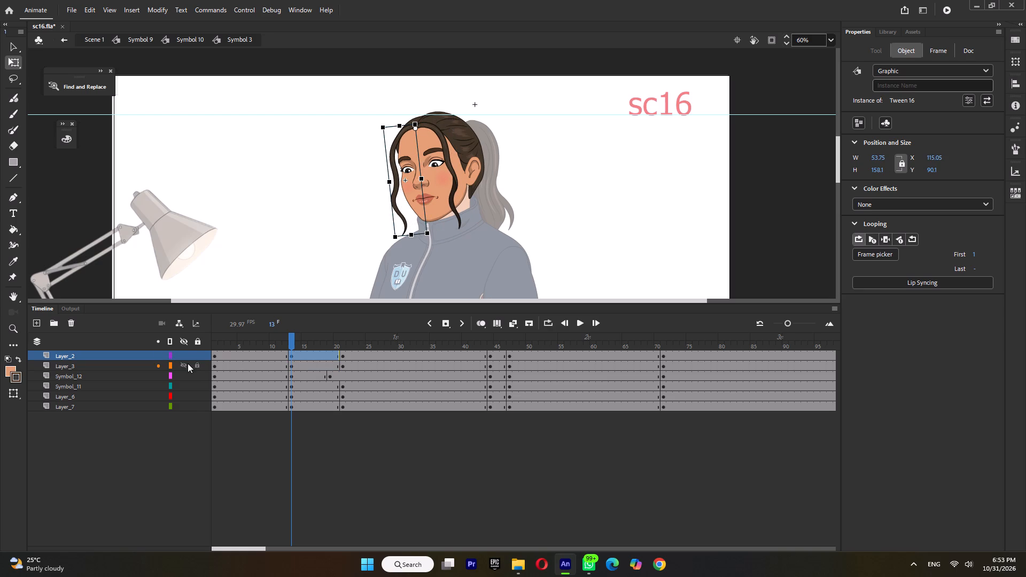
Insert keyframes at frame 7 on all Symbol 3 layers and scrub through frame 22 to check the hair.
click(259, 344)
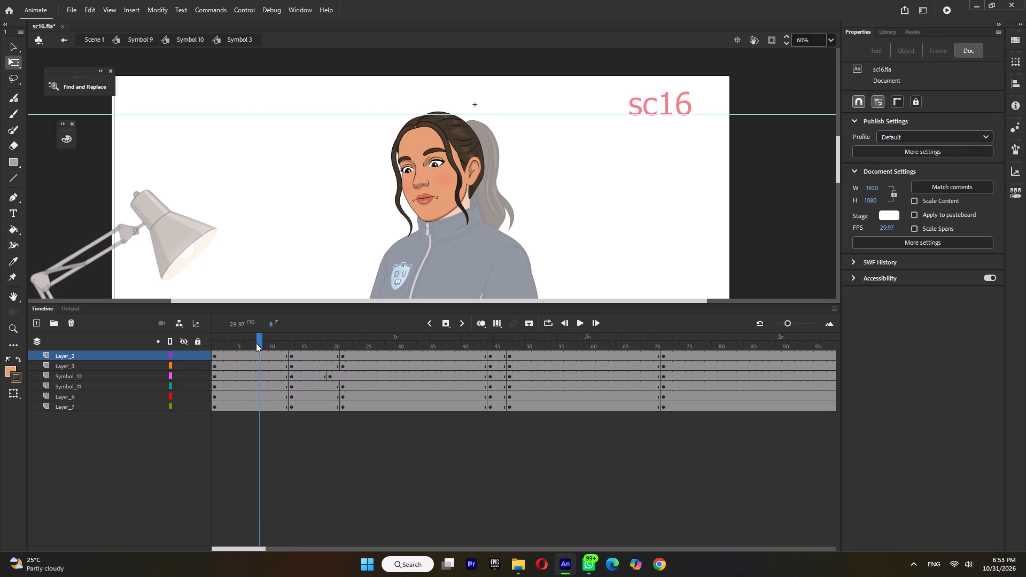
double_click(253, 341)
key(F6)
drag(259, 341, 291, 345)
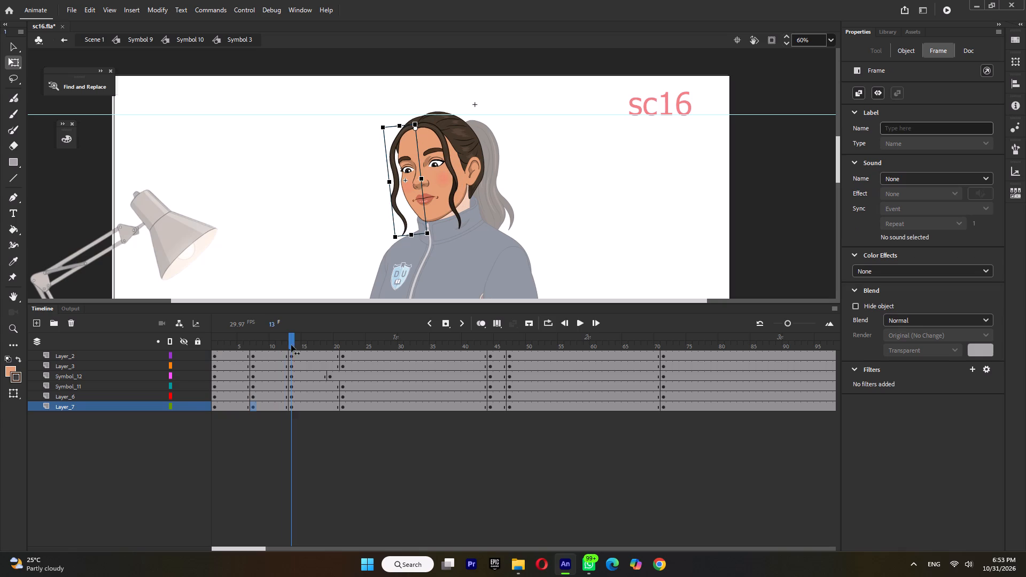
drag(291, 345, 351, 349)
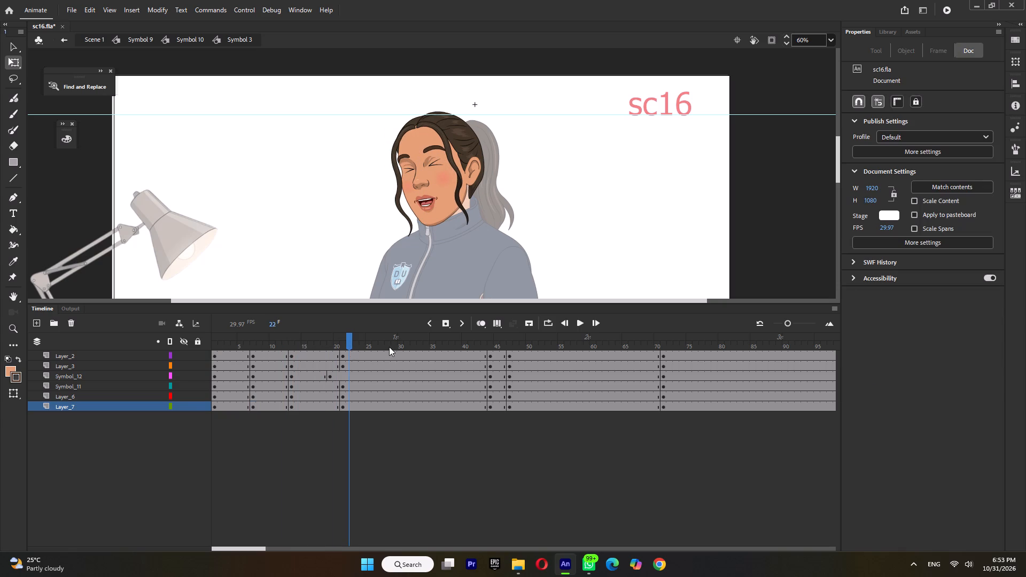
click(343, 340)
Exit Symbol 3 and Symbol 10 back to Symbol 9, saving the file.
double_click(259, 165)
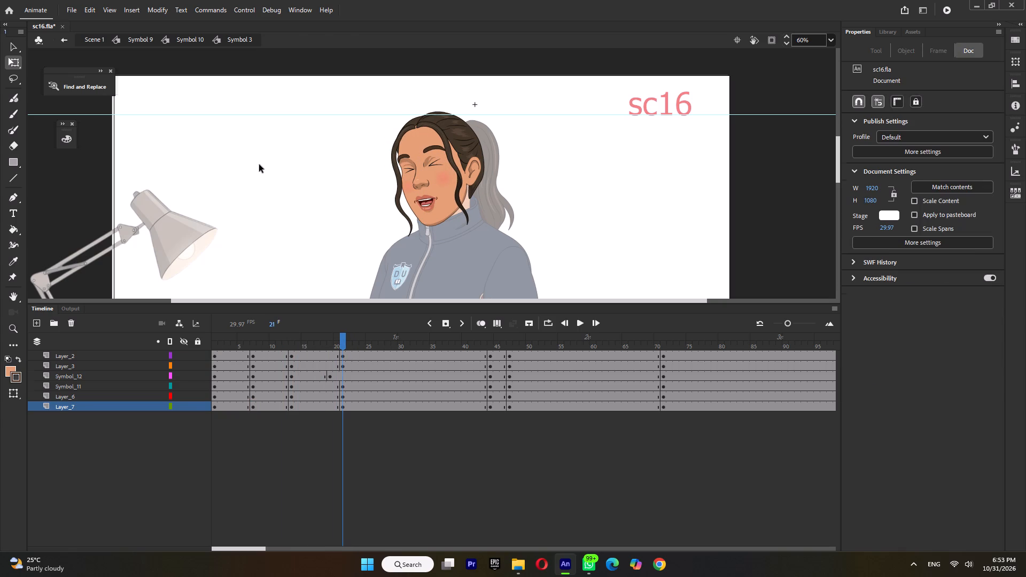
click(261, 169)
click(261, 169)
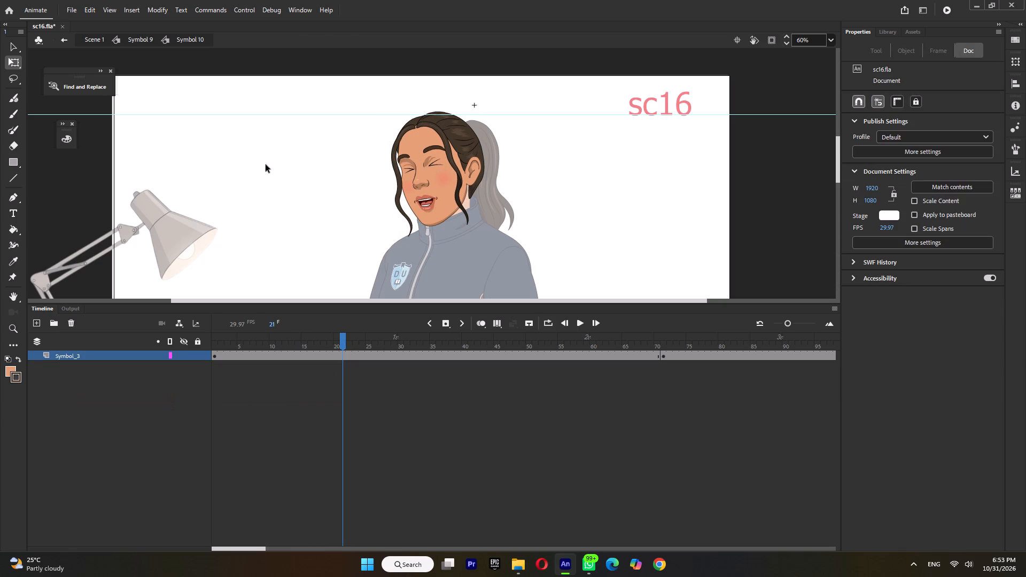
key(ctrl+s)
double_click(266, 165)
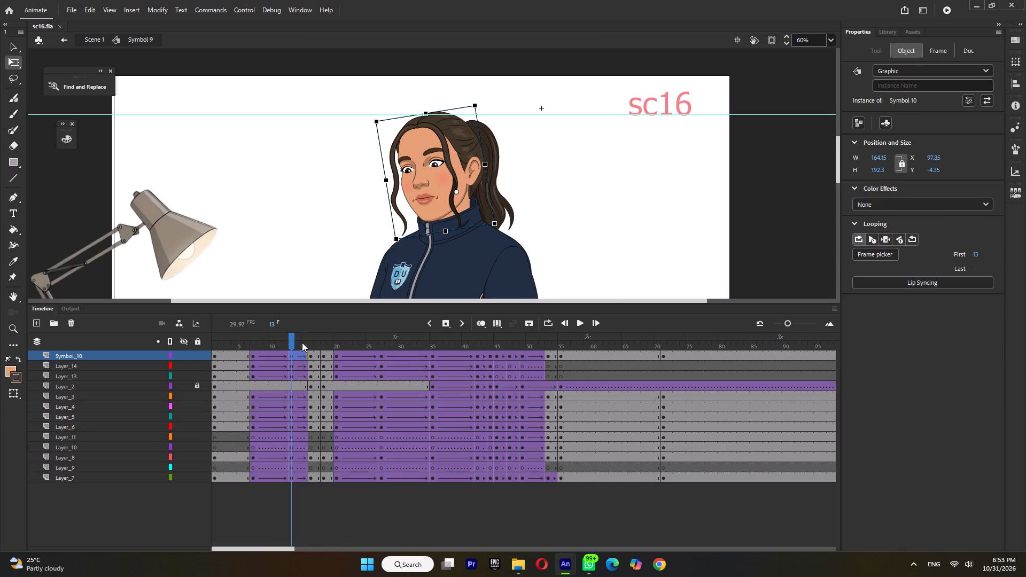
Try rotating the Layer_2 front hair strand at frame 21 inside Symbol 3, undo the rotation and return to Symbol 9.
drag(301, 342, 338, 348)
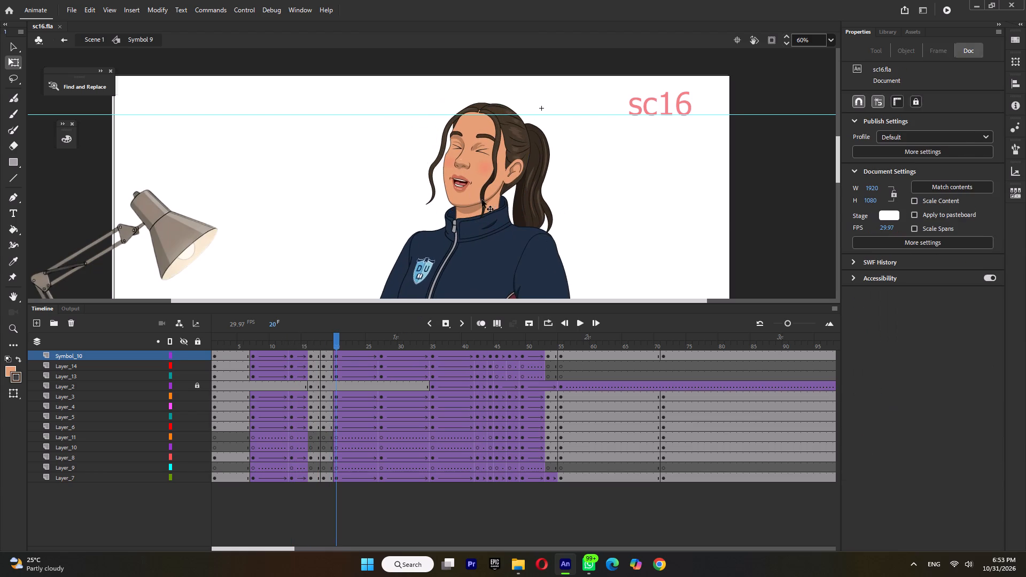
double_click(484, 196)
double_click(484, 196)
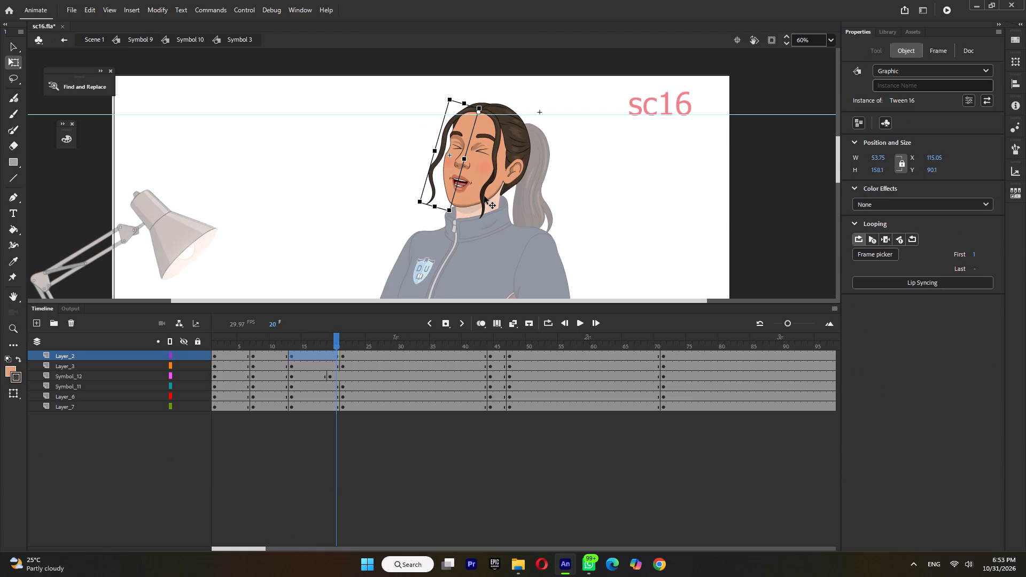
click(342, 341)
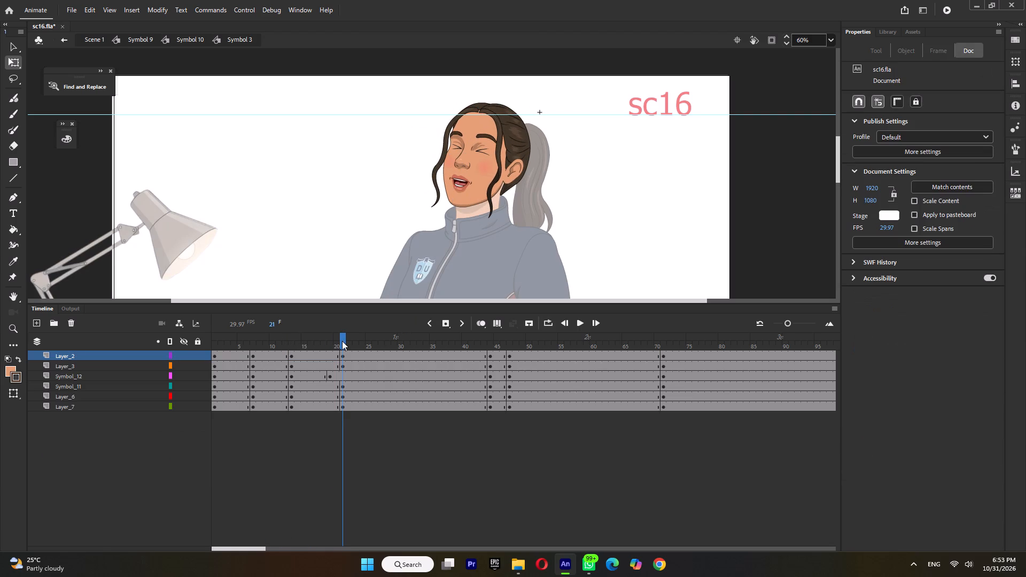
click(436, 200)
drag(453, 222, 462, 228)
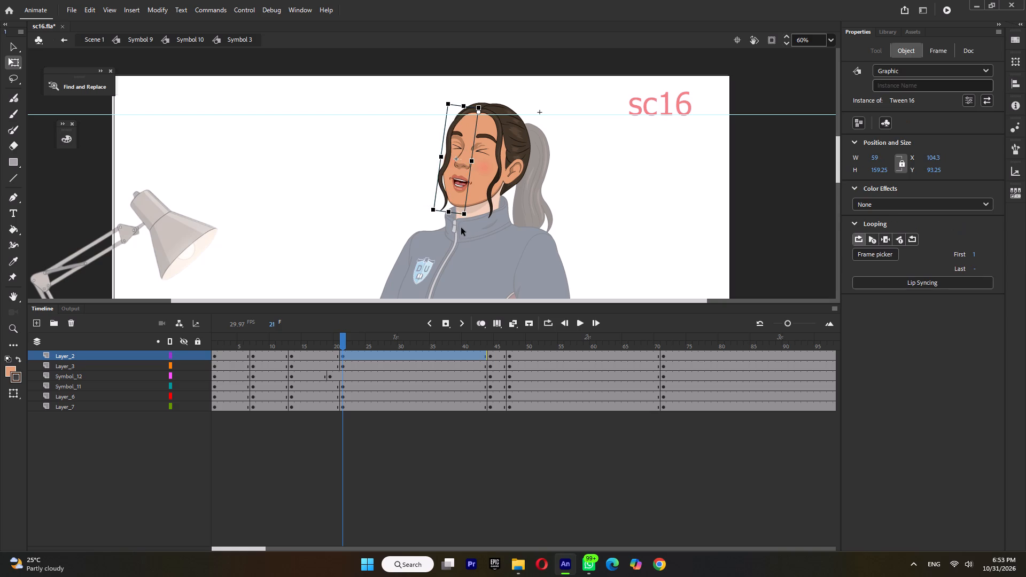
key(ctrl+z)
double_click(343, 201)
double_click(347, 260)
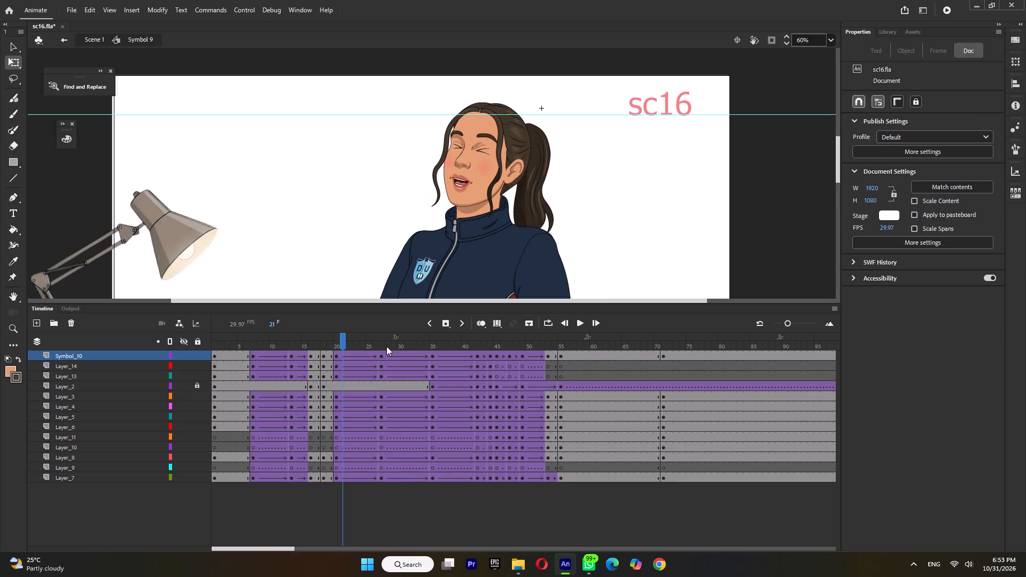
Inside Symbol 3, insert keyframes at frames 28 and 36 on all layers.
click(380, 341)
click(347, 340)
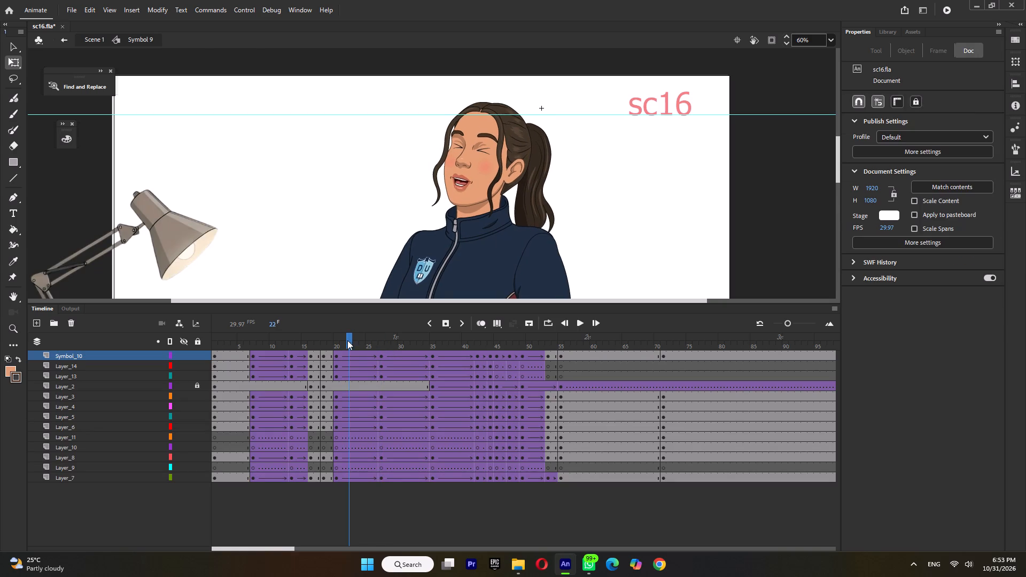
click(382, 338)
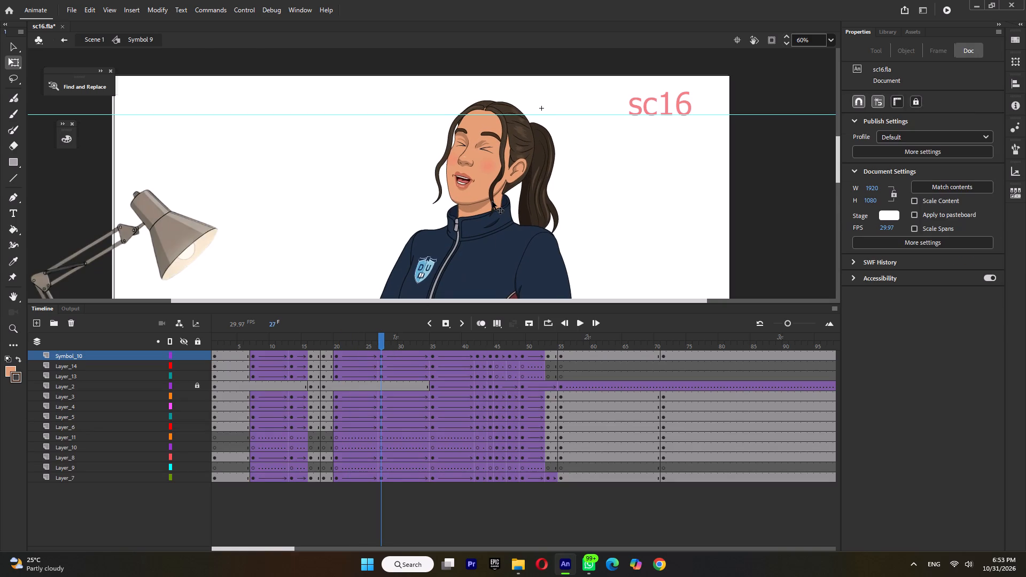
double_click(493, 200)
double_click(493, 200)
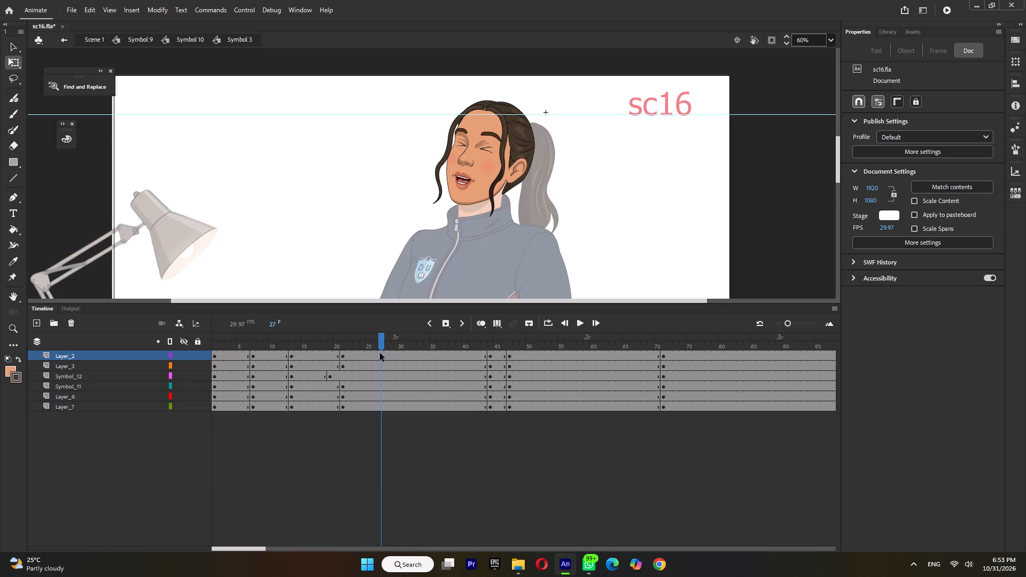
double_click(387, 345)
key(F6)
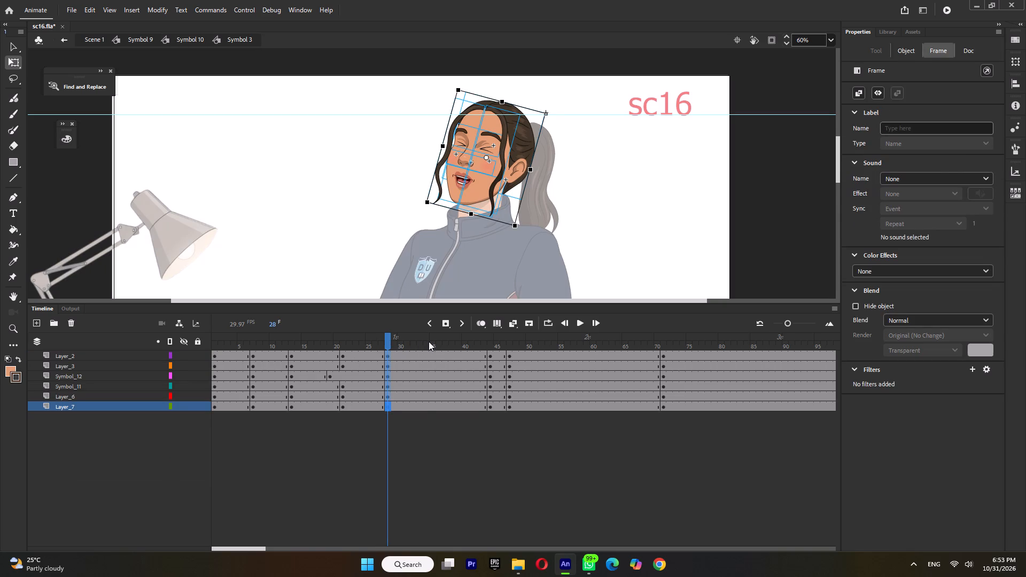
click(426, 341)
click(433, 340)
double_click(439, 341)
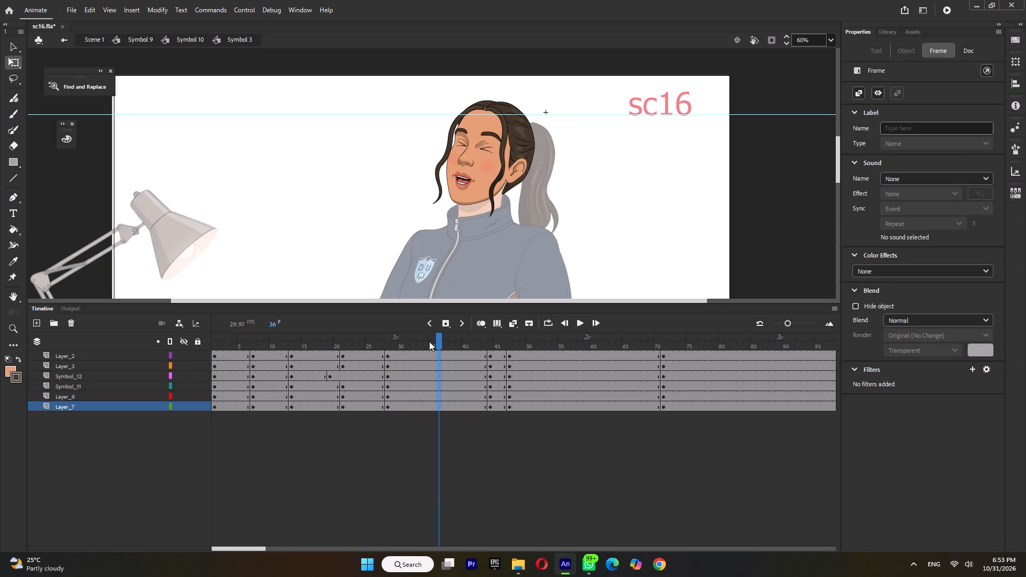
key(F6)
On the keyframes starting at frame 28, rotate the Layer_3 and Layer_2 hair strands slightly so their tips swing toward the ponytail.
click(313, 340)
click(272, 343)
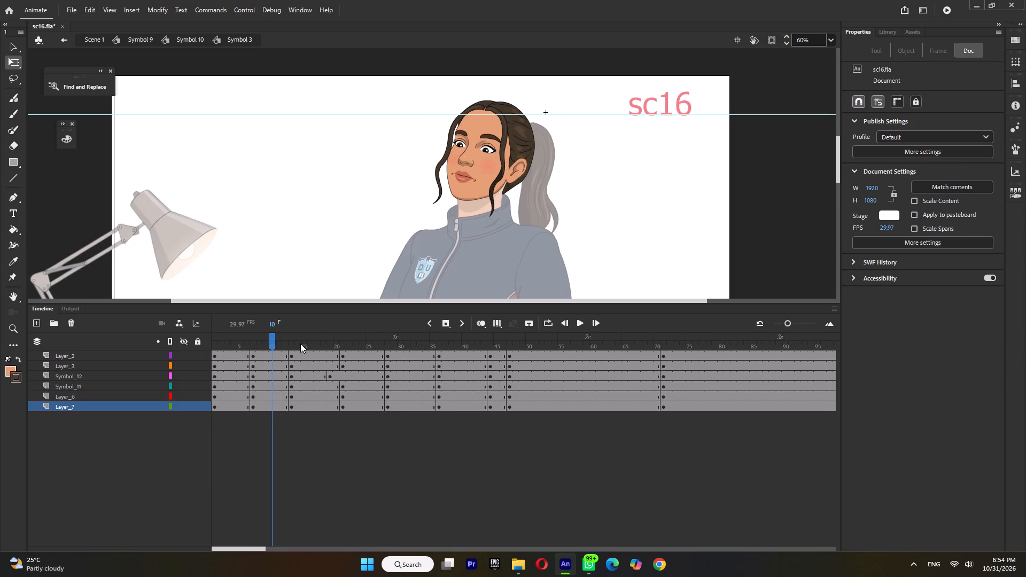
click(310, 344)
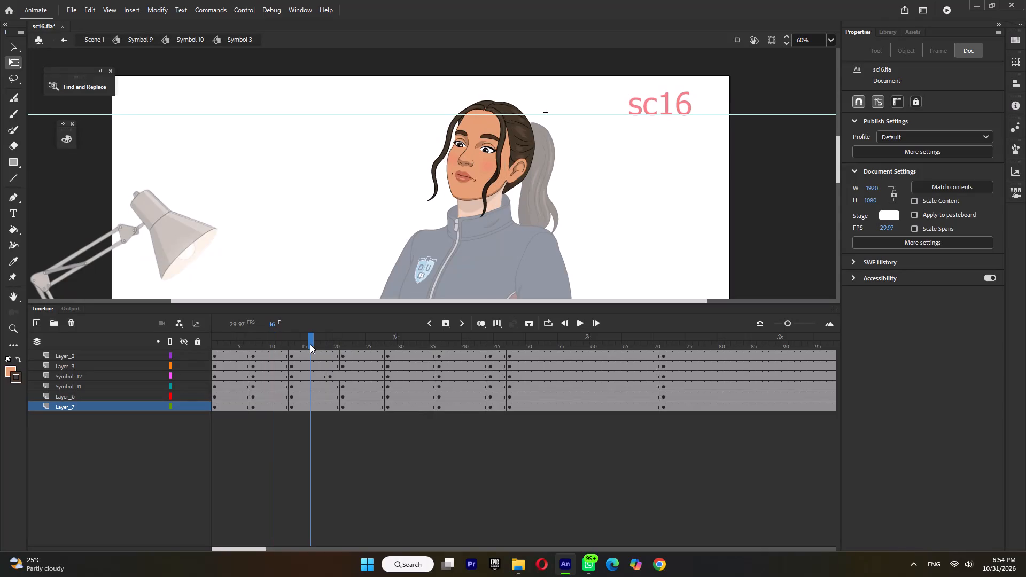
click(349, 342)
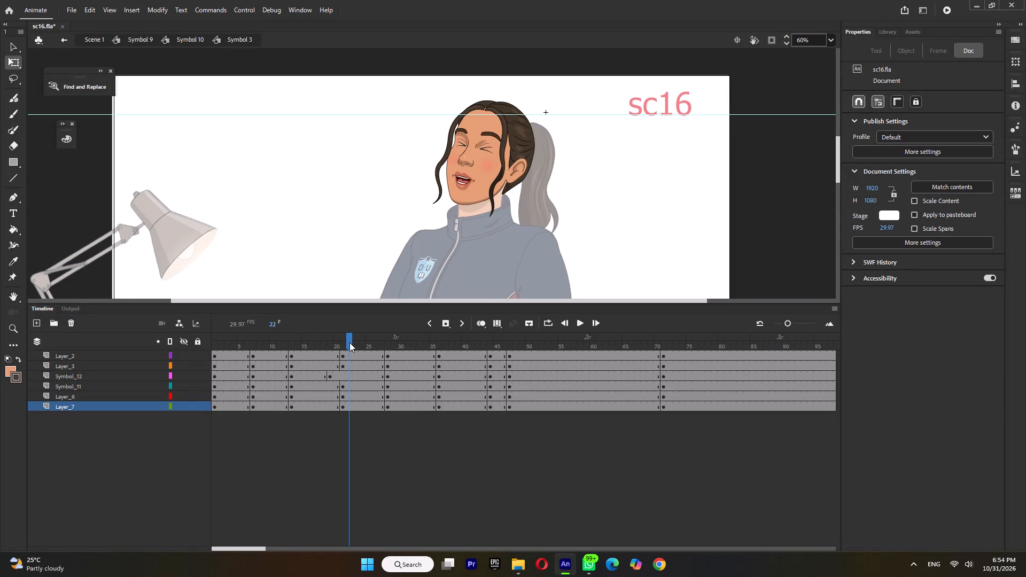
click(398, 341)
click(495, 202)
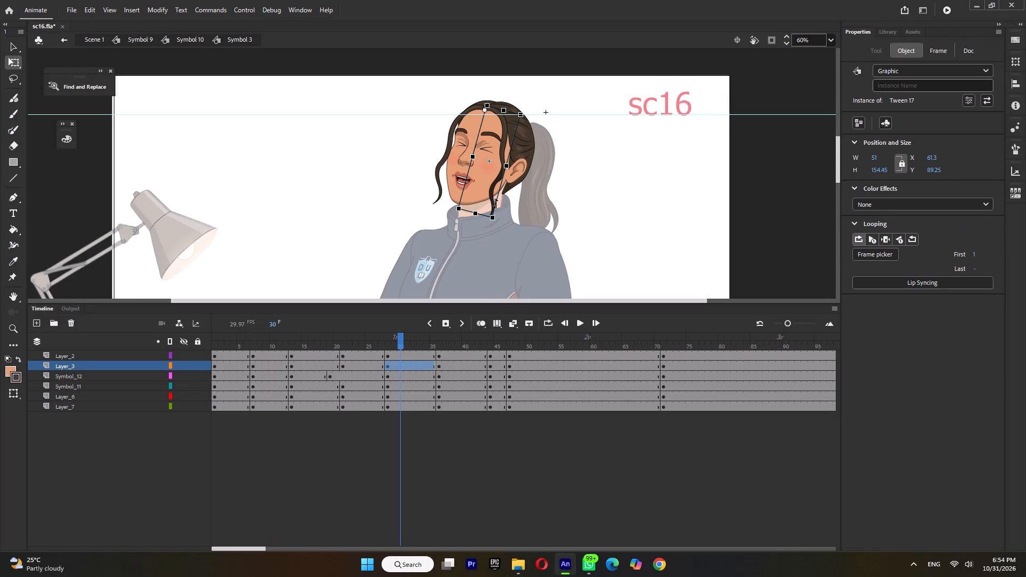
scroll(499, 207, up, 4)
scroll(498, 256, down, 4)
ctrl+scroll(496, 223, up, 3)
drag(492, 221, 499, 222)
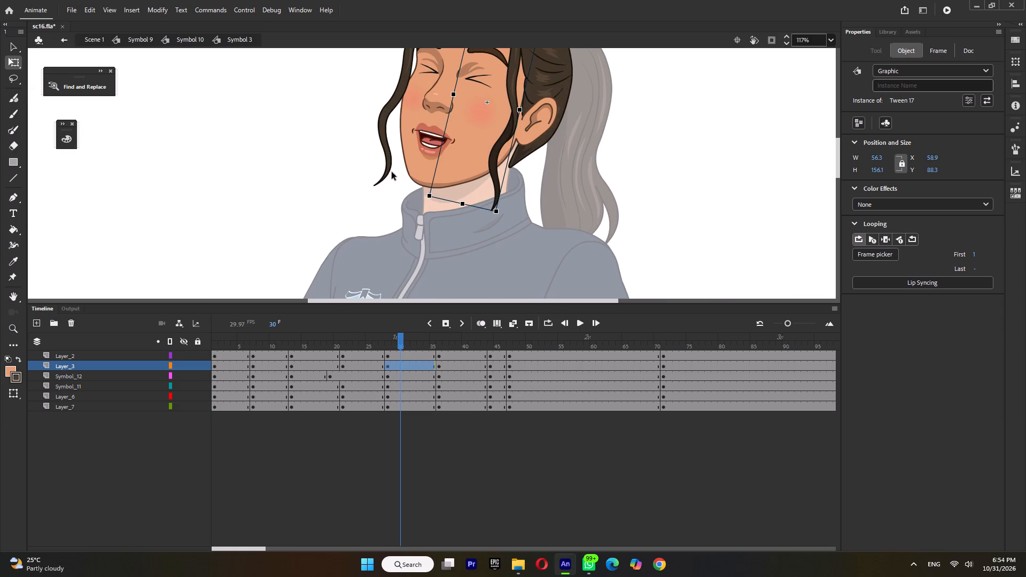
click(385, 173)
drag(419, 207, 424, 209)
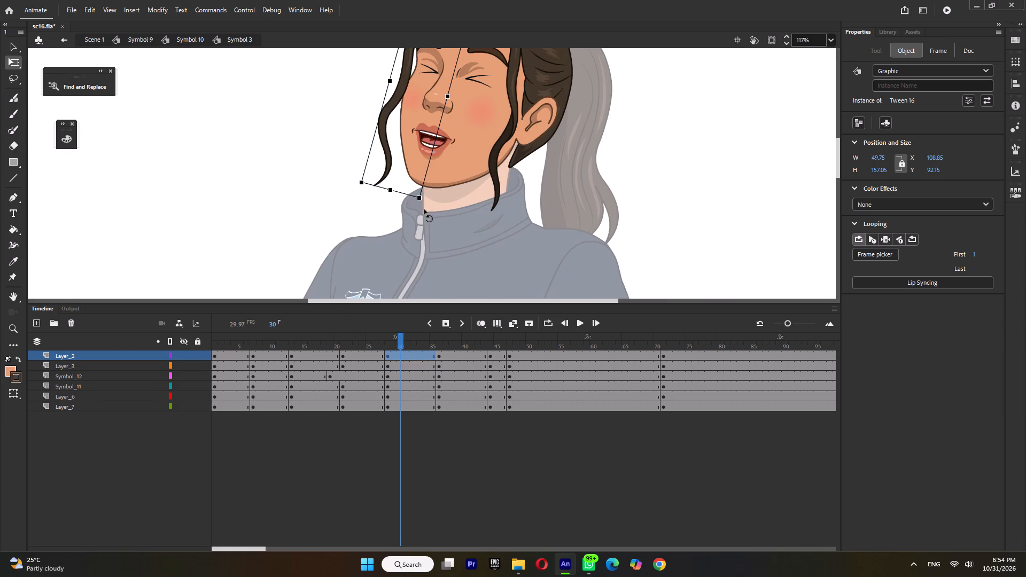
drag(424, 209, 425, 209)
Check the hair at frames 37 and 44, return to Symbol 9 and play back the head movement.
click(444, 344)
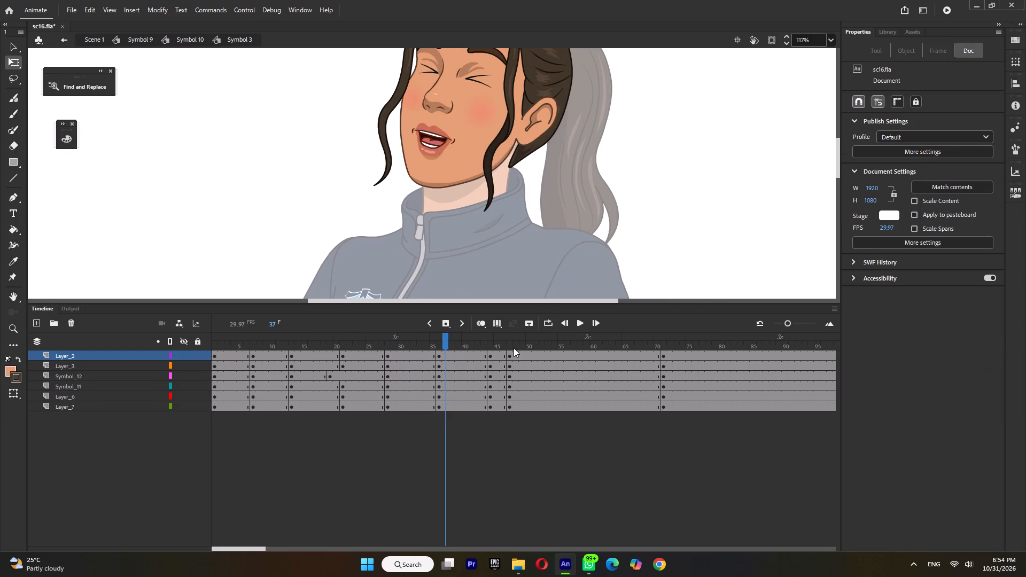
click(493, 344)
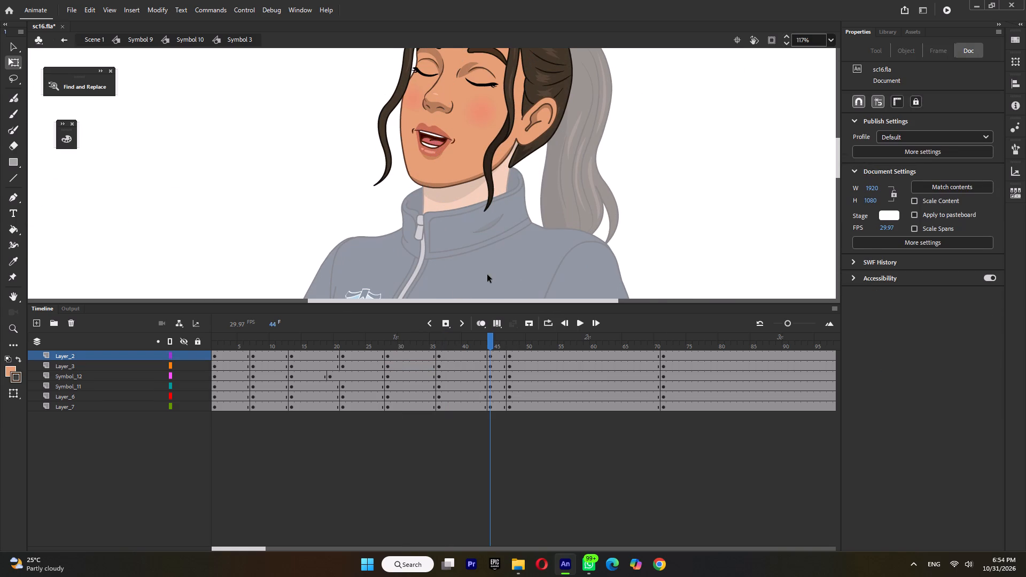
ctrl+scroll(487, 275, down, 2)
double_click(604, 231)
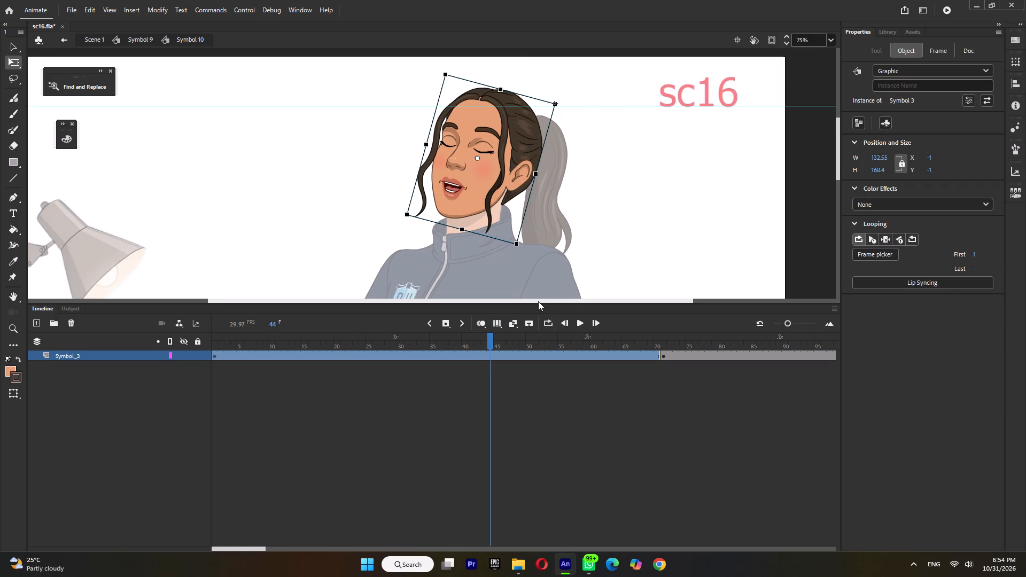
double_click(597, 252)
key(Return)
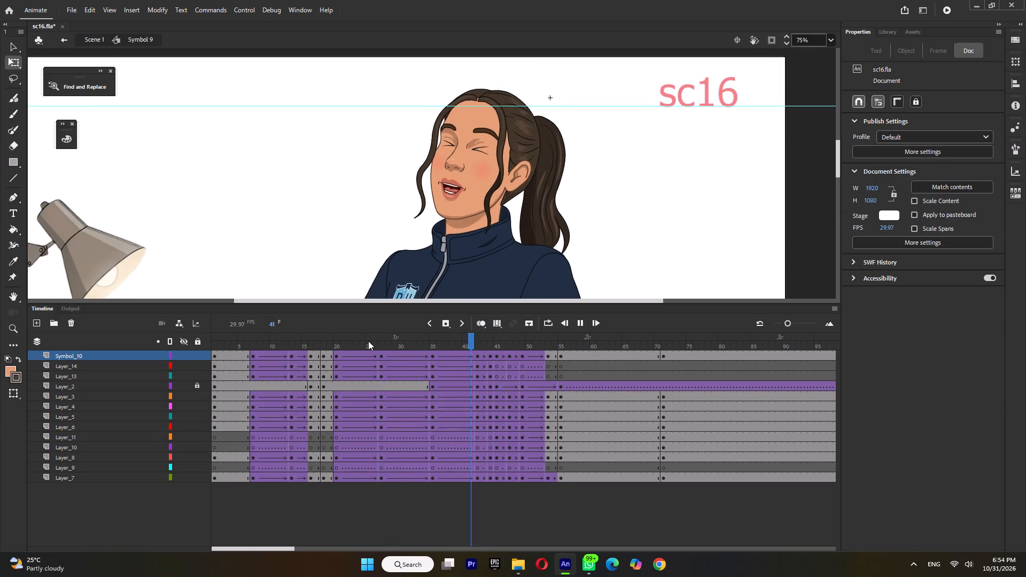
key(Return)
At frame 47 inside Symbol 3, rotate the Layer_2 and Layer_3 hair strands so their tips swing away from the ponytail.
drag(448, 343, 508, 353)
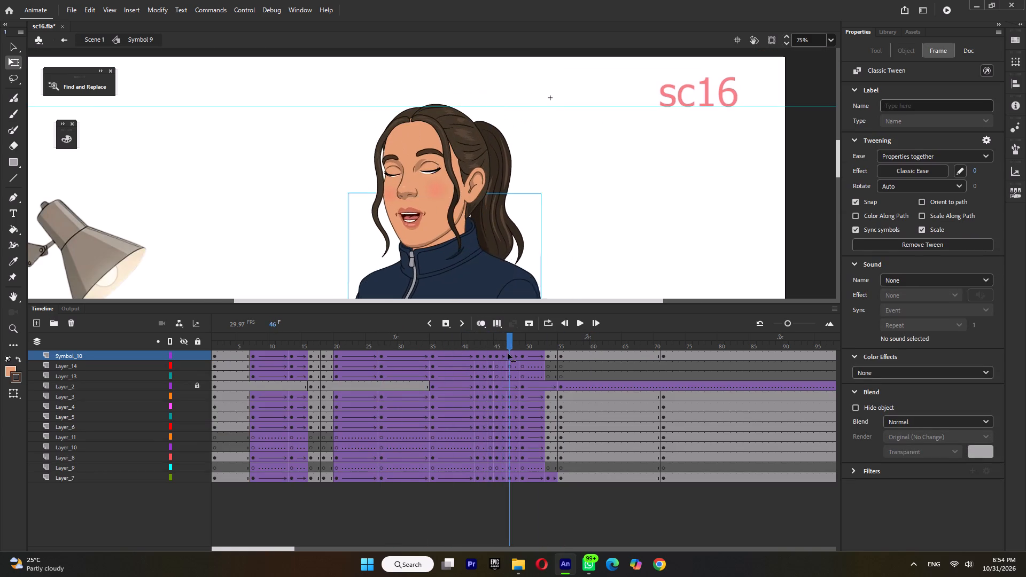
drag(508, 353, 510, 355)
double_click(442, 220)
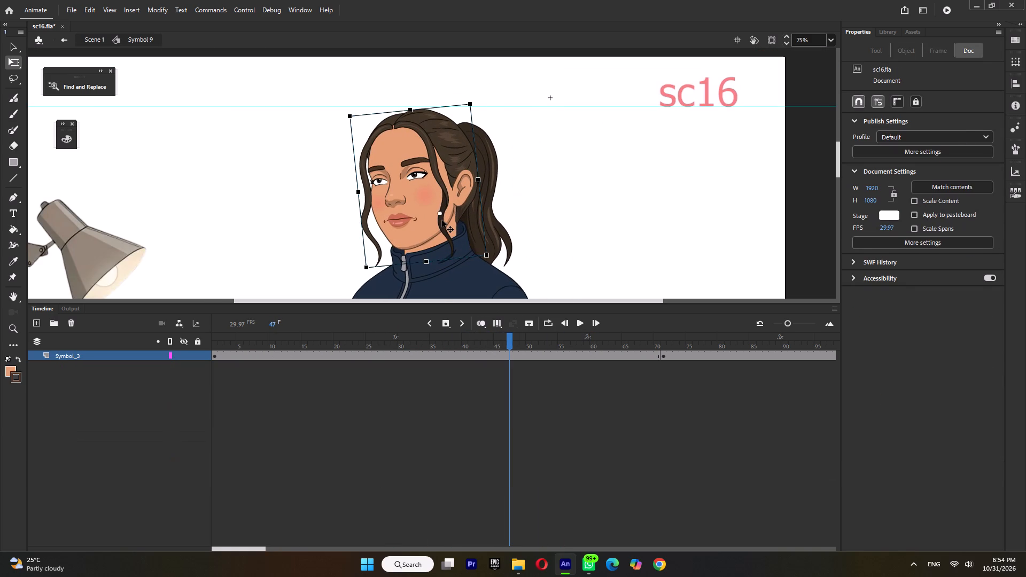
double_click(442, 220)
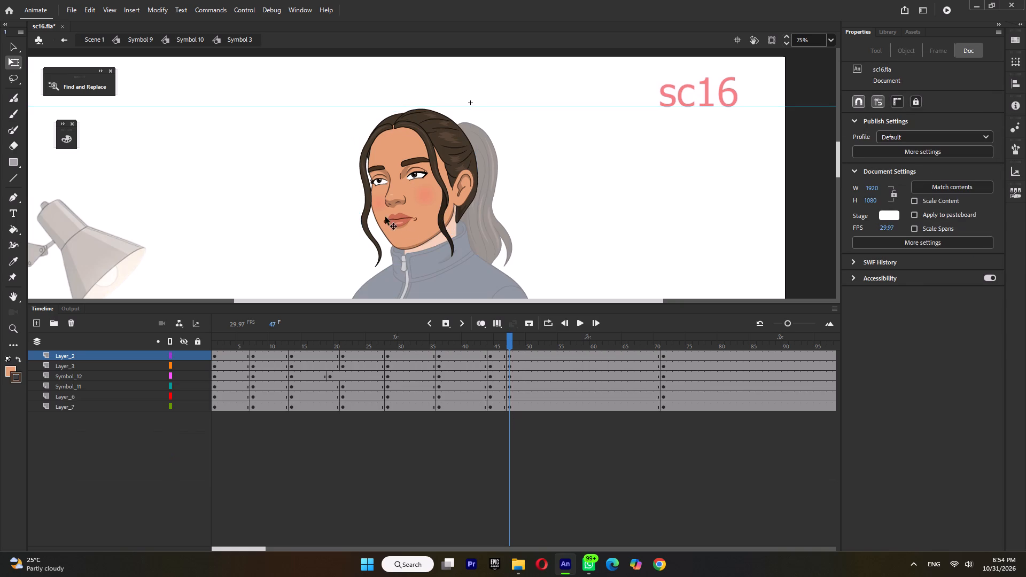
click(378, 245)
drag(406, 272, 401, 274)
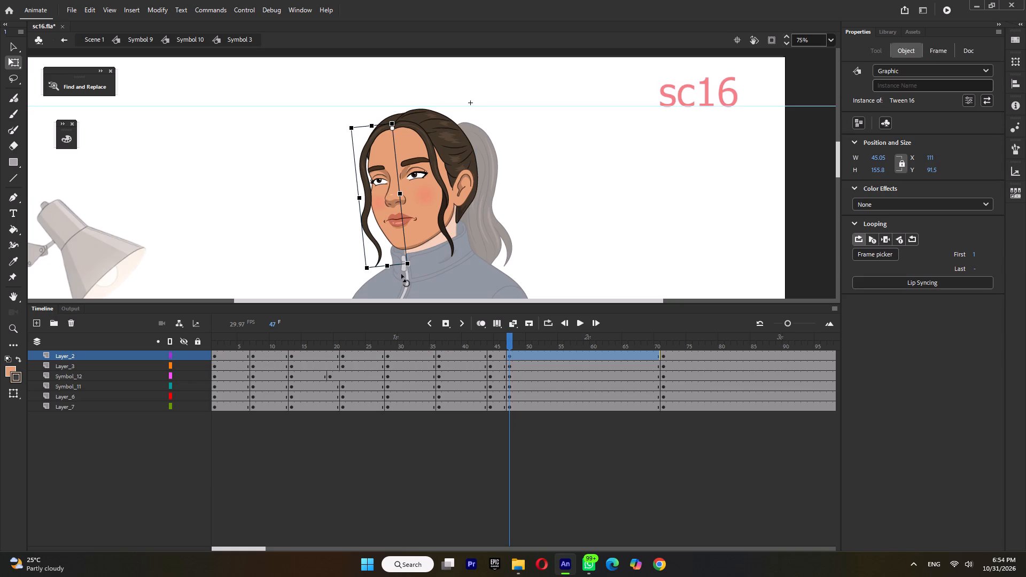
drag(401, 274, 399, 276)
click(452, 241)
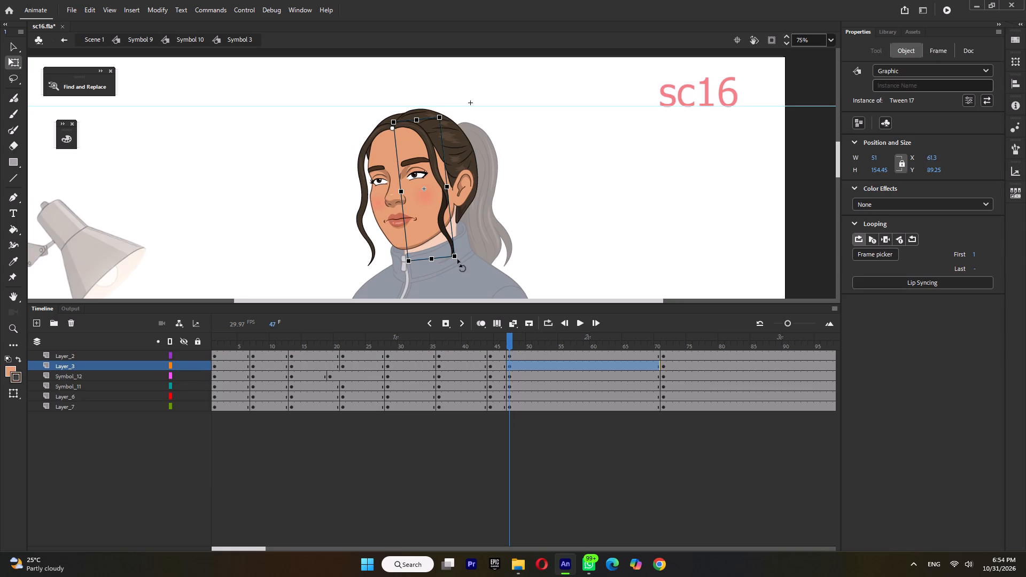
drag(457, 259, 448, 267)
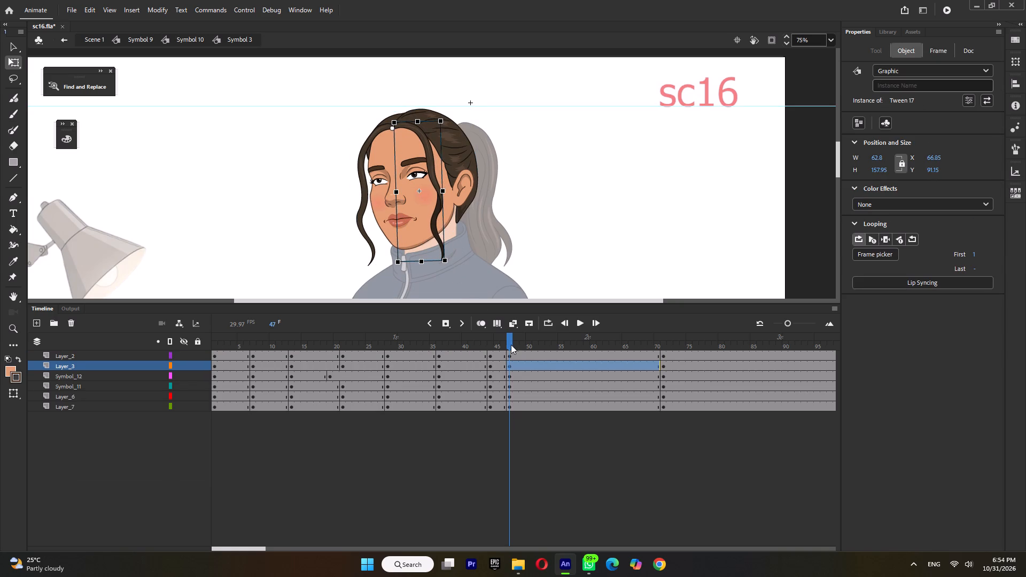
Clear the frame 44 keyframes on all Symbol 3 layers, check frame 47 and return to Symbol 9.
double_click(491, 342)
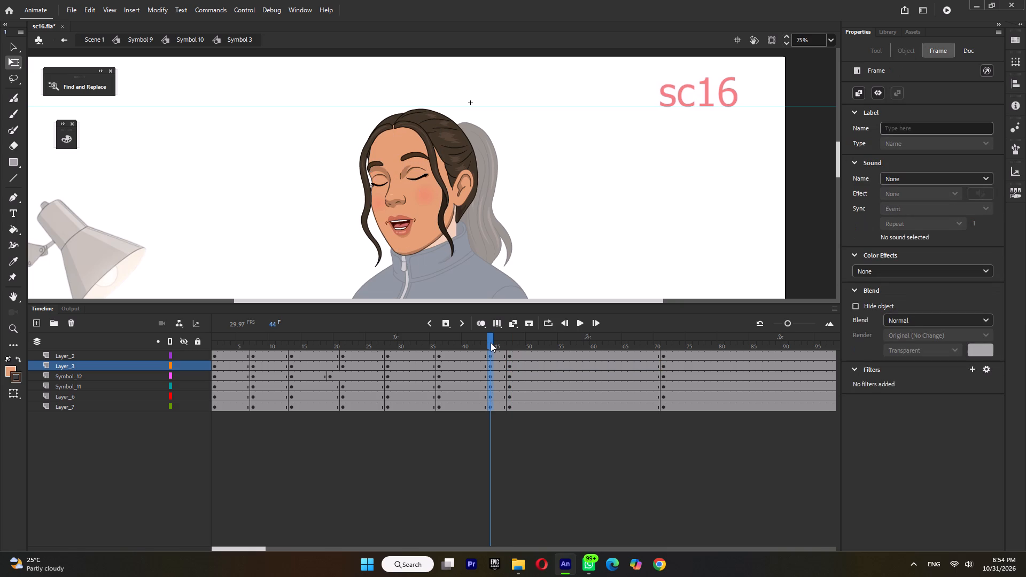
key(shift+F6)
click(508, 342)
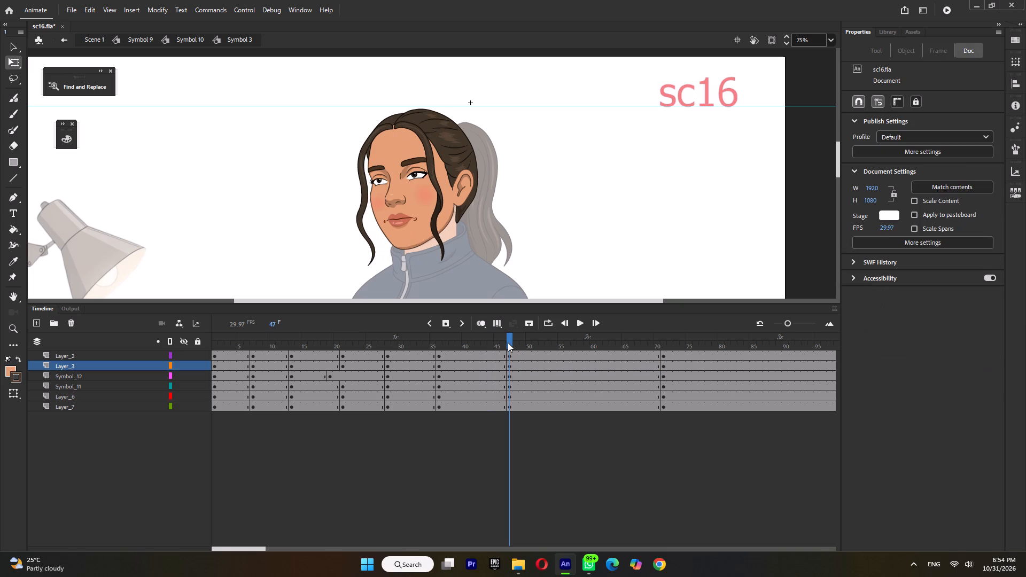
double_click(584, 263)
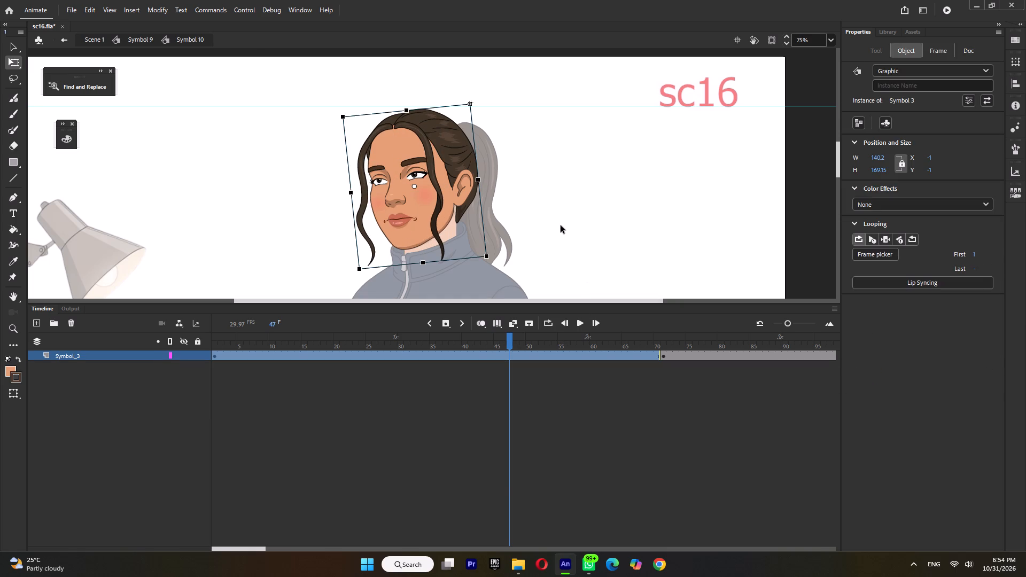
double_click(561, 225)
Inside Symbol 3, insert keyframes at frame 52 on all layers.
click(539, 344)
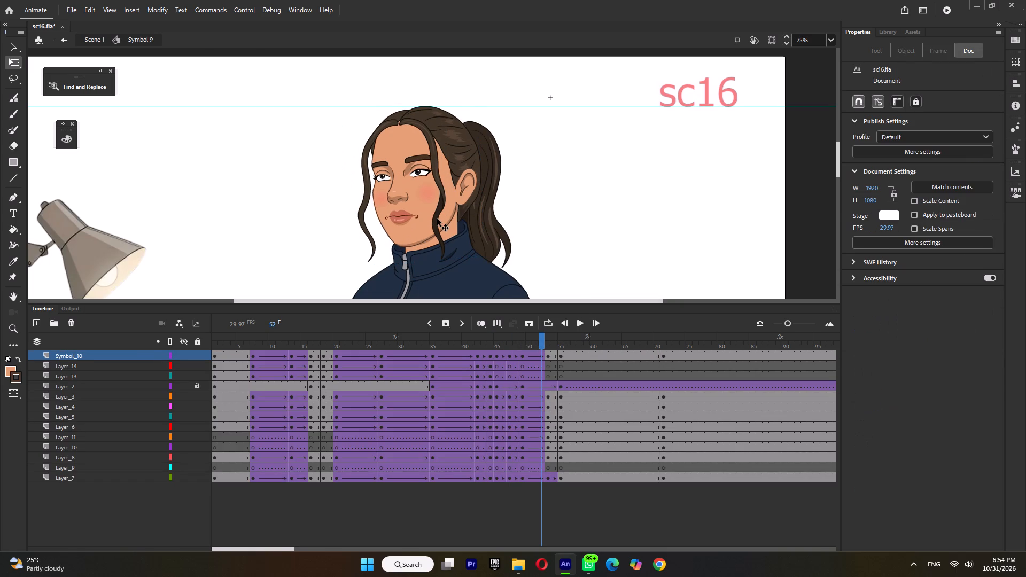
double_click(437, 219)
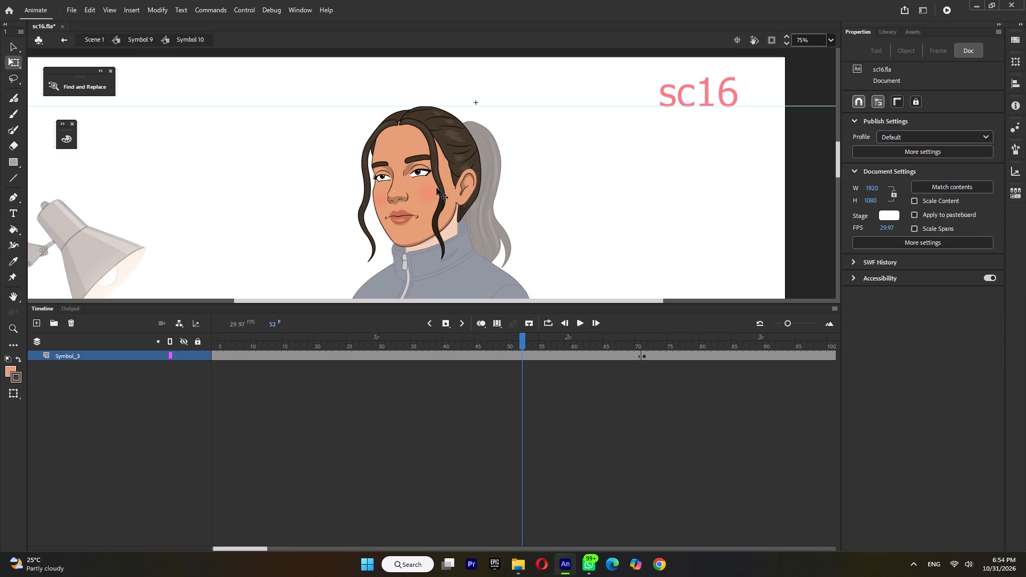
double_click(439, 188)
double_click(523, 344)
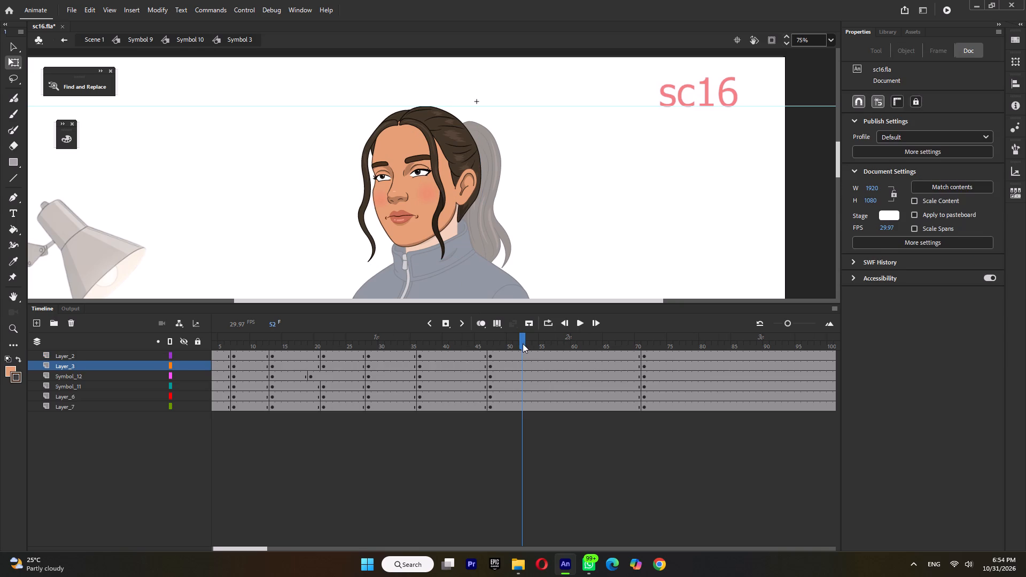
key(F6)
click(558, 249)
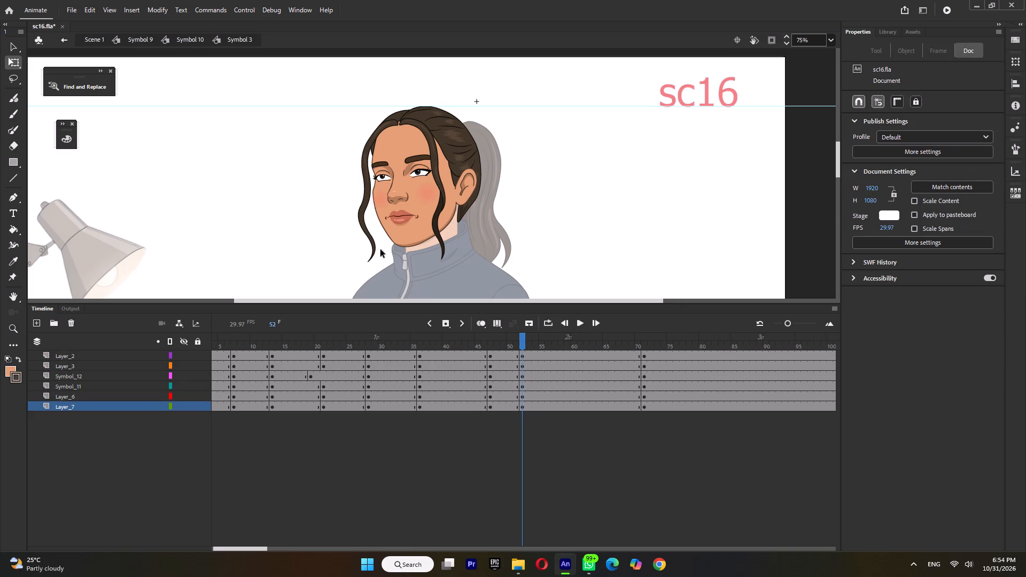
At frame 52 inside Symbol 3, rotate the Layer_2 and Layer_3 hair strands slightly so their tips swing toward the ponytail.
click(376, 251)
ctrl+scroll(376, 256, up, 4)
drag(431, 268, 438, 270)
click(543, 224)
click(543, 259)
drag(543, 262, 551, 267)
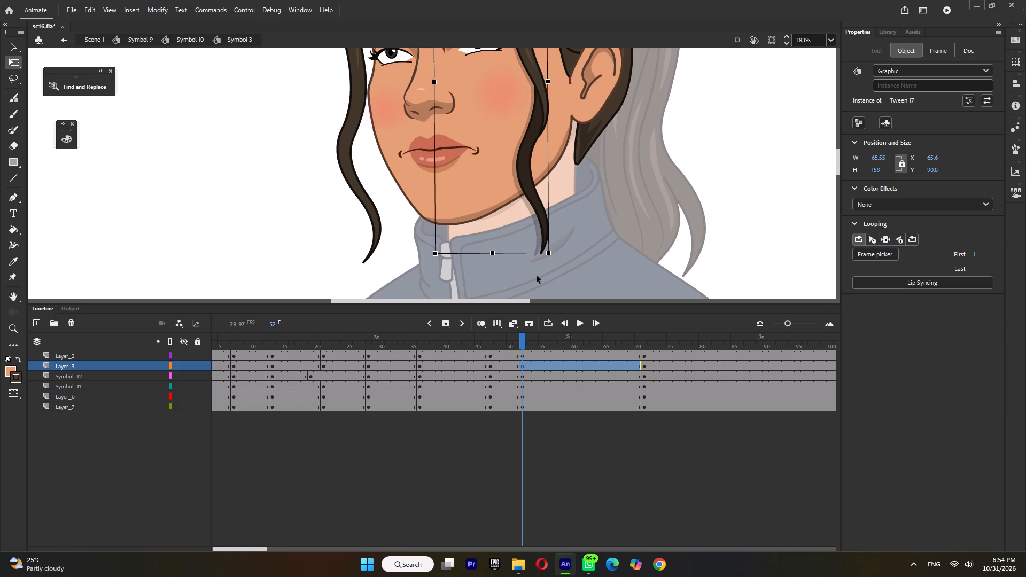
Create classic tweens on Layer_2 and Layer_3 between the keyframes from frame 7 to frame 36, and play them back.
drag(248, 355, 470, 370)
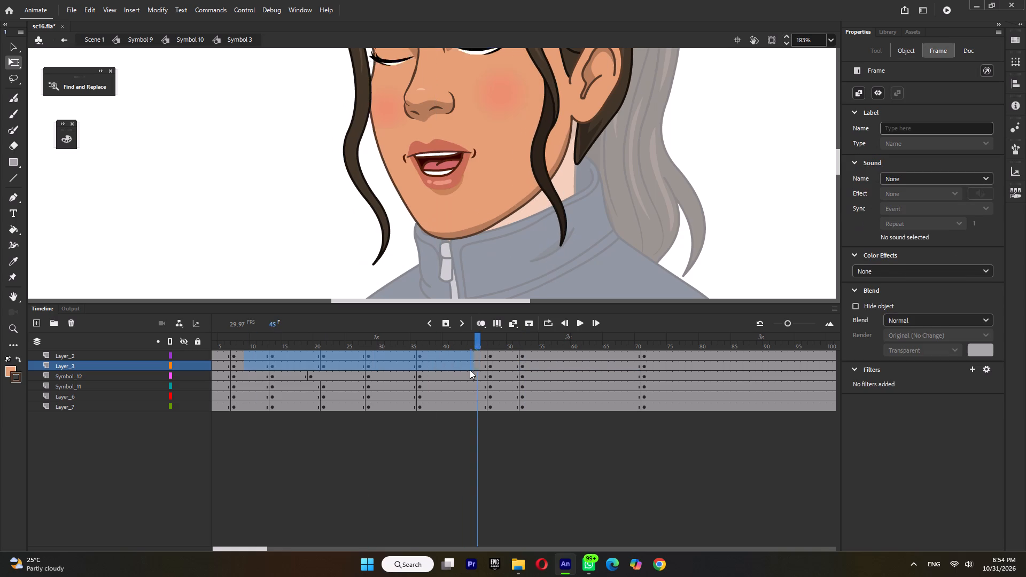
drag(470, 370, 394, 367)
key(ctrl+m)
click(341, 327)
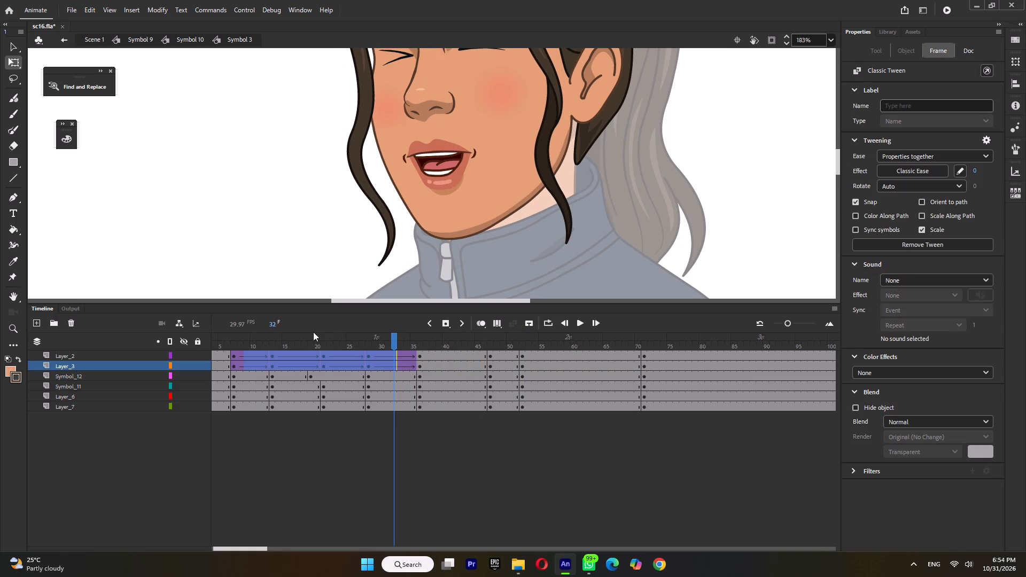
drag(312, 332, 144, 354)
click(219, 339)
key(Return)
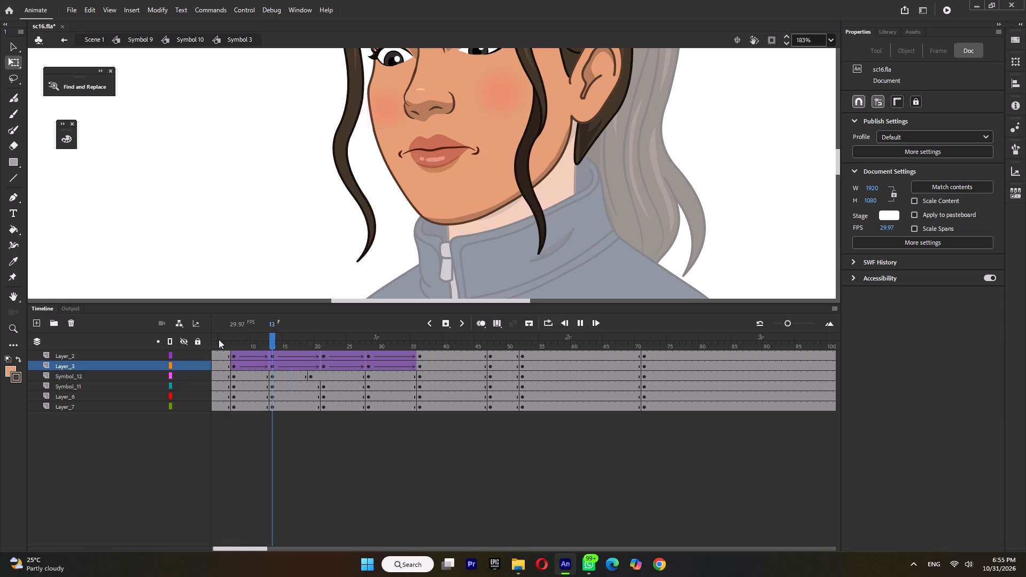
key(Return)
Insert keyframes at frame 42 on all Symbol 3 layers.
drag(368, 342, 371, 369)
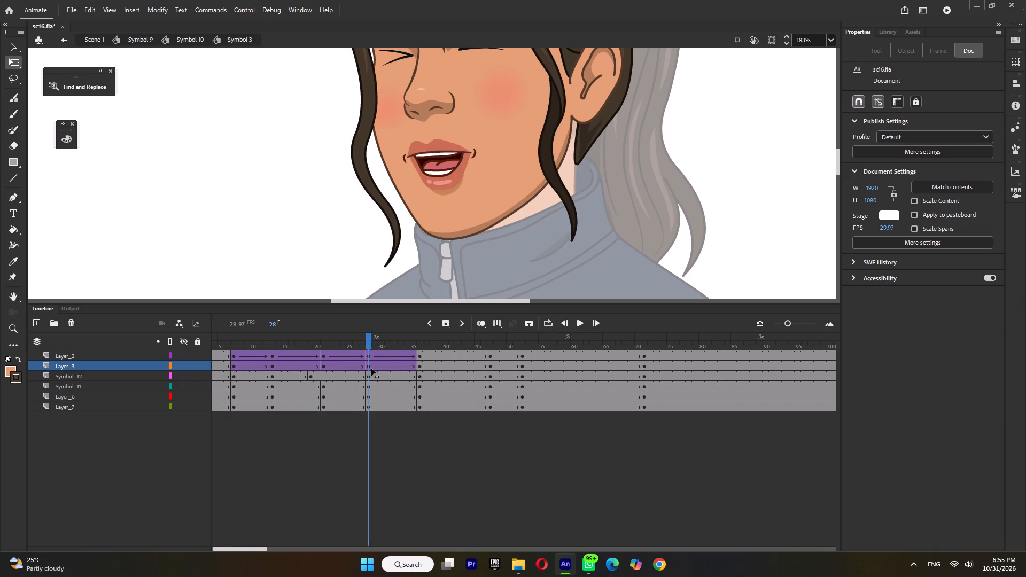
drag(371, 369, 441, 373)
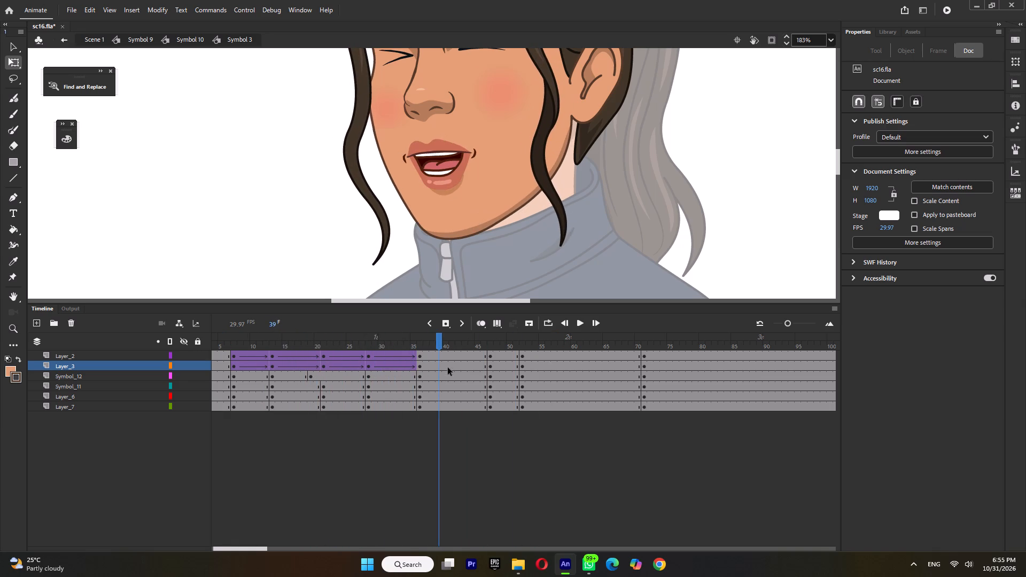
double_click(459, 344)
key(F6)
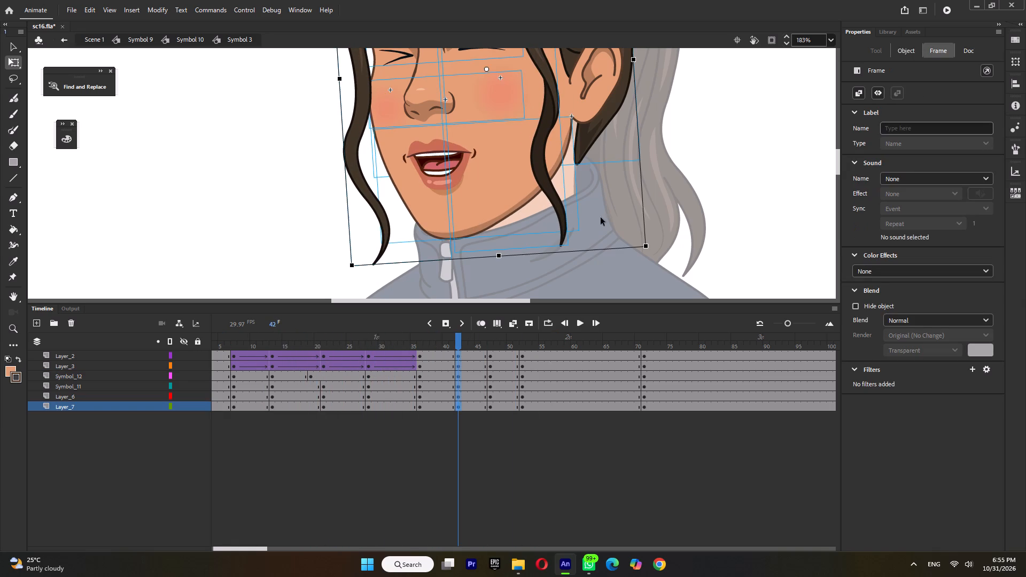
click(601, 217)
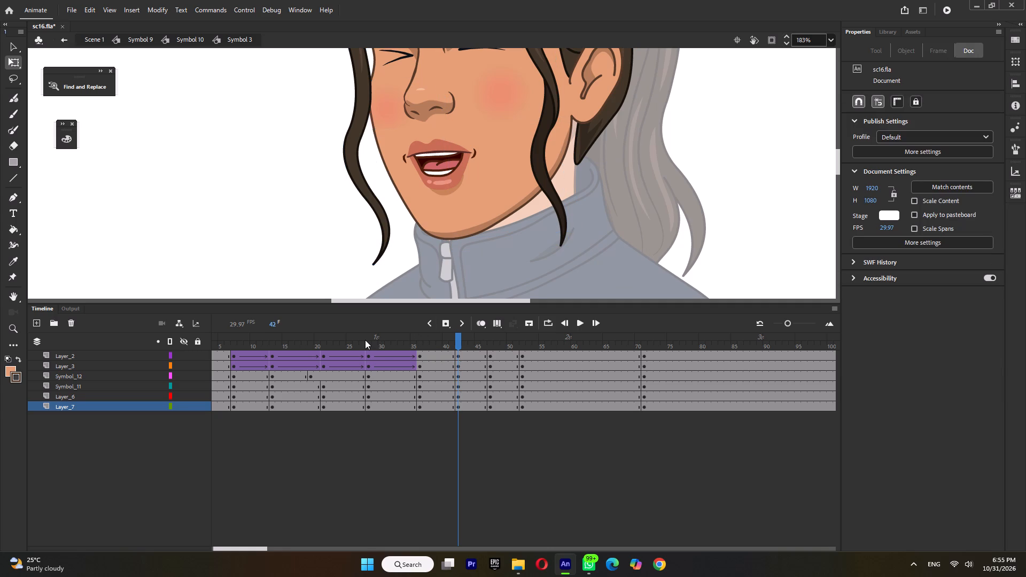
Compare frames 28 and 36, and at frame 42 rotate the Layer_2 and Layer_3 hair strands slightly toward the ponytail.
click(365, 340)
click(370, 341)
click(420, 342)
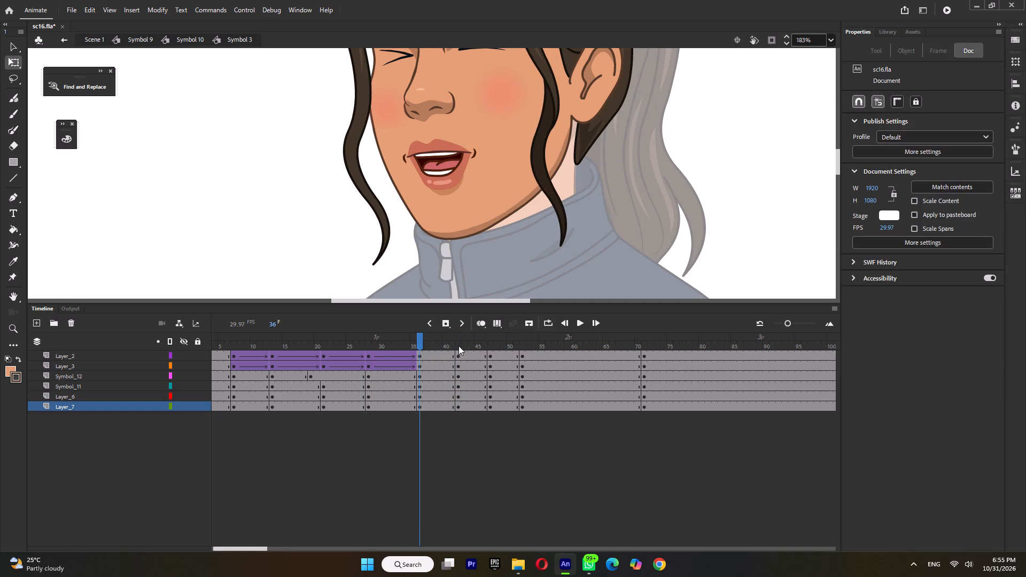
click(457, 345)
click(384, 228)
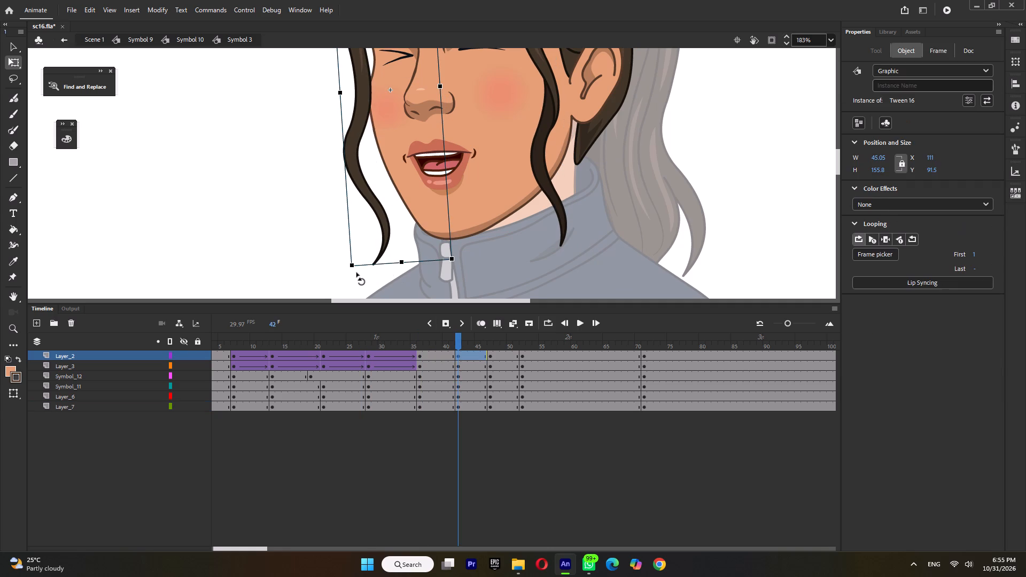
drag(356, 272, 362, 276)
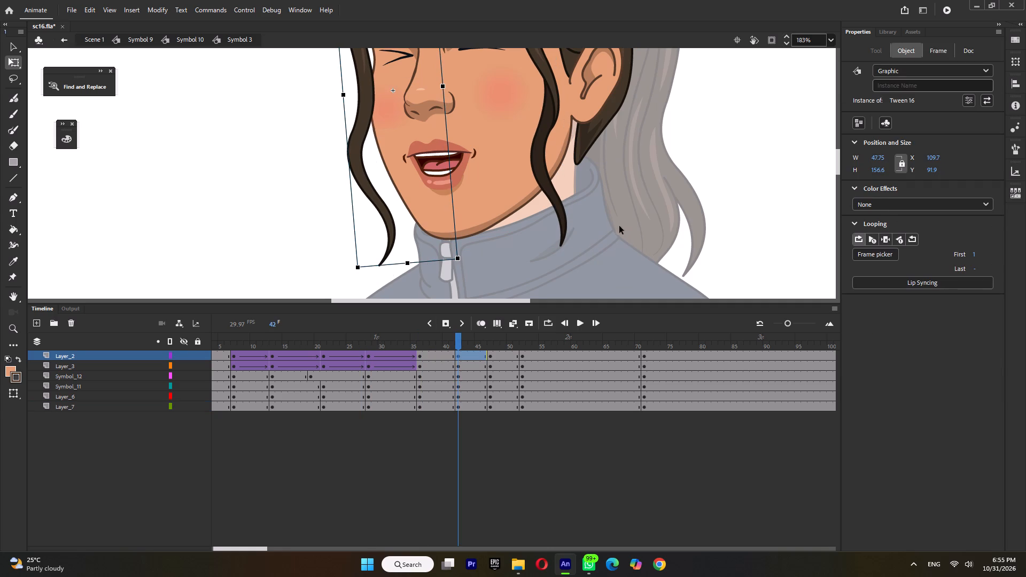
click(569, 229)
click(566, 239)
click(563, 237)
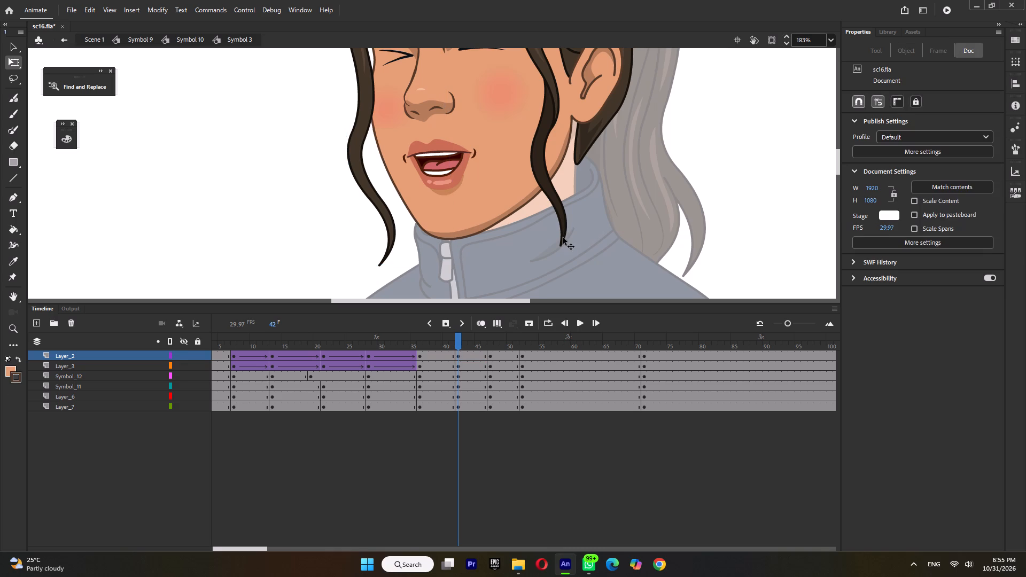
drag(571, 251, 578, 253)
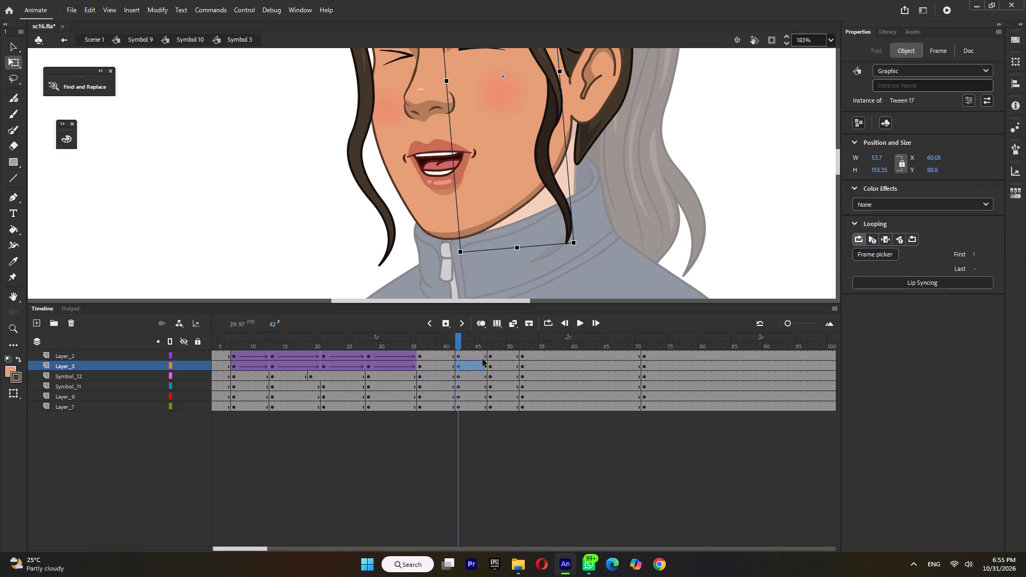
Create classic tweens on Layer_2 and Layer_3 from frame 36 through frame 47.
click(445, 346)
drag(440, 356, 460, 363)
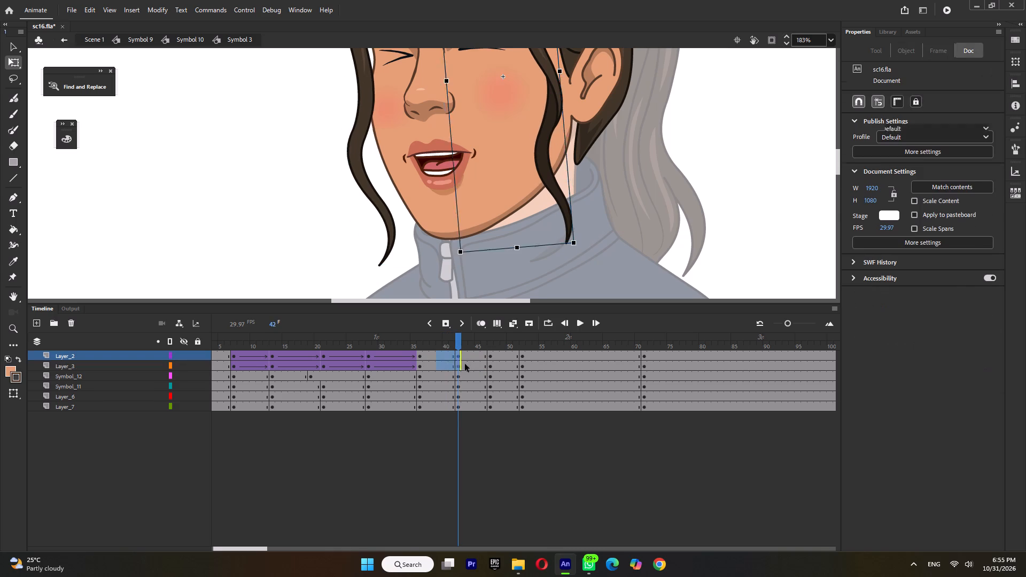
key(ctrl+m)
Return to Symbol 9 and play back the head and hair movement from frame 5, replaying from frame 39.
ctrl+double_click(691, 178)
ctrl+scroll(691, 178, down, 5)
double_click(691, 178)
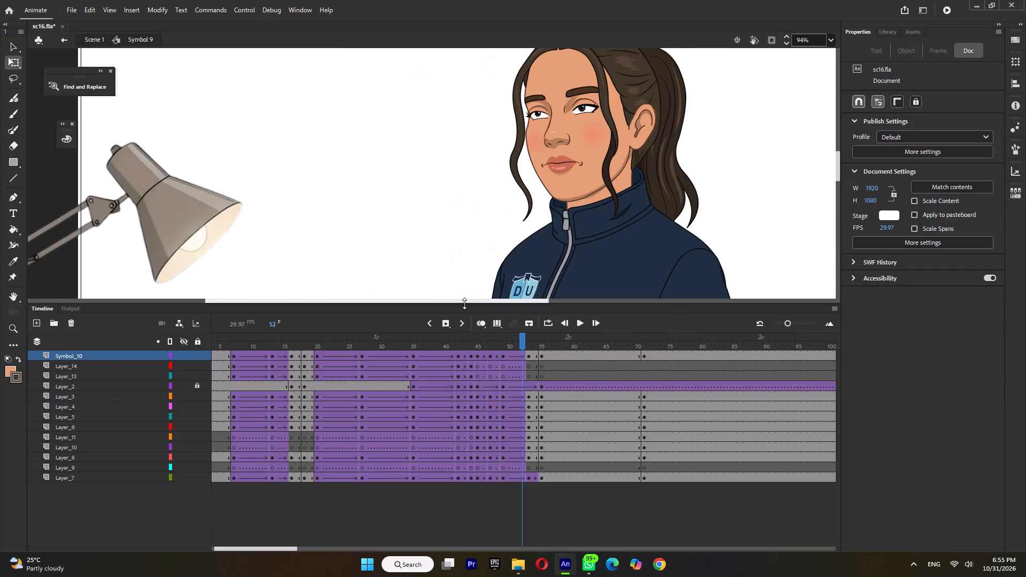
click(223, 343)
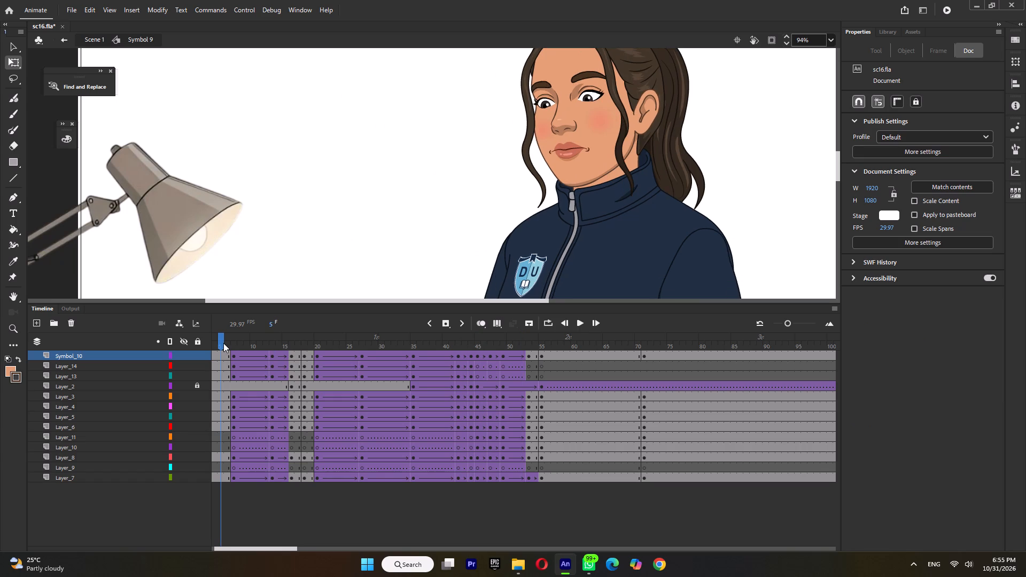
key(Return)
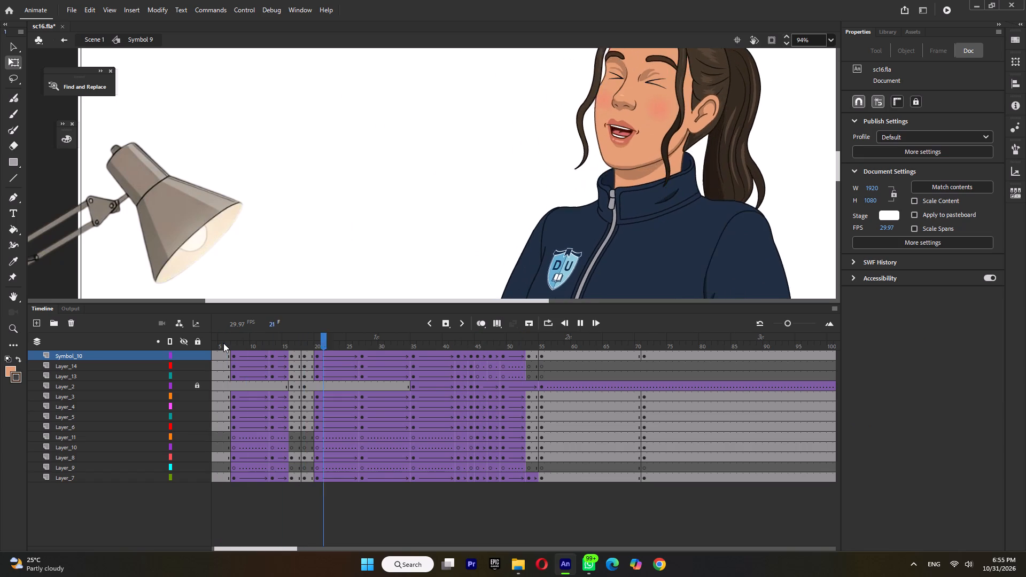
key(Return)
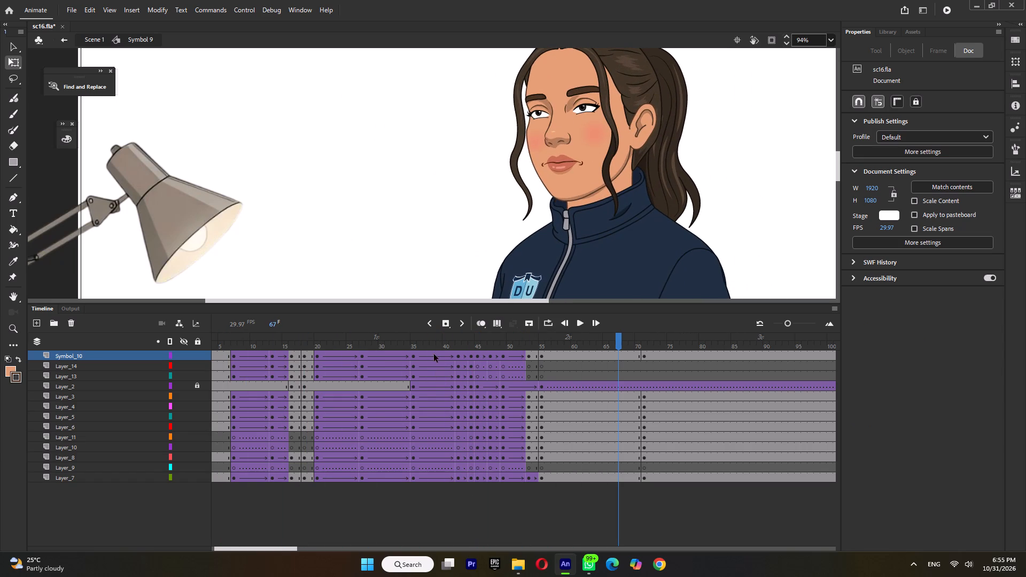
click(437, 340)
key(Return)
click(437, 340)
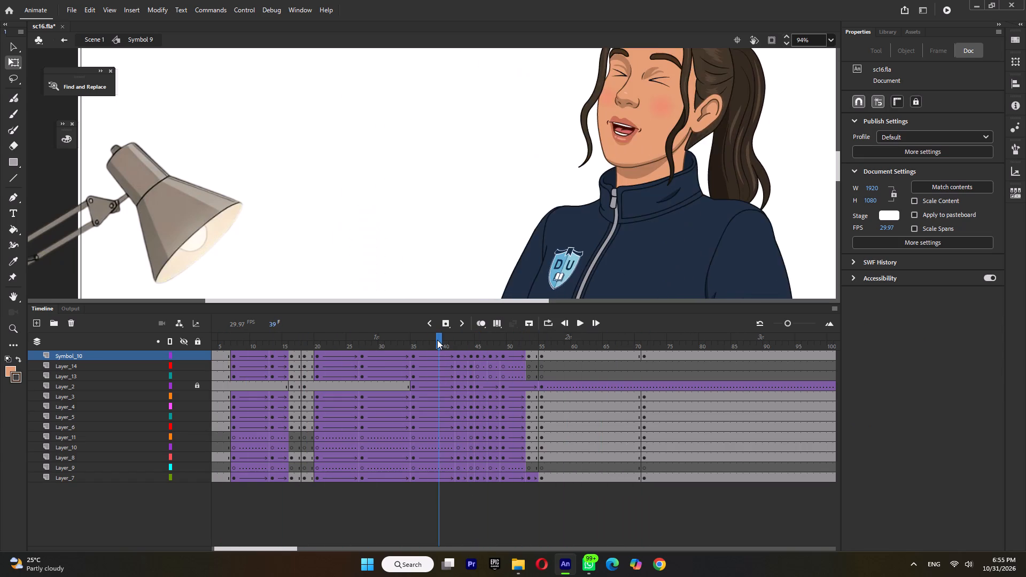
key(Return)
click(437, 340)
key(Return)
key(Return)
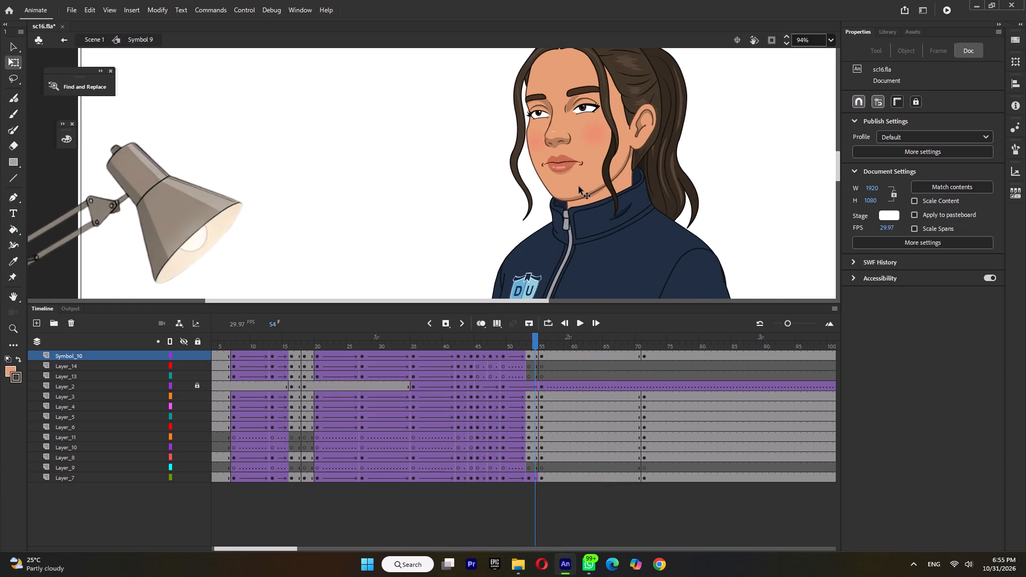
Inside Symbol 3, create classic tweens on Layer_2 and Layer_3 from frame 47 to frame 52 and play them back.
double_click(579, 186)
double_click(603, 164)
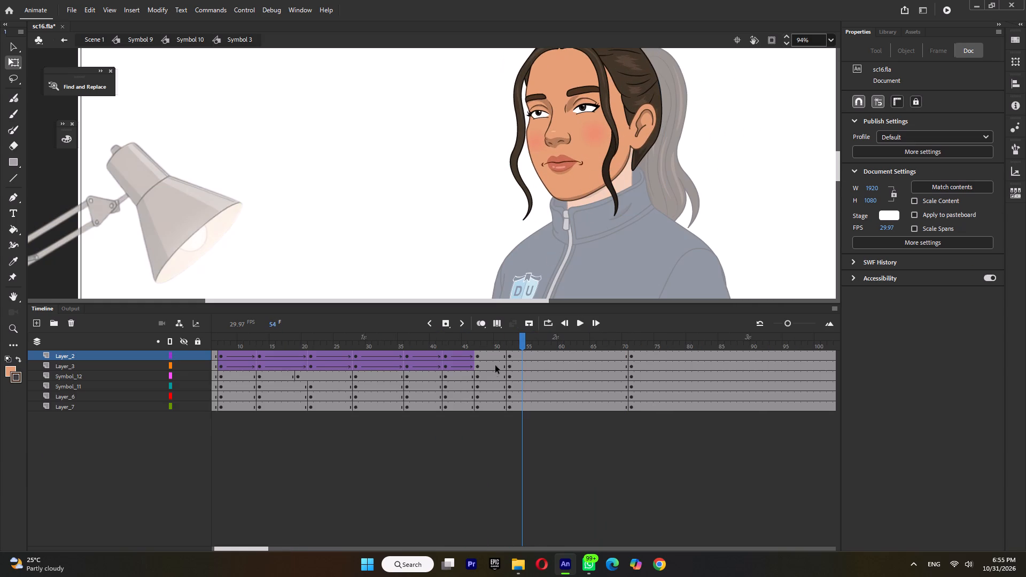
drag(493, 353, 492, 361)
key(ctrl+m)
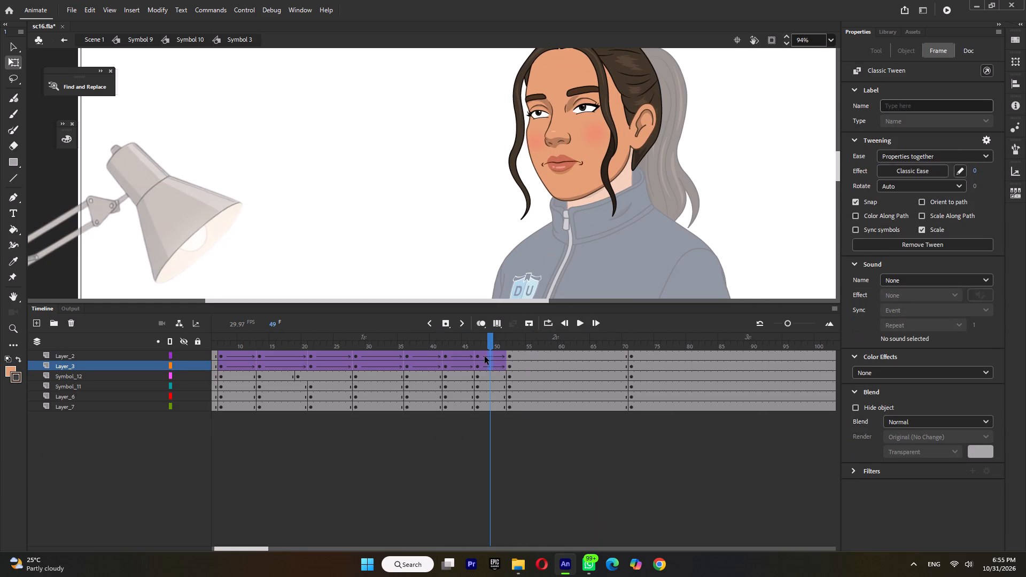
click(421, 348)
key(Return)
key(Return)
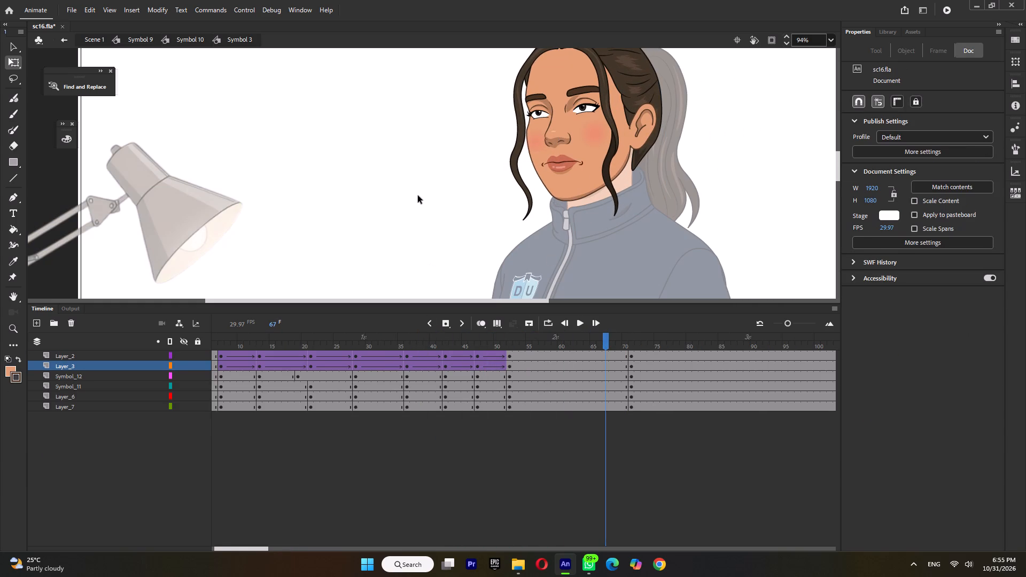
Return to Symbol 9 and save the file.
double_click(418, 196)
double_click(418, 196)
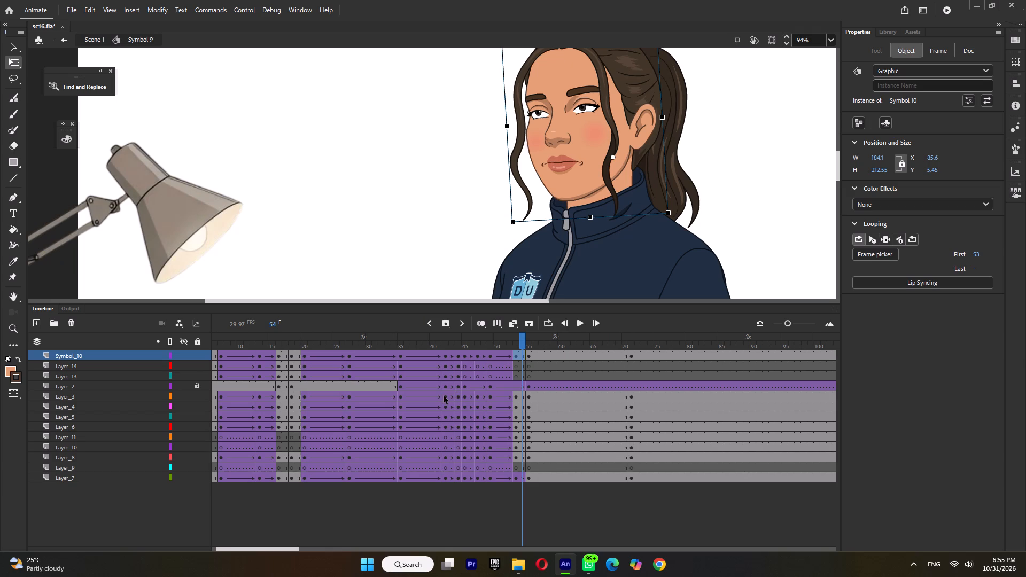
ctrl+scroll(474, 196, down, 4)
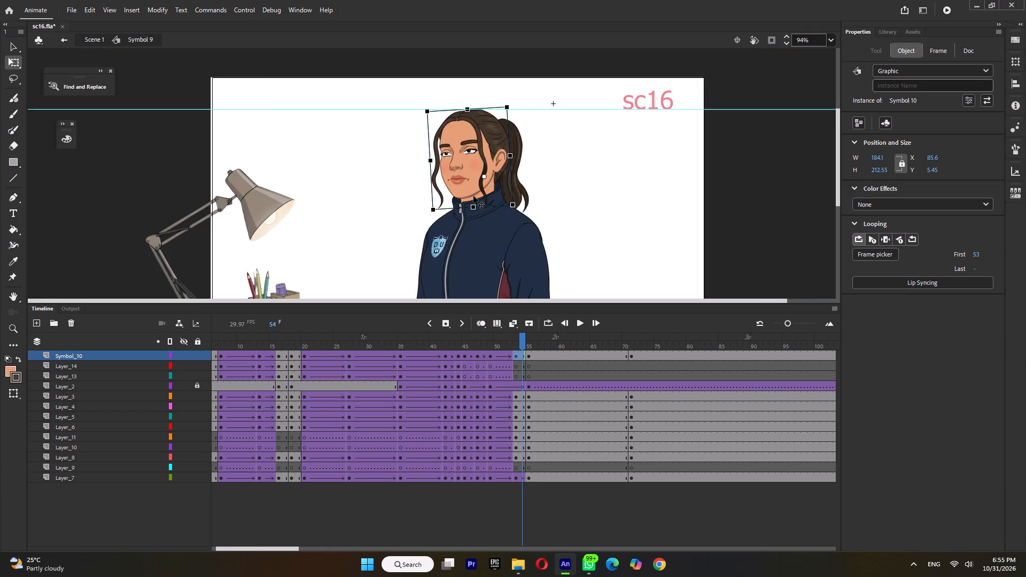
ctrl+scroll(473, 196, down, 2)
key(ctrl+s)
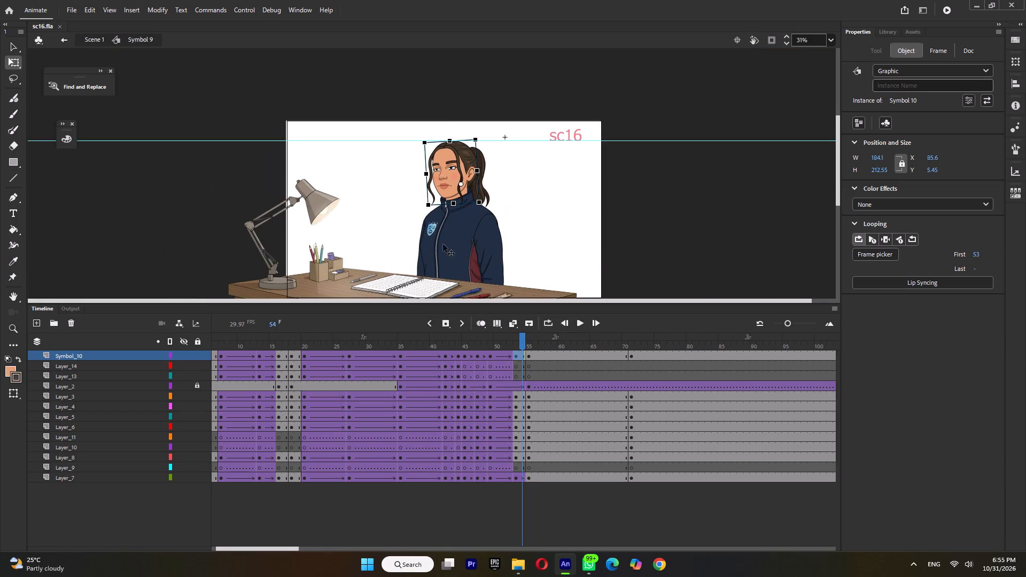
Play back Symbol 9 from frame 35 and scrub through the frames after 55.
click(401, 344)
key(Return)
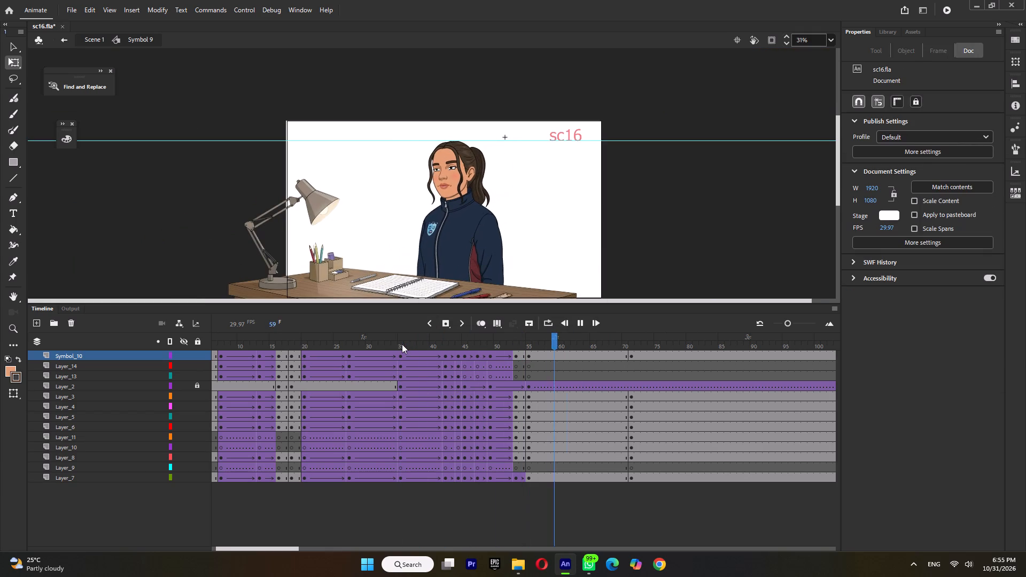
key(Return)
drag(569, 339, 623, 355)
Remove the classic tween from Layer_2 after frame 55.
click(608, 387)
key(ctrl+m)
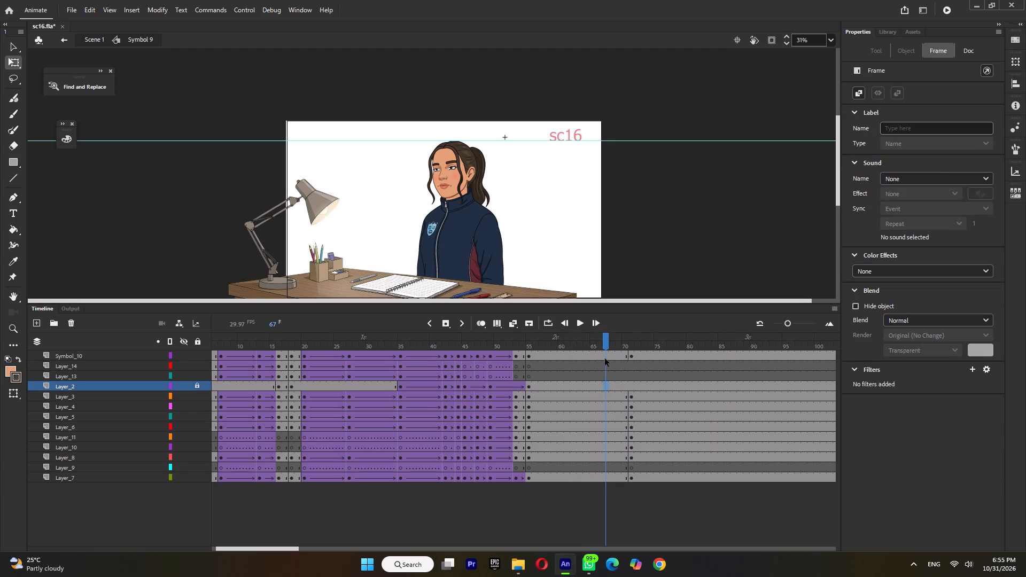
Insert keyframes at frames 66, 71 and 60 on all Symbol 9 layers.
double_click(600, 343)
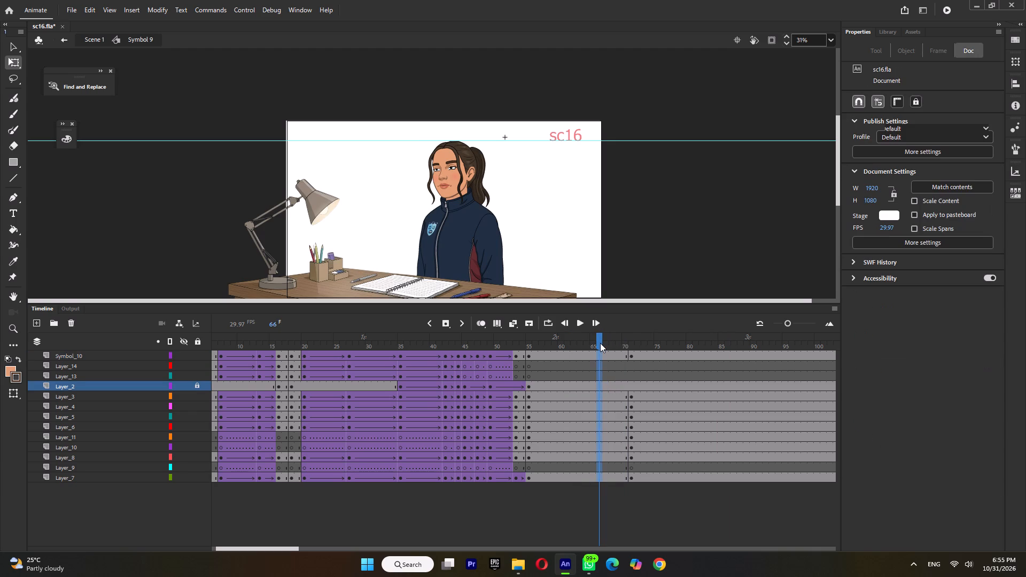
key(F6)
double_click(631, 341)
key(F6)
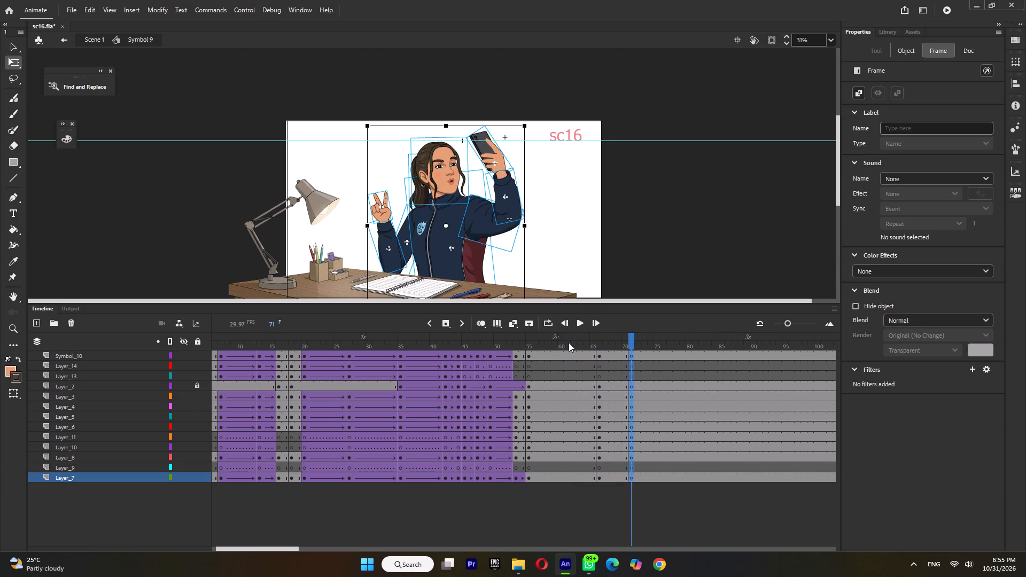
double_click(563, 344)
key(F6)
At frame 66, select all the girl's parts, move their transformation point to the base and squash them slightly to a height of 551.5.
click(598, 345)
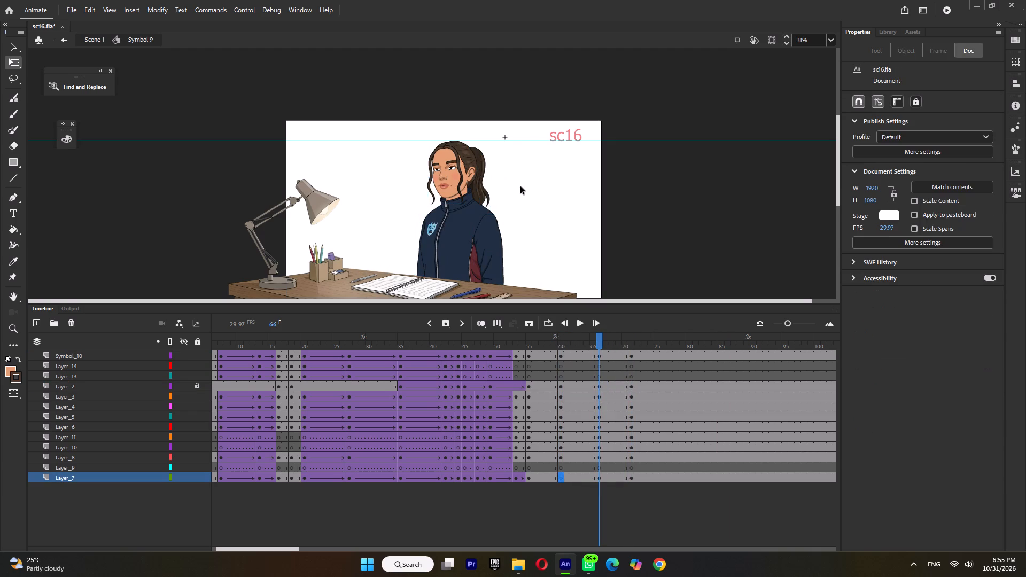
drag(532, 166, 399, 282)
drag(457, 233, 451, 287)
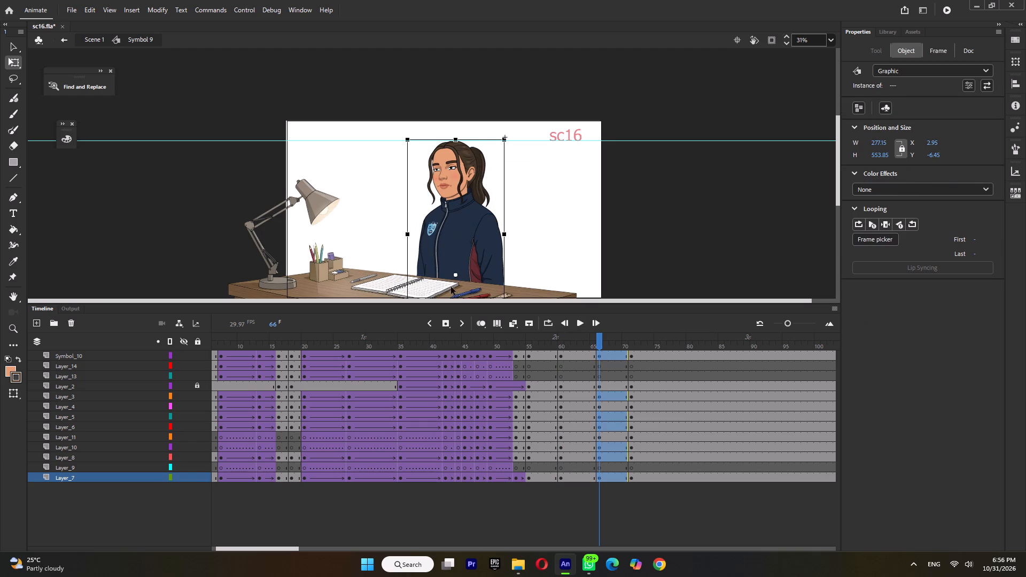
drag(451, 287, 447, 298)
ctrl+scroll(461, 142, up, 3)
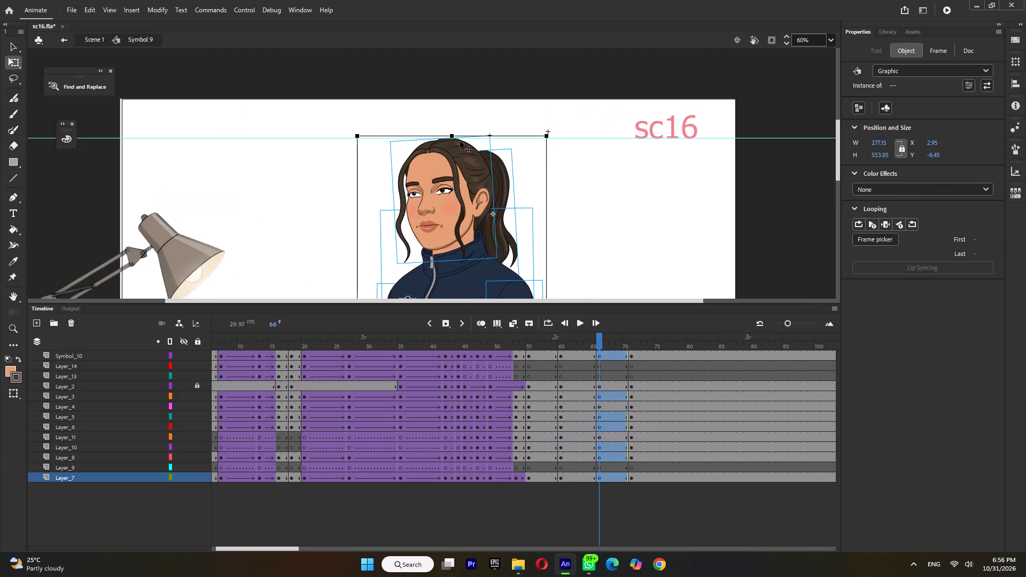
scroll(459, 141, up, 4)
scroll(478, 146, down, 5)
scroll(469, 147, up, 2)
ctrl+scroll(453, 209, up, 4)
click(450, 196)
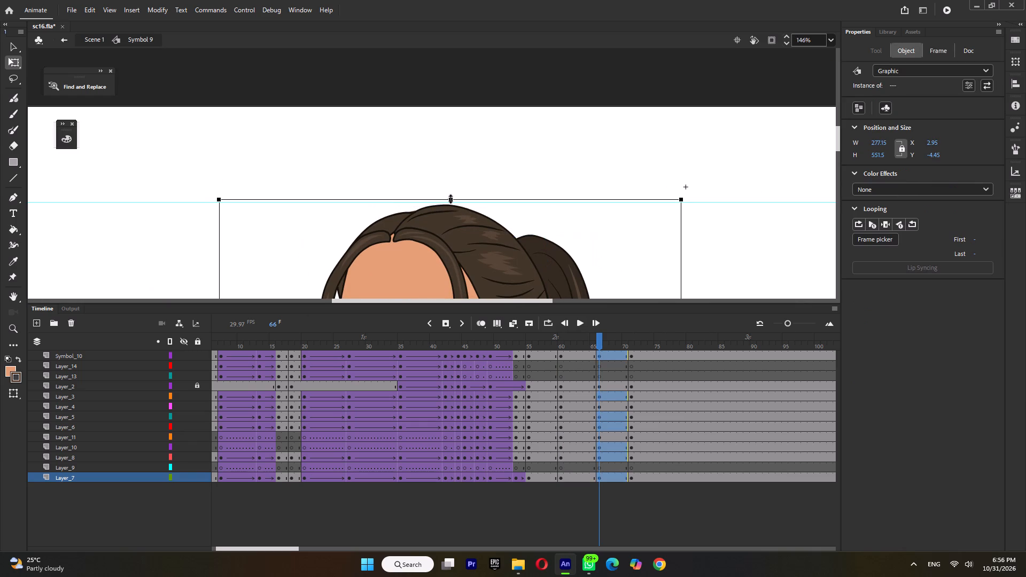
click(458, 197)
ctrl+scroll(456, 198, down, 8)
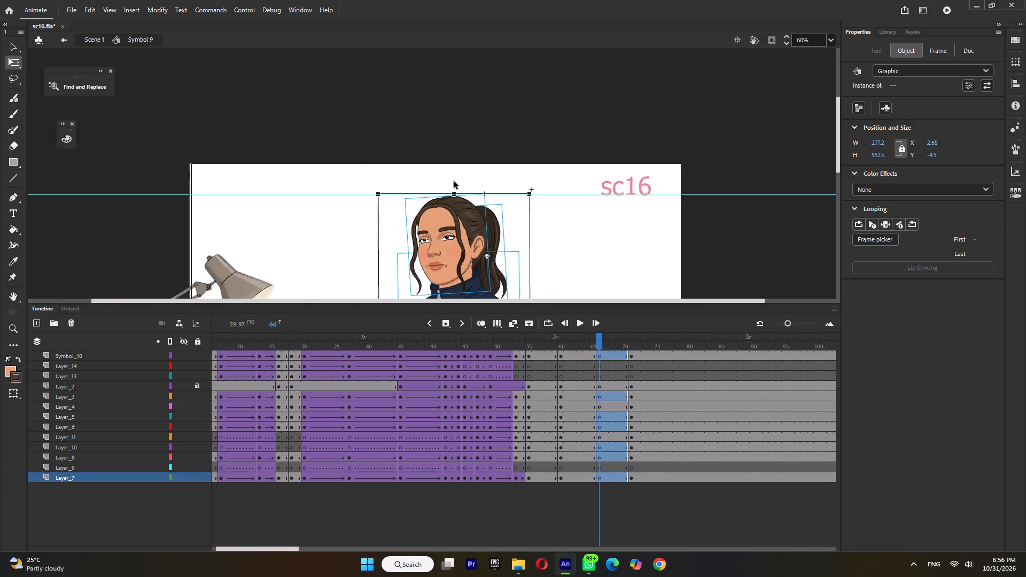
At frame 66, select the girl's head parts, set their transformation point near the neck, tilt them slightly forward and nudge them down.
ctrl+scroll(454, 181, down, 1)
click(481, 152)
drag(497, 163, 398, 224)
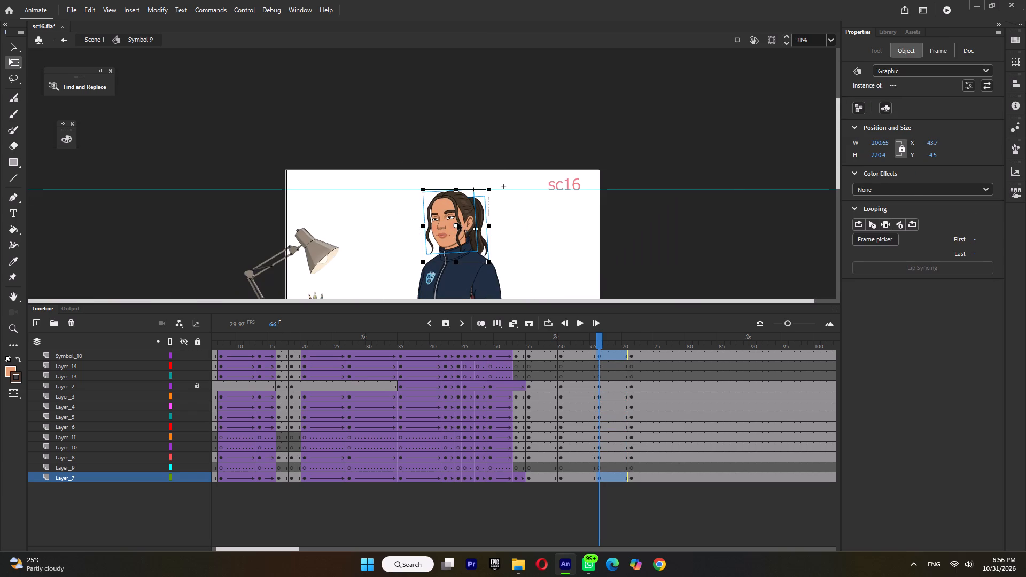
drag(456, 224, 457, 239)
ctrl+scroll(492, 190, up, 3)
drag(493, 183, 485, 183)
ctrl+scroll(485, 183, down, 4)
key(Down)
key(Down)
scroll(486, 188, down, 2)
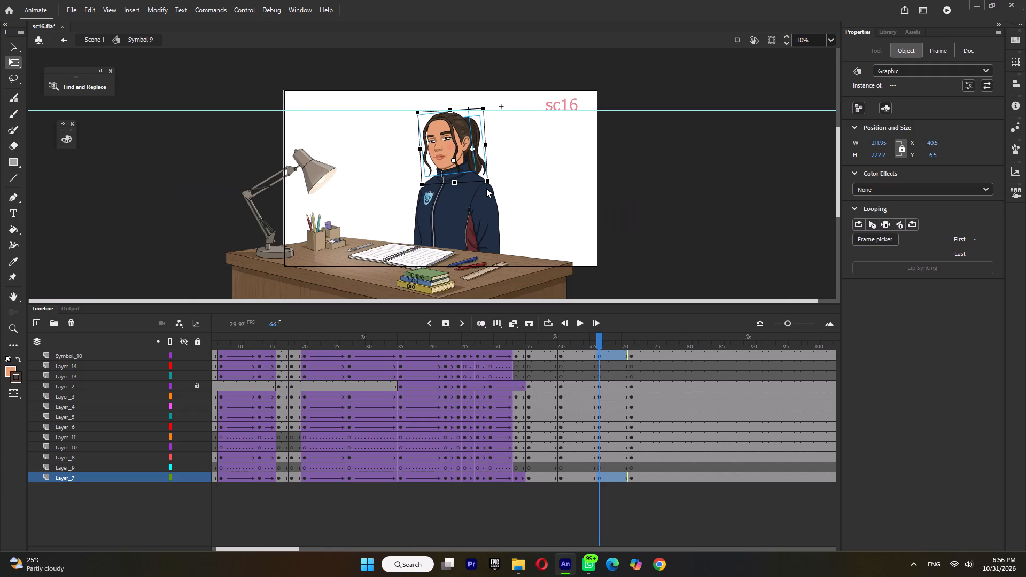
Select the upper arm and forearm on the badge side, set their transformation point at the shoulder and swing them slightly toward the body.
click(638, 344)
click(567, 342)
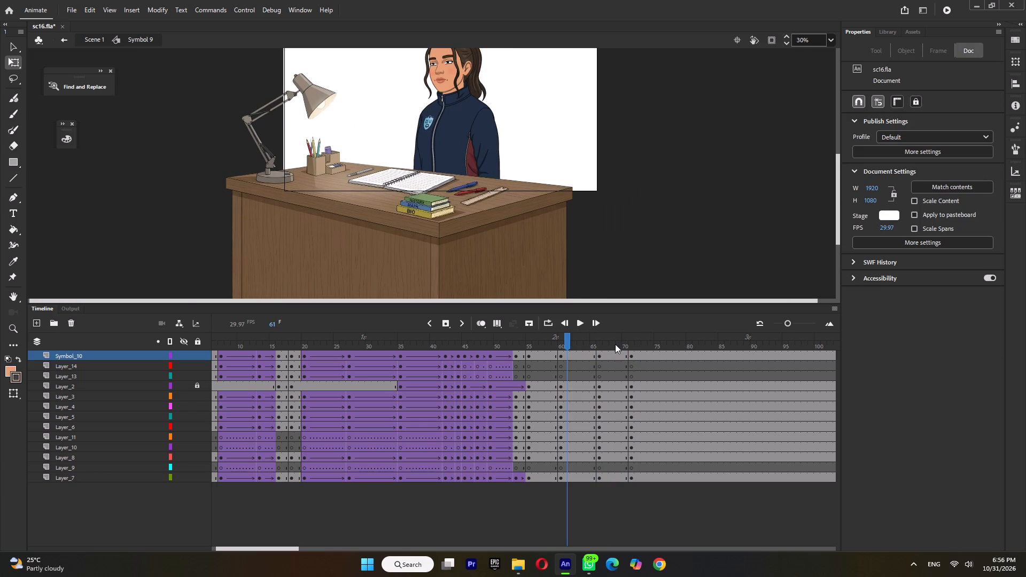
click(615, 344)
click(416, 158)
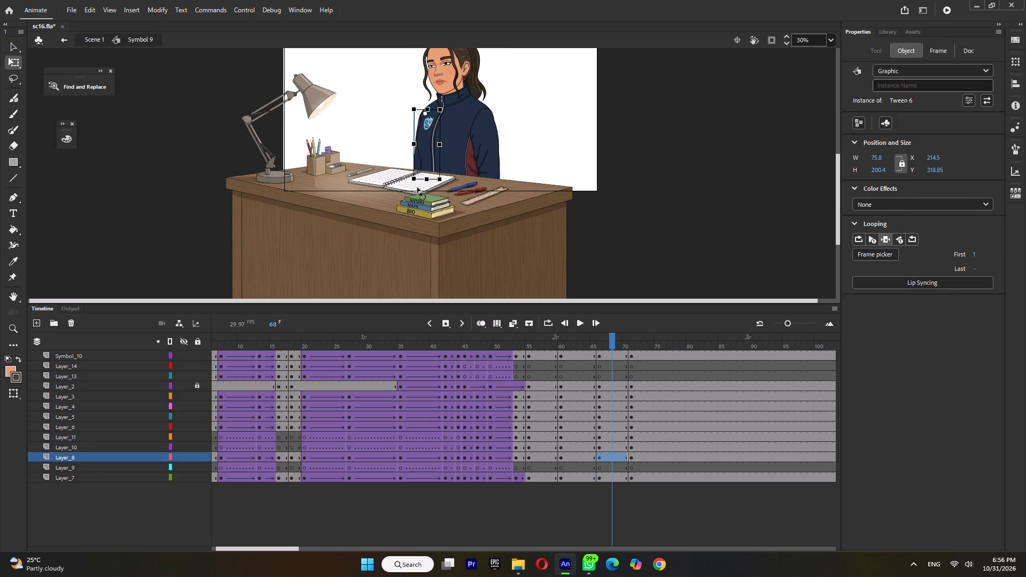
shift+click(413, 185)
ctrl+scroll(414, 183, up, 4)
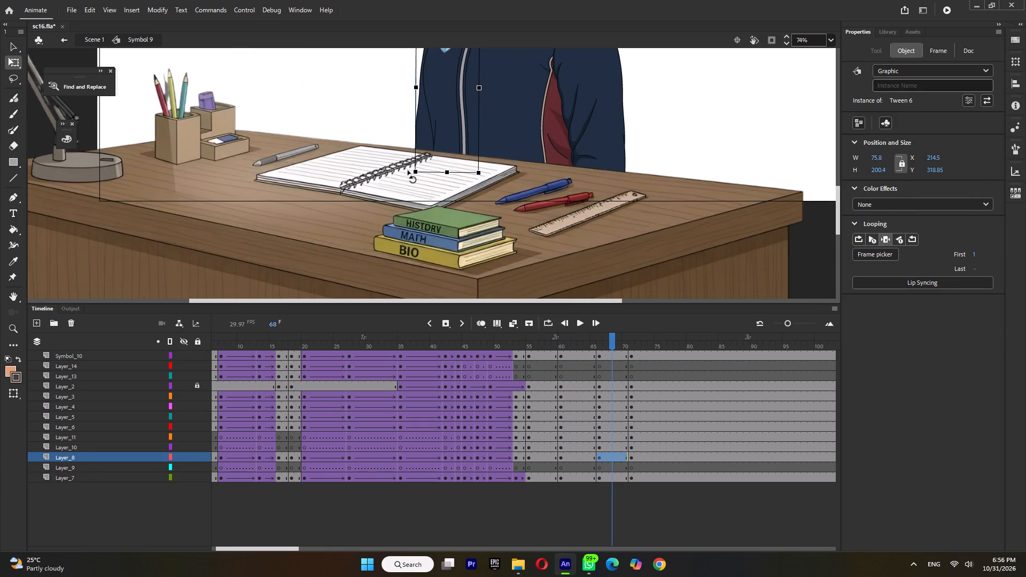
shift+click(410, 188)
scroll(417, 177, down, 2)
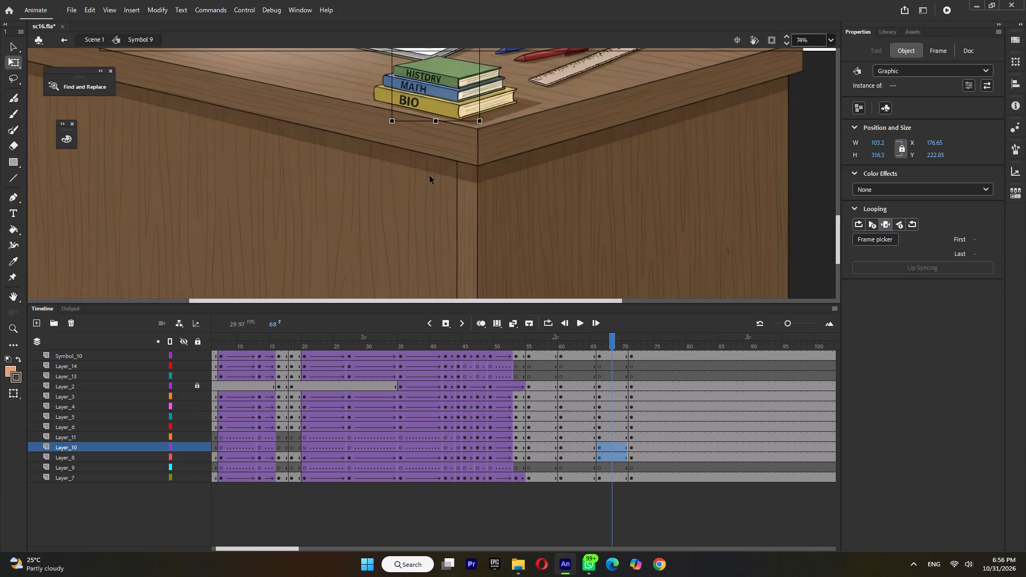
ctrl+scroll(441, 199, down, 3)
scroll(445, 176, up, 1)
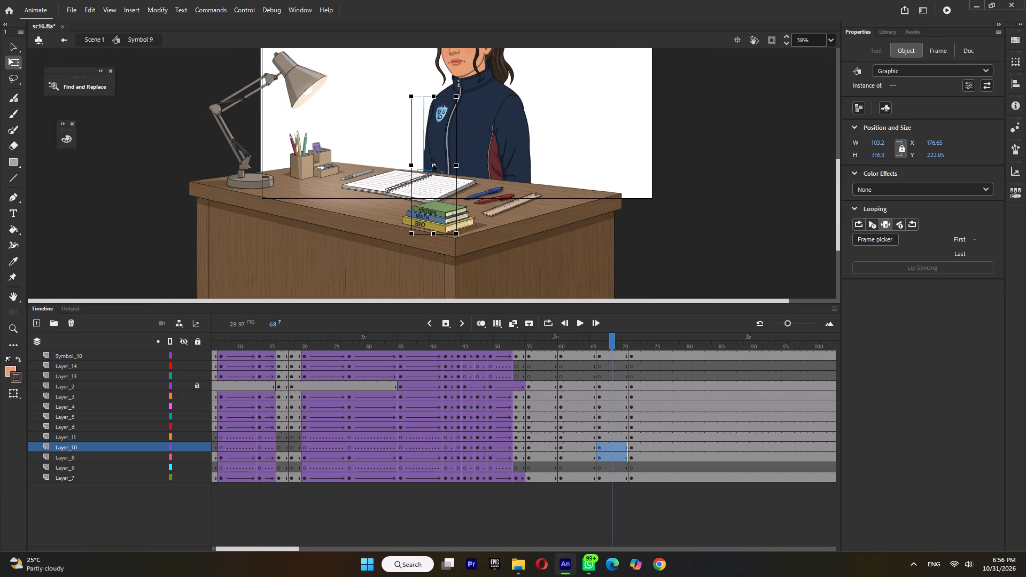
drag(434, 164, 441, 102)
drag(411, 242, 416, 245)
drag(416, 245, 416, 246)
Rotate only the badge-side forearm slightly outward, away from the body.
click(393, 199)
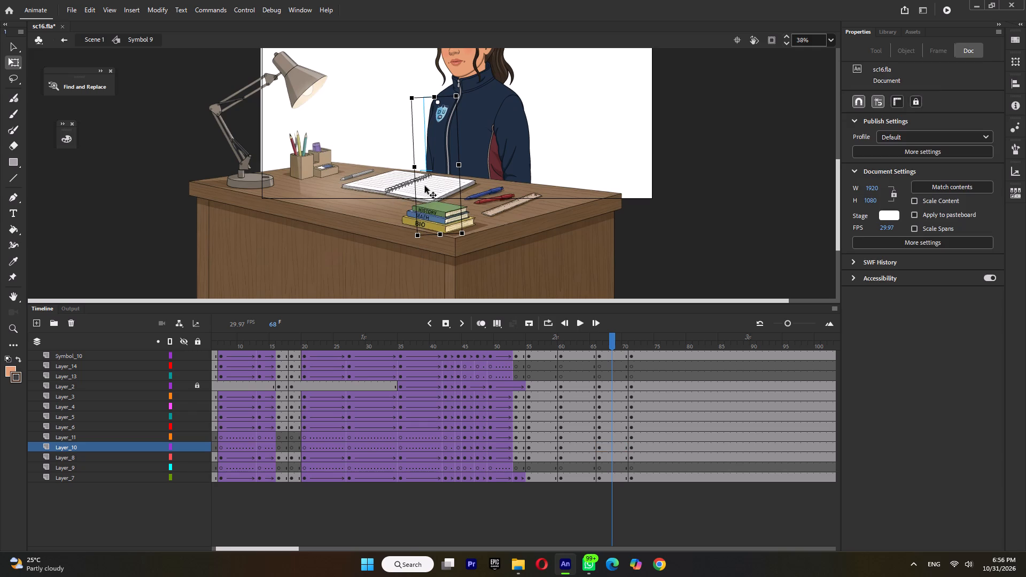
click(425, 186)
drag(416, 239, 408, 239)
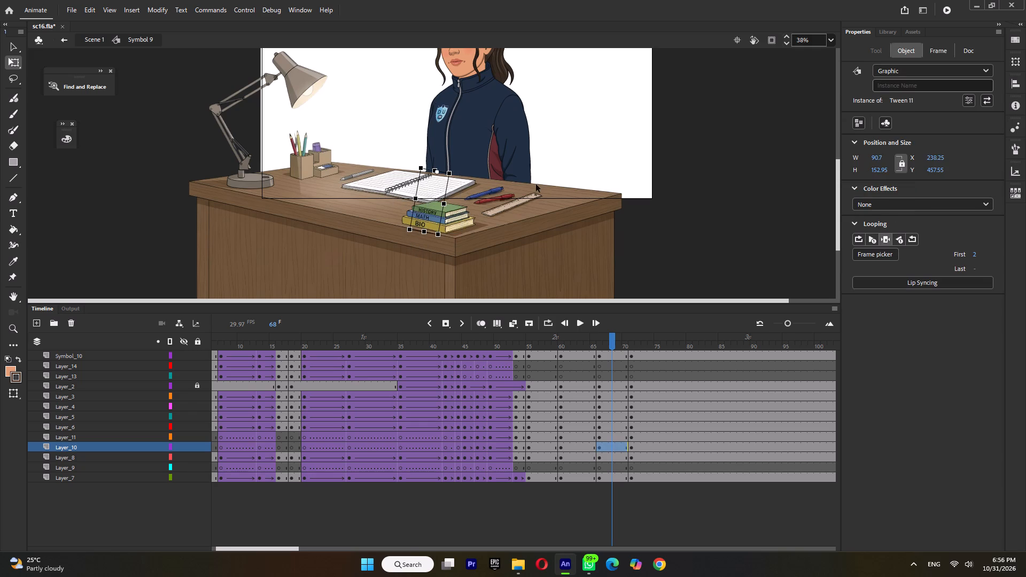
Rotate the ponytail-side forearm slightly inward, swing that whole arm slightly outward about the shoulder, and save the file.
click(515, 191)
drag(534, 247, 526, 247)
shift+click(519, 123)
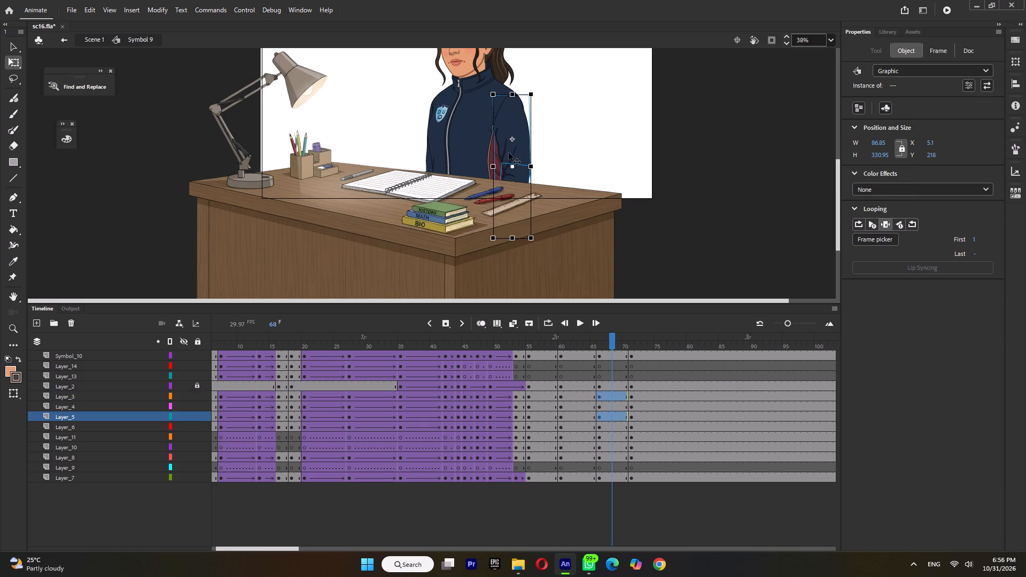
drag(512, 166, 510, 105)
drag(533, 245, 539, 247)
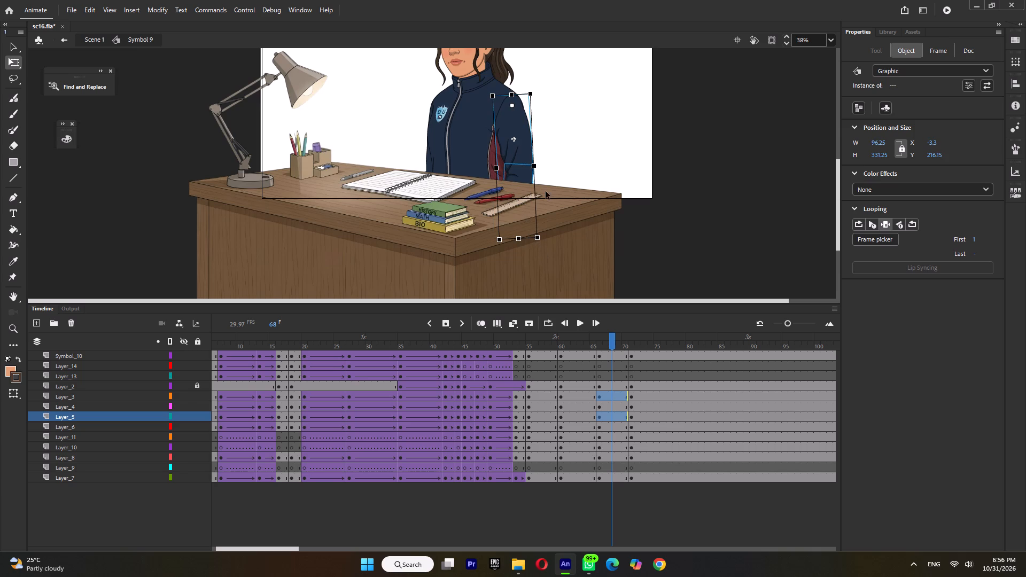
key(ctrl+s)
Scrub back and forth between the standing pose and the selfie pose to examine the transition around frames 60 to 73.
ctrl+scroll(456, 122, down, 5)
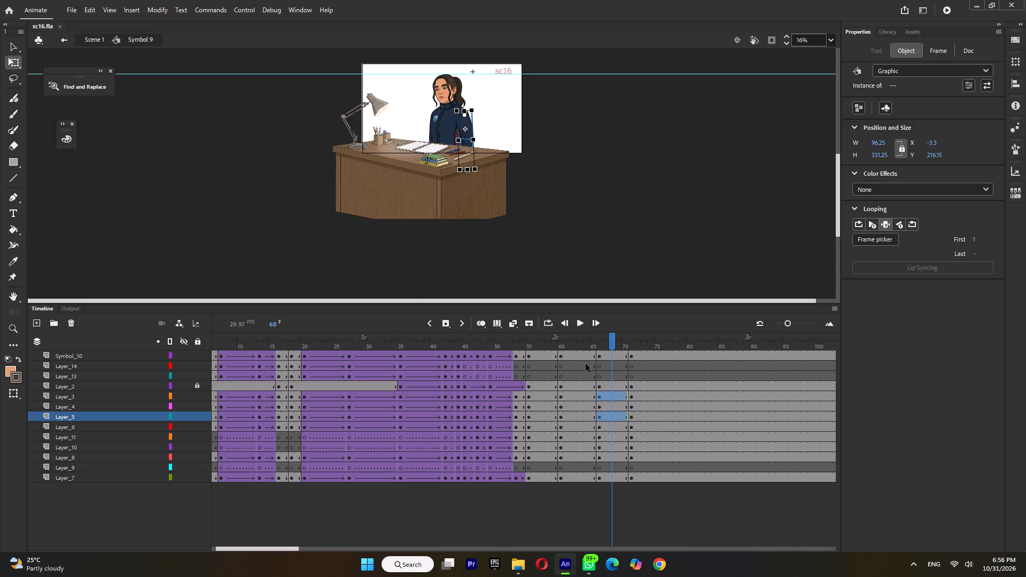
click(641, 345)
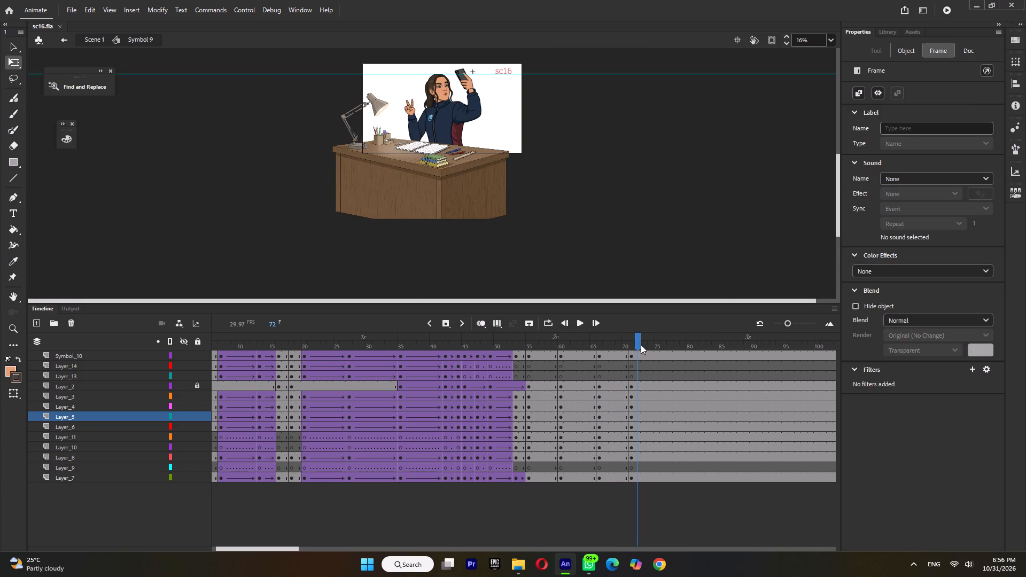
click(607, 345)
click(644, 346)
click(572, 349)
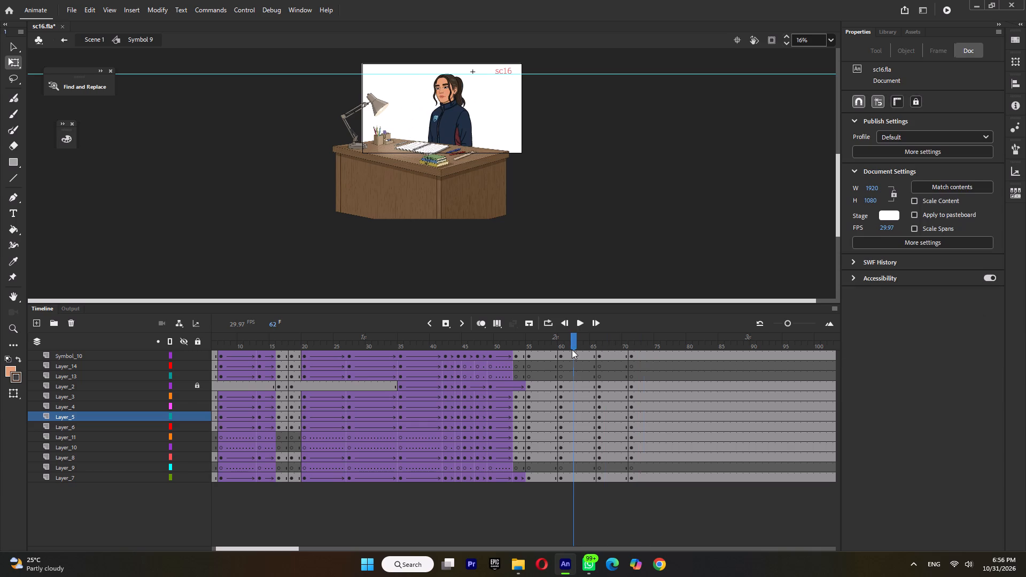
click(607, 349)
click(539, 350)
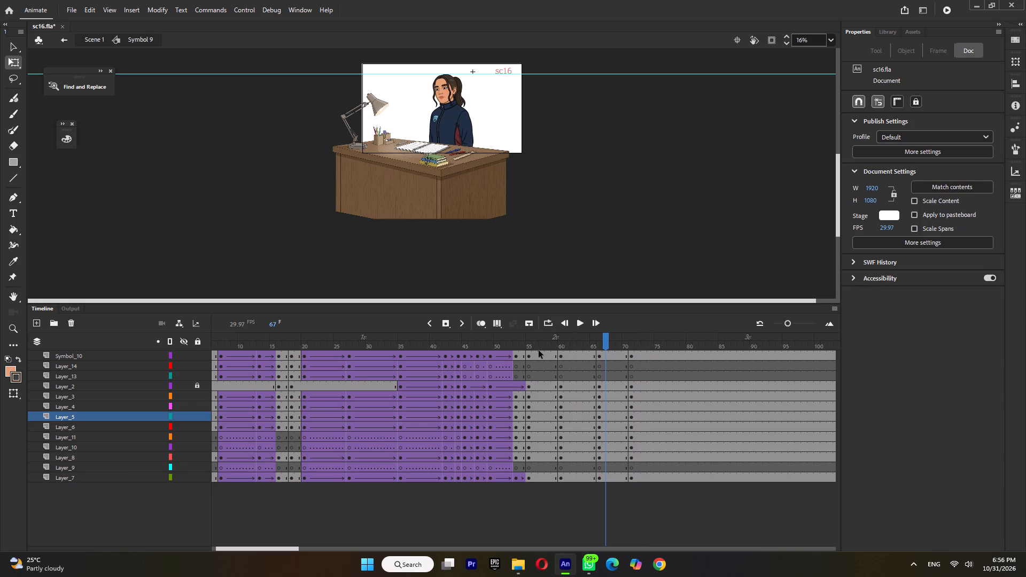
click(549, 344)
click(578, 344)
click(605, 344)
click(638, 345)
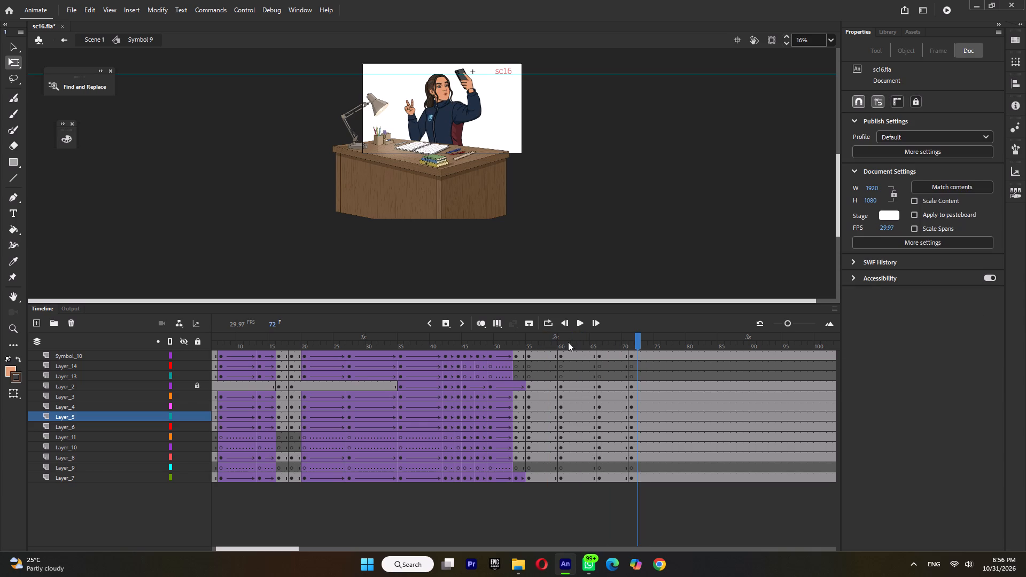
click(568, 342)
click(554, 342)
click(578, 344)
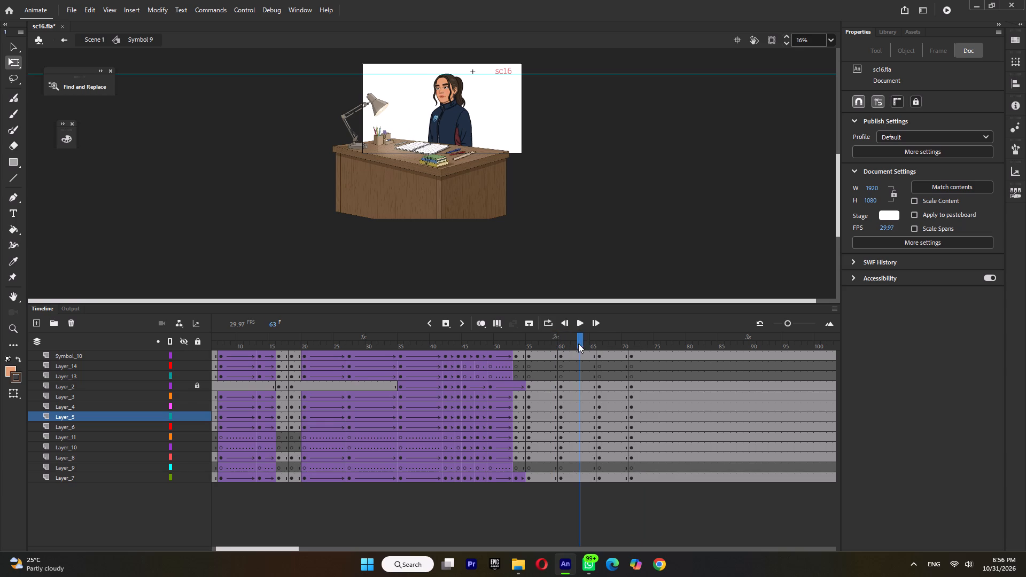
click(607, 342)
click(644, 341)
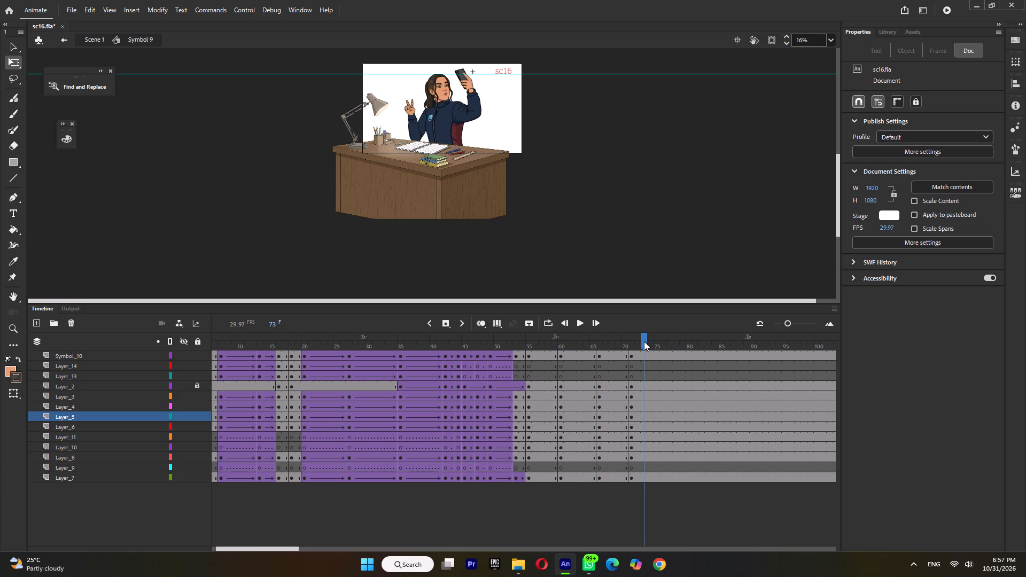
click(583, 343)
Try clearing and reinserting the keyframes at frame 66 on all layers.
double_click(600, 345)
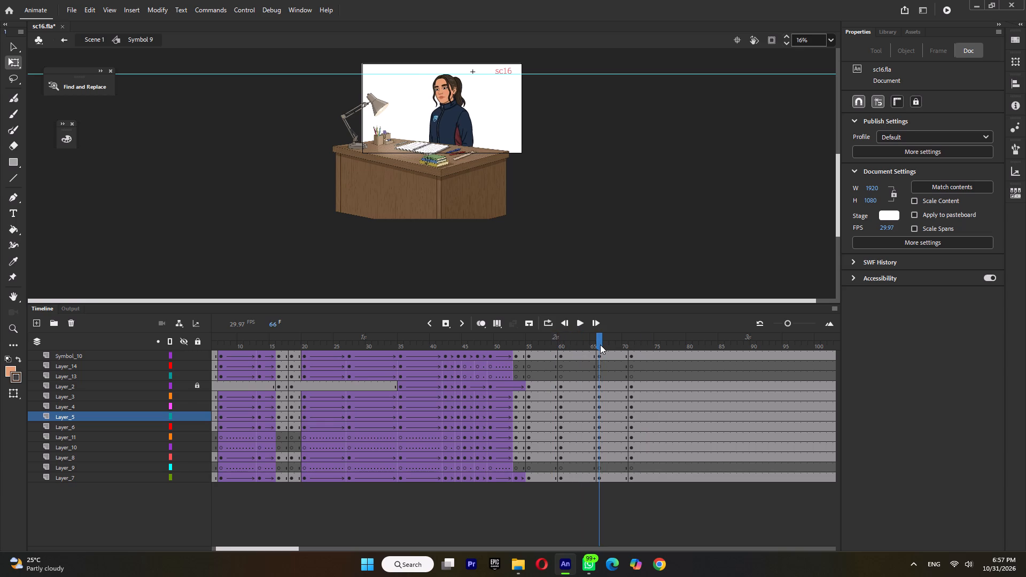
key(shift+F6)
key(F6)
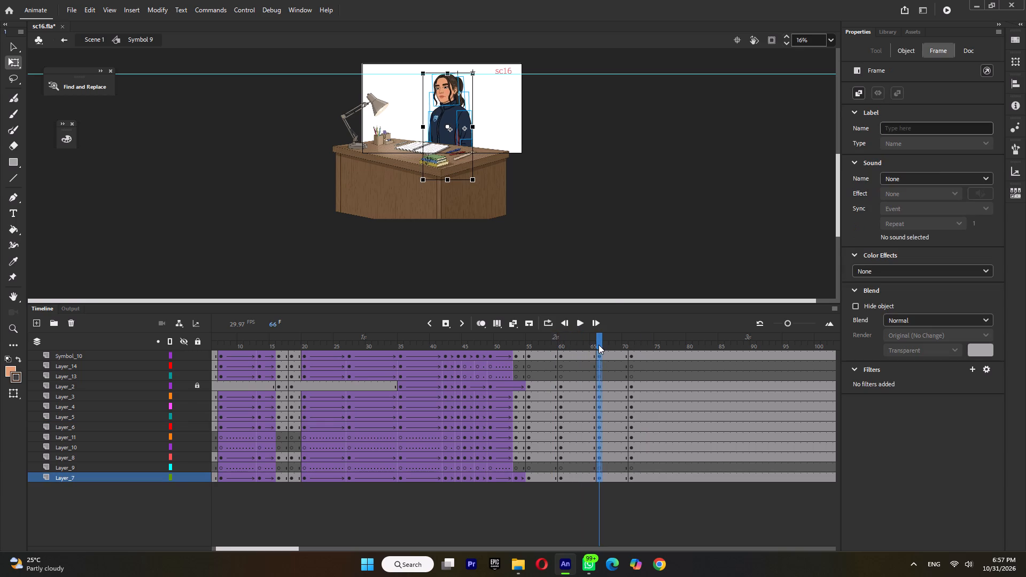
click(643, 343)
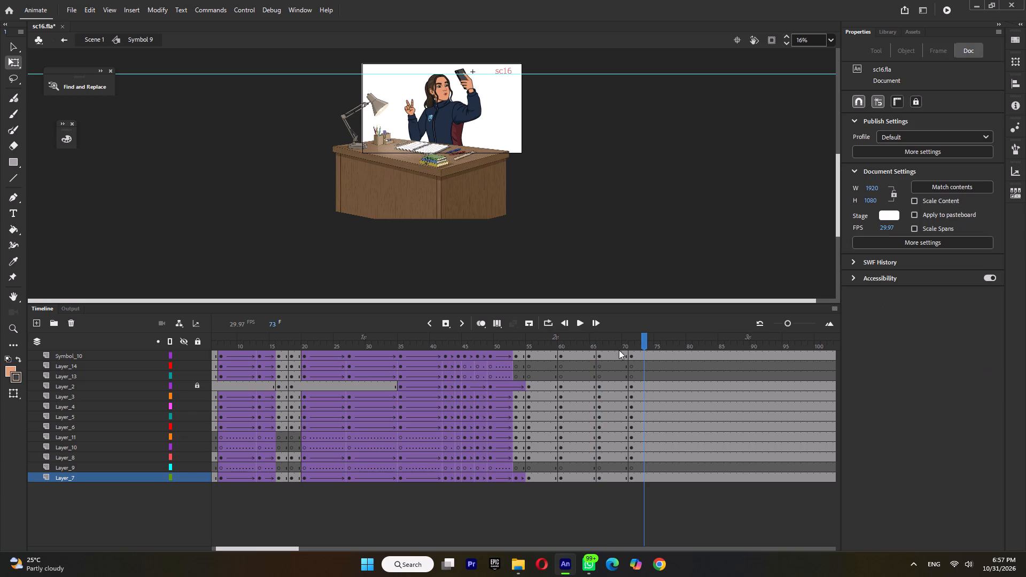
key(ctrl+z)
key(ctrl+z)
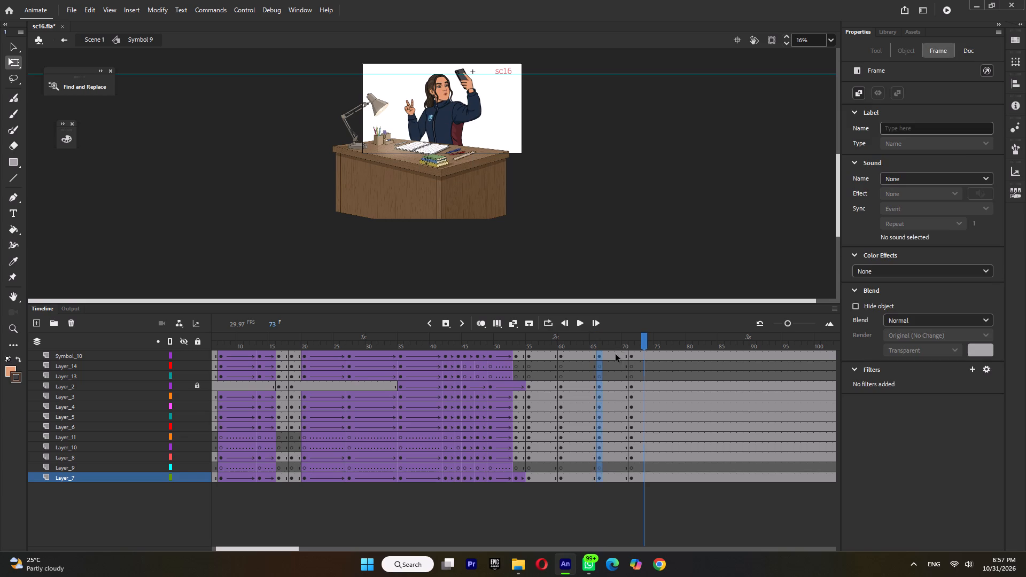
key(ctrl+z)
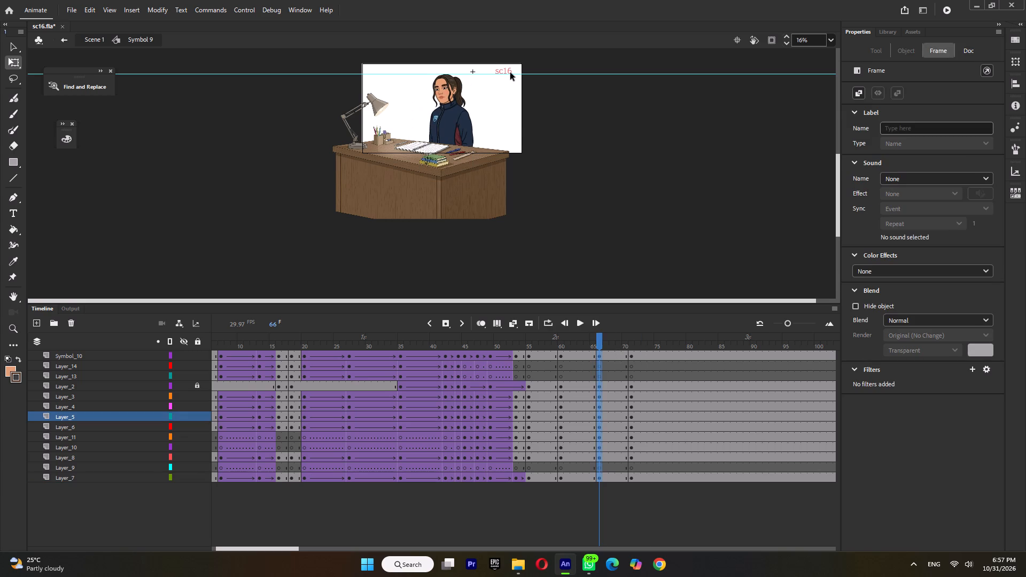
At frame 66, select all the girl's parts, move their transformation point to the base and nudge them down to Y -2.3.
drag(512, 73, 453, 3)
drag(505, 80, 478, 98)
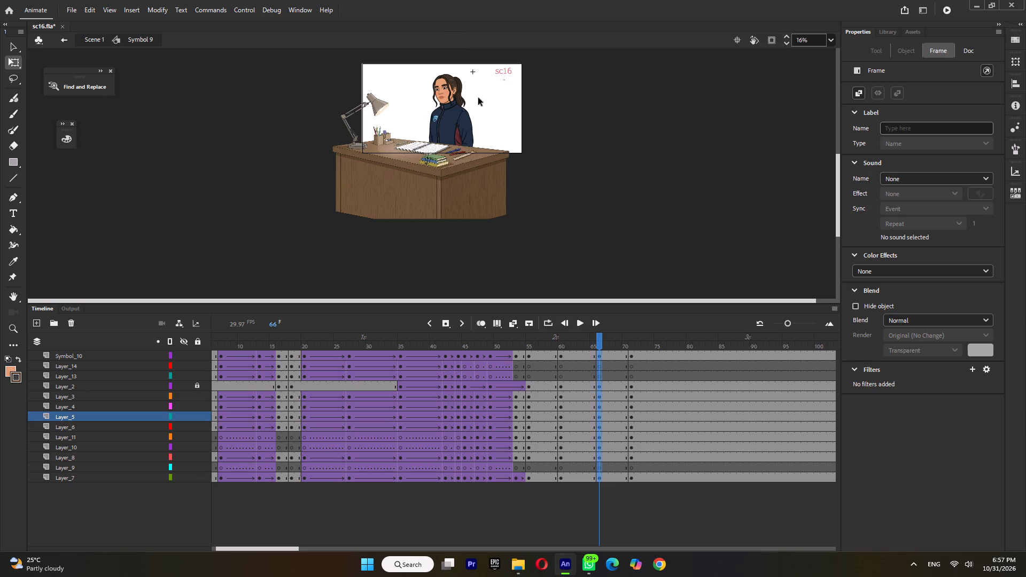
drag(478, 98, 409, 158)
drag(449, 121, 443, 157)
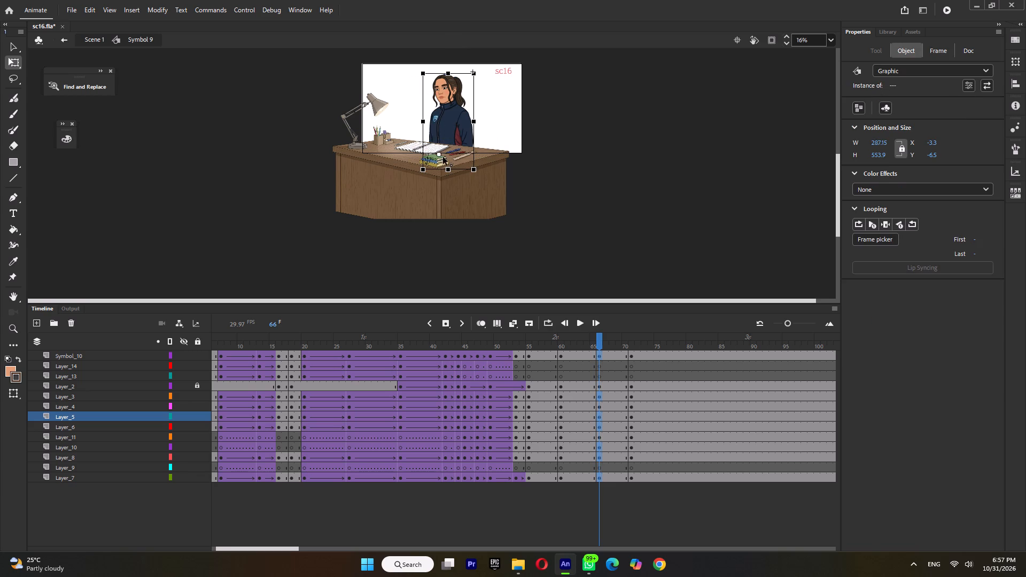
drag(443, 157, 448, 157)
key(Down)
key(Down)
key(Down)
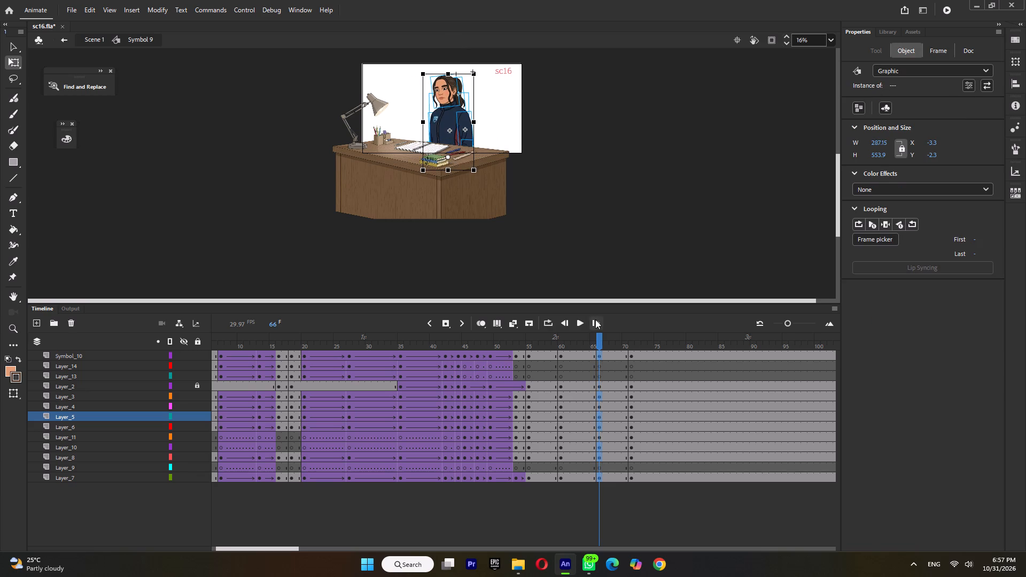
Insert keyframes at frame 76 on all Symbol 9 layers and save the file.
click(629, 341)
click(652, 346)
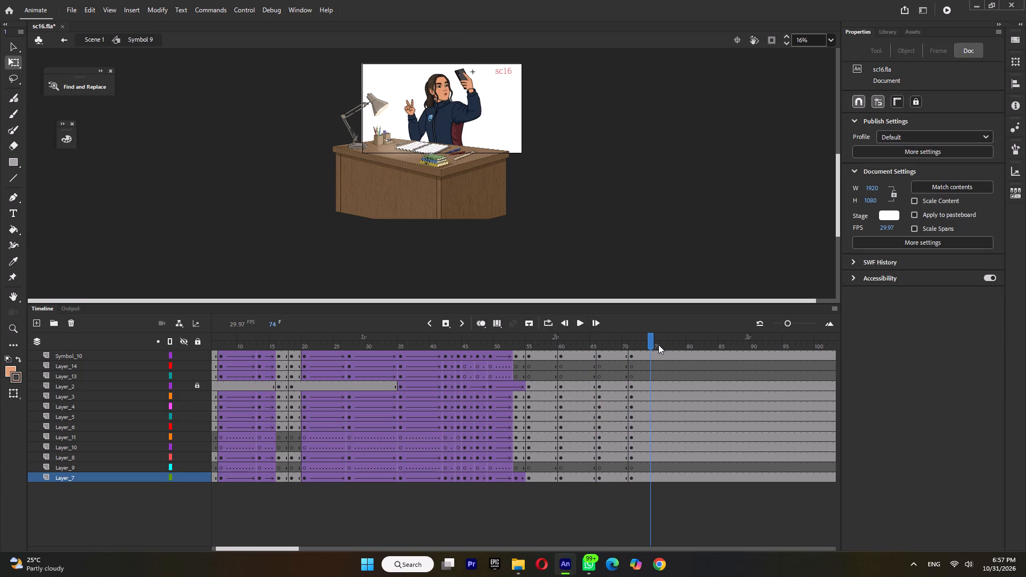
double_click(660, 345)
double_click(665, 342)
key(F6)
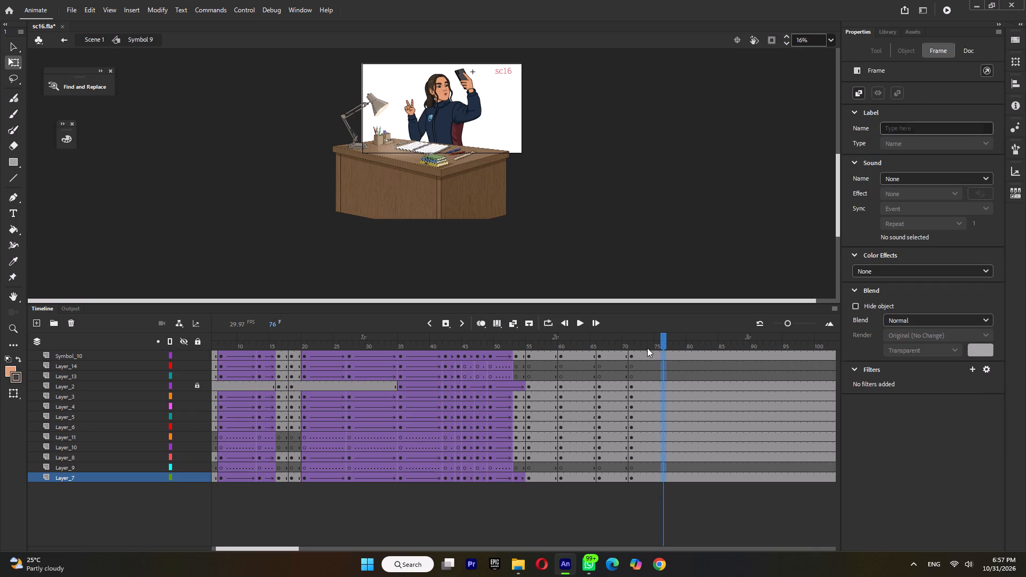
key(ctrl+s)
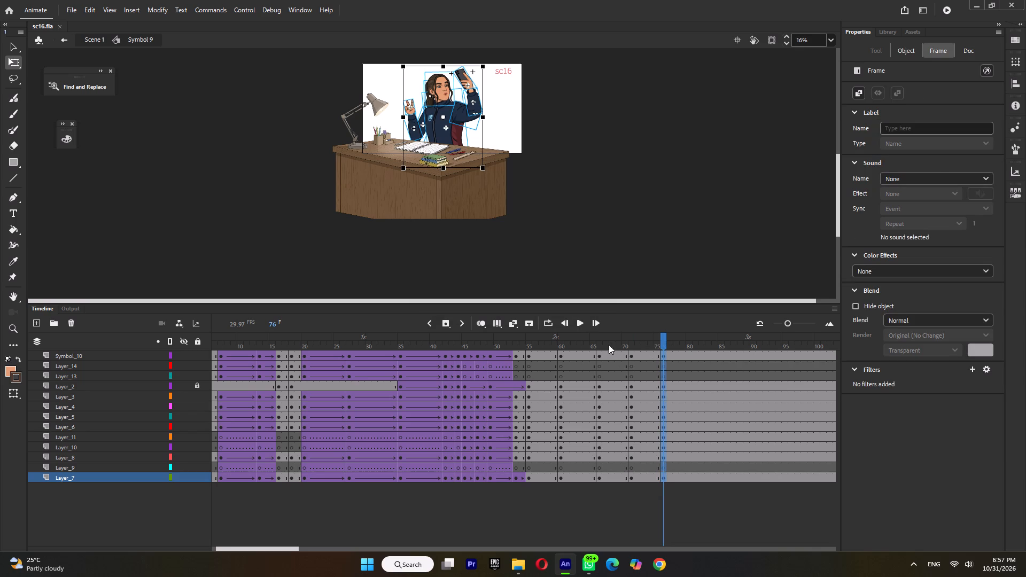
At frame 72, select all the girl's parts, pivot them at the base, stretch to about 576 high and skew slightly toward the lamp.
click(617, 341)
click(636, 342)
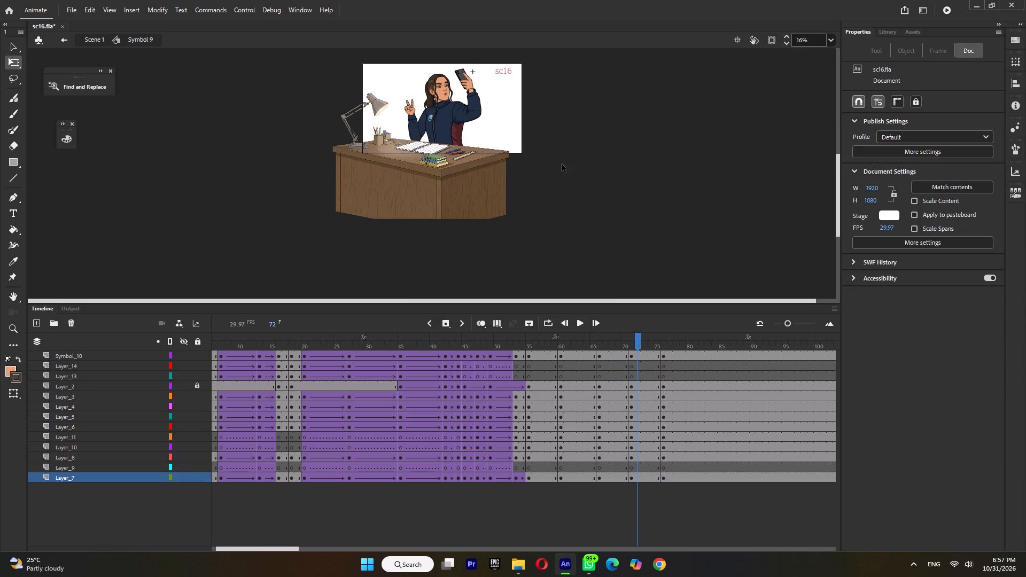
drag(485, 74, 392, 139)
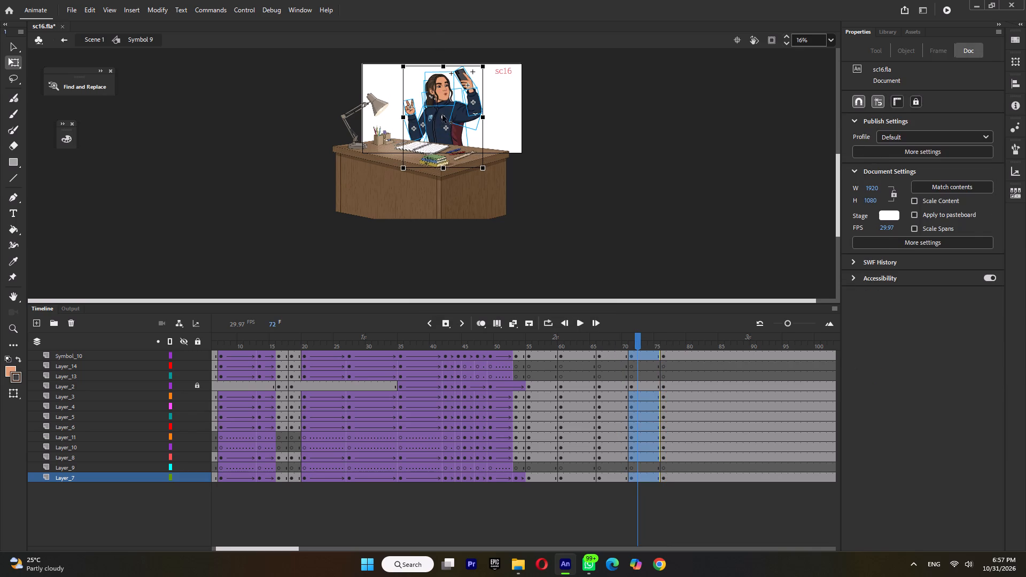
drag(445, 118, 448, 157)
ctrl+scroll(440, 72, up, 3)
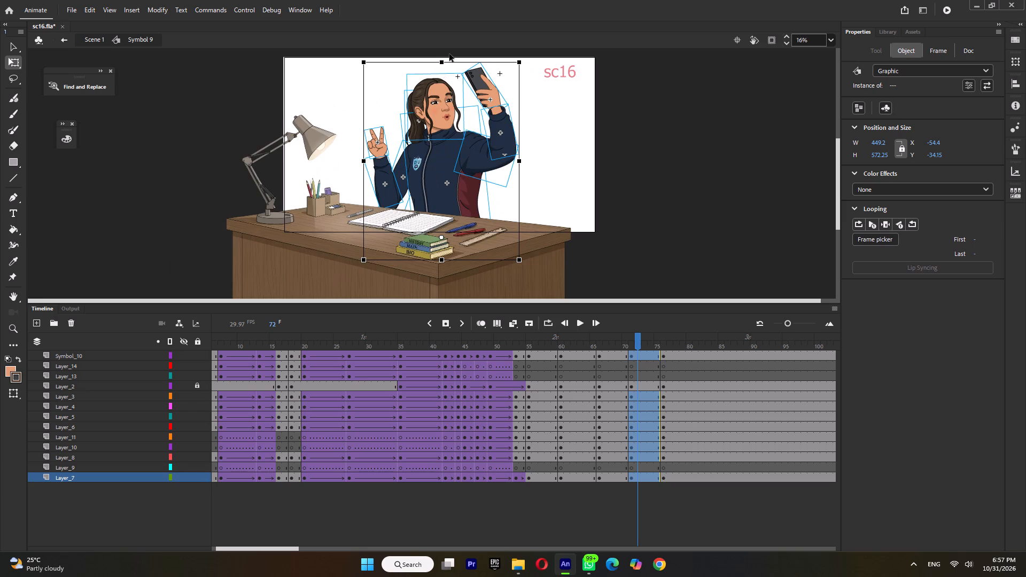
ctrl+scroll(449, 53, up, 5)
click(434, 74)
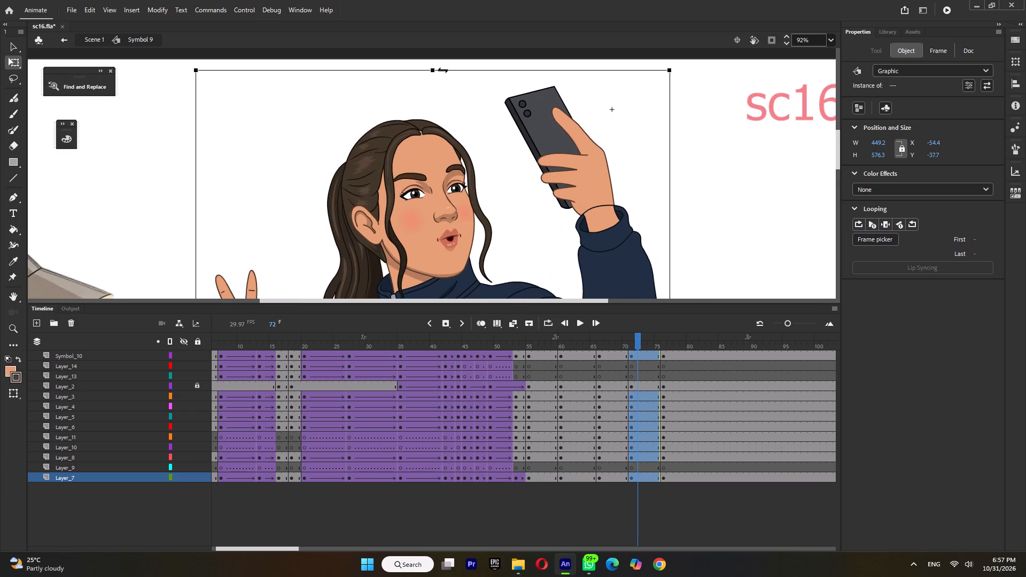
click(442, 70)
ctrl+scroll(439, 72, down, 6)
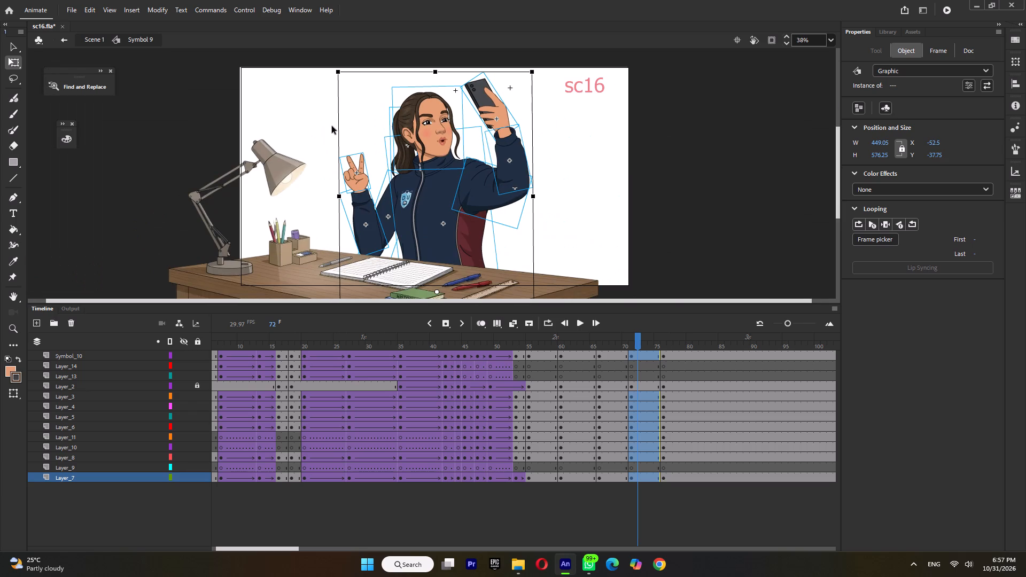
Select the girl's head and hair, move their transformation point to the neck and rotate them slightly counterclockwise.
click(332, 123)
drag(378, 104, 414, 117)
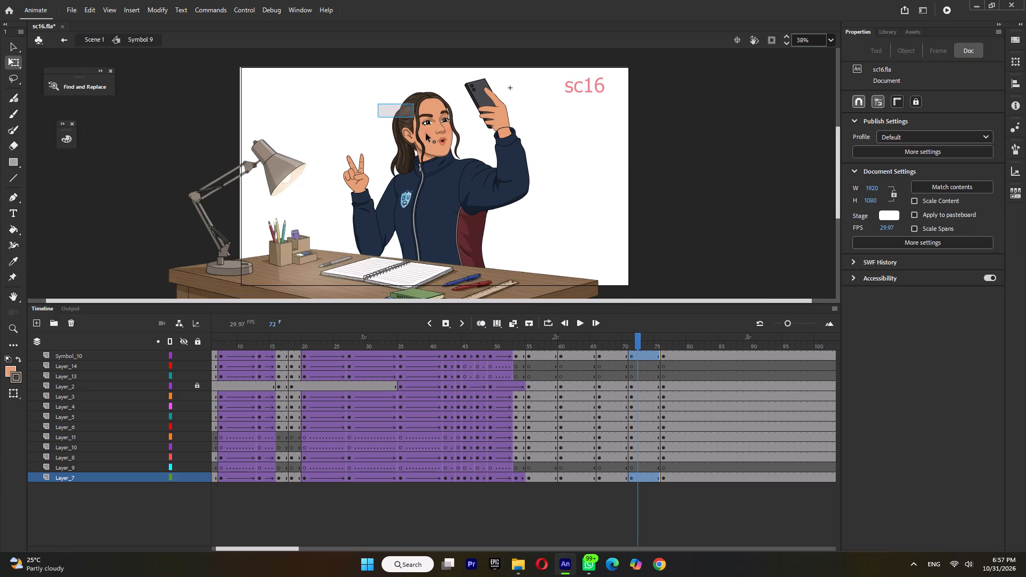
drag(428, 141, 426, 147)
key(ctrl+z)
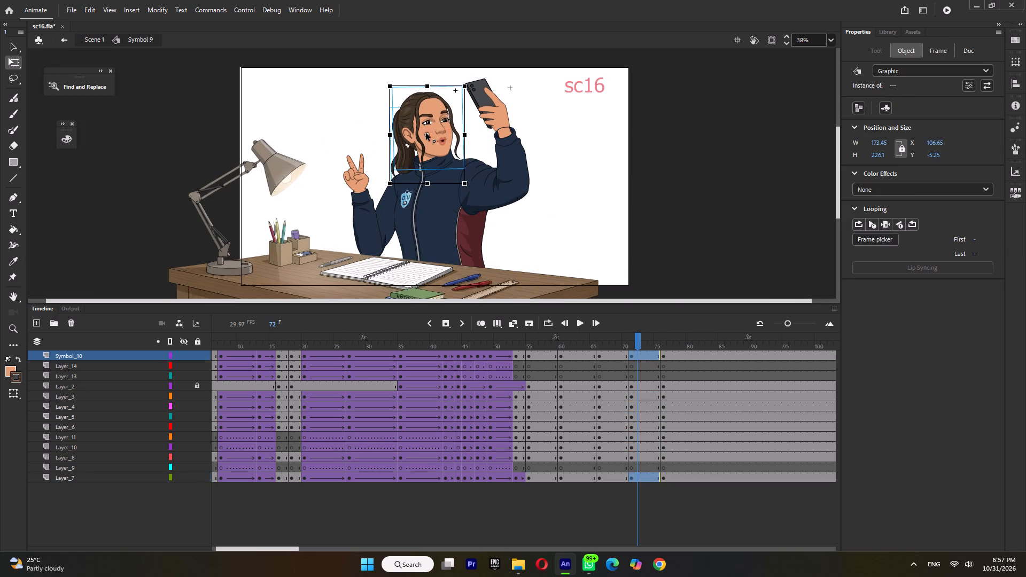
drag(426, 134, 426, 146)
ctrl+scroll(471, 75, up, 5)
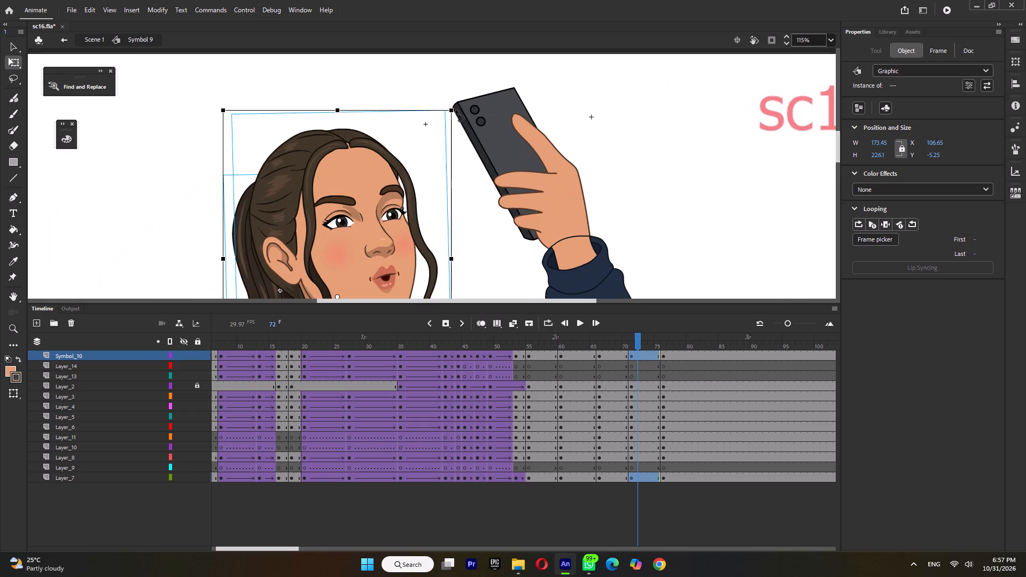
drag(458, 106, 453, 103)
ctrl+scroll(453, 103, down, 3)
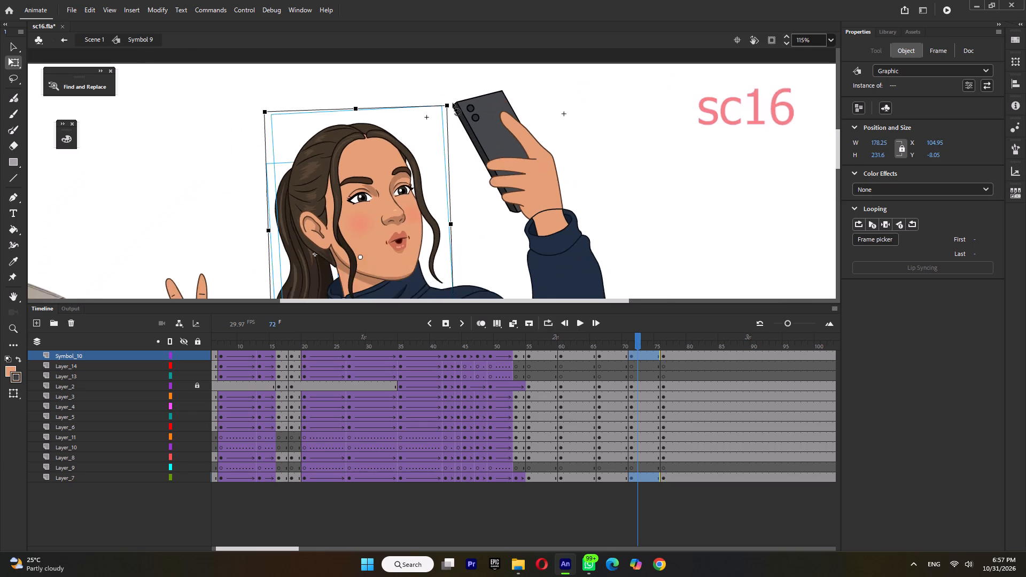
ctrl+scroll(453, 103, down, 2)
ctrl+scroll(543, 103, down, 2)
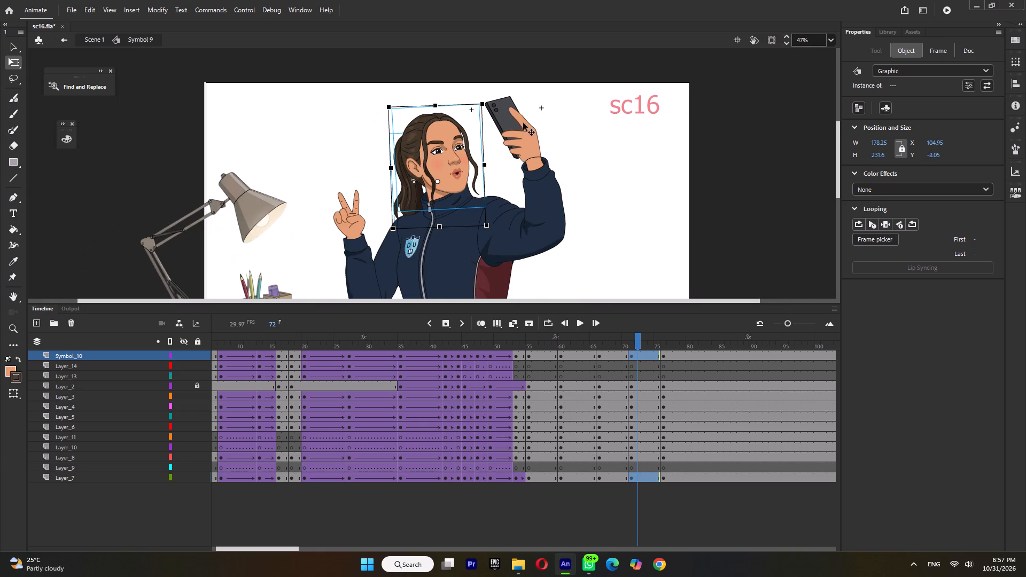
Move Layer_4, which holds the phone hand, above Layer_3 in the layer order.
click(523, 141)
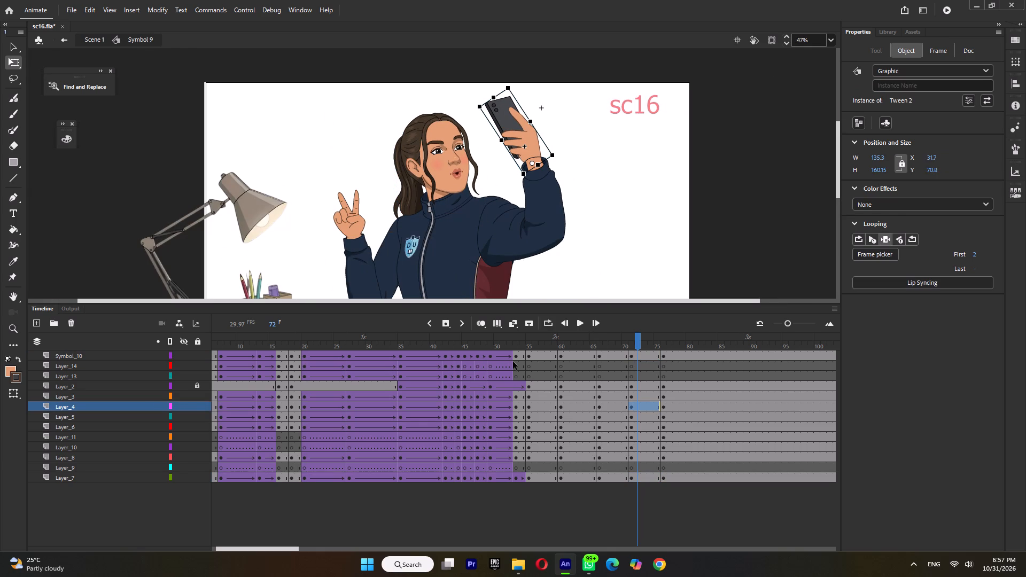
drag(486, 345, 493, 348)
drag(493, 348, 610, 389)
ctrl+scroll(582, 264, down, 6)
click(677, 342)
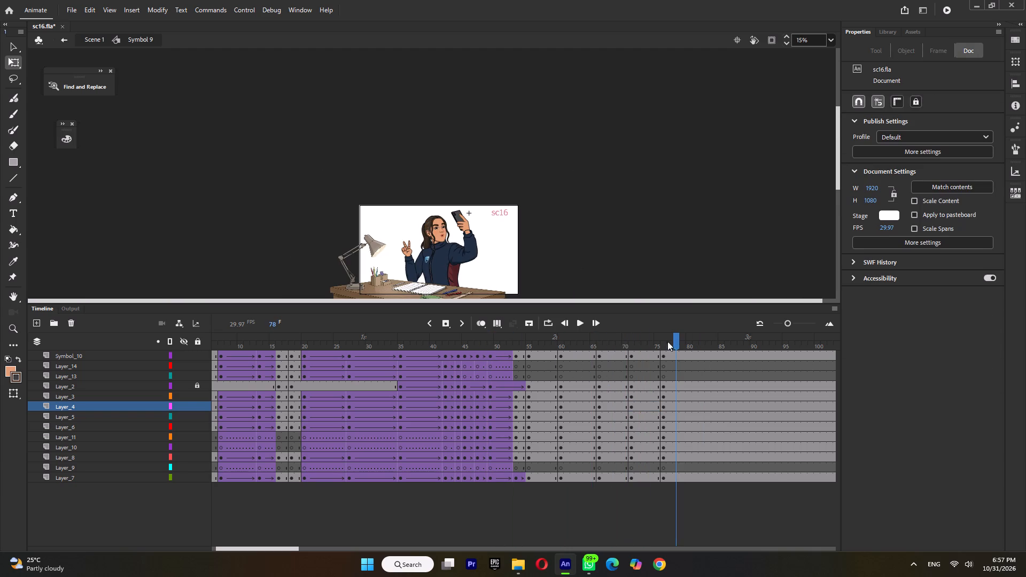
click(467, 219)
drag(106, 403, 106, 391)
ctrl+scroll(455, 241, up, 5)
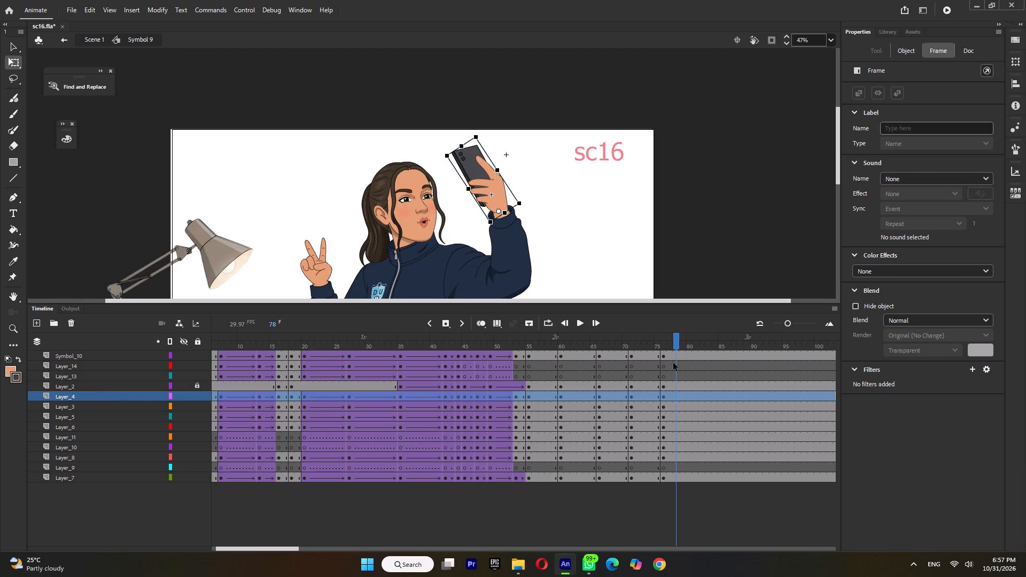
At frame 73, select the whole peace-sign arm, move its transformation point to the shoulder and rotate it slightly clockwise.
click(620, 345)
click(641, 344)
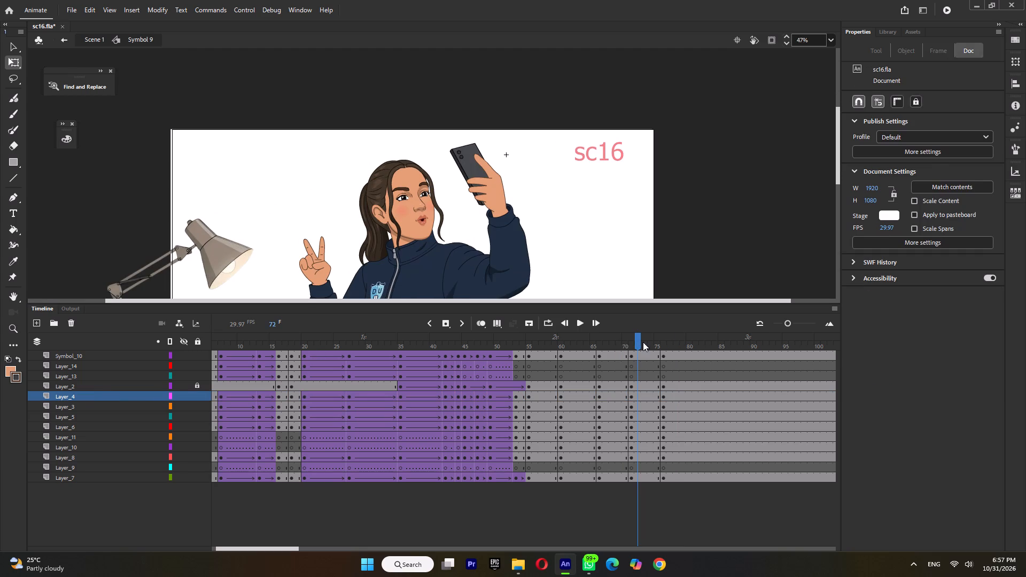
click(689, 341)
click(613, 344)
click(642, 343)
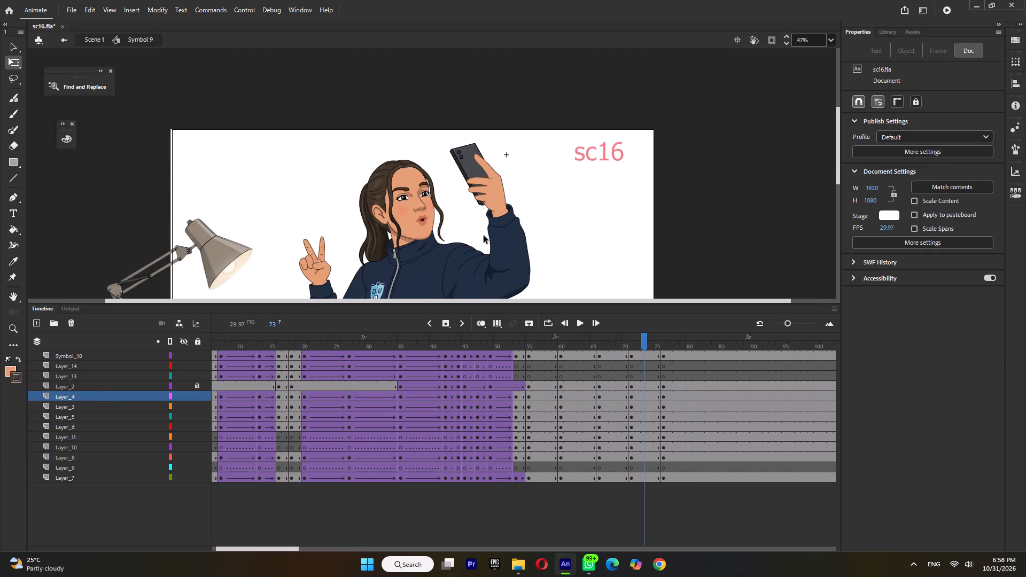
ctrl+scroll(484, 236, down, 5)
drag(366, 228, 414, 271)
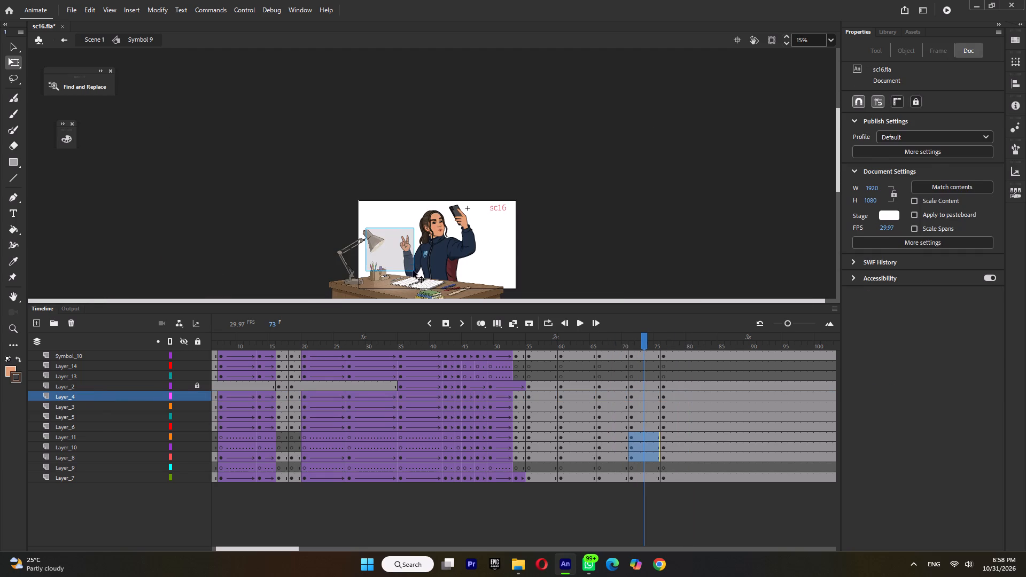
drag(414, 257, 424, 248)
ctrl+scroll(415, 251, up, 7)
ctrl+scroll(306, 199, up, 3)
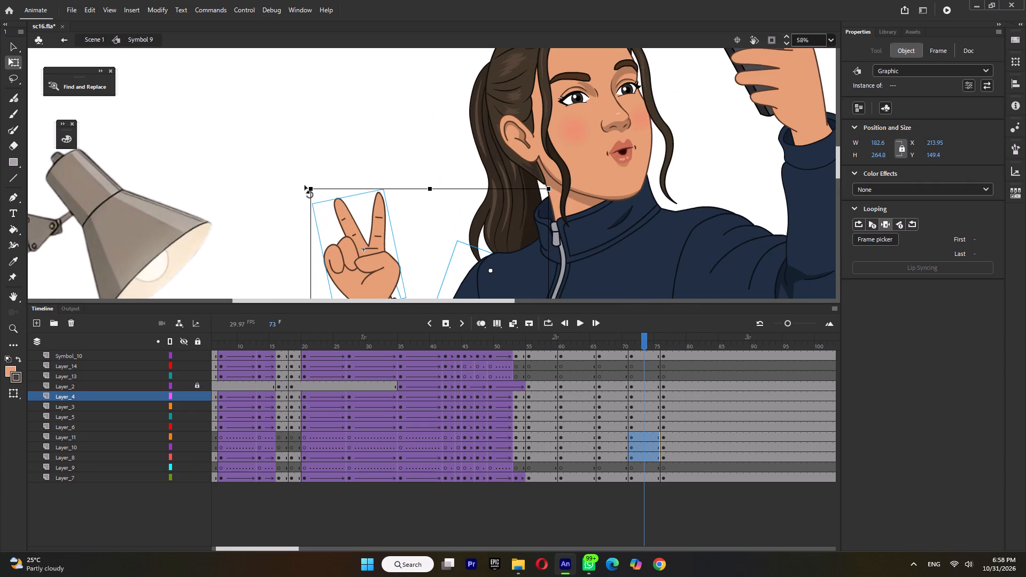
click(305, 186)
drag(308, 194, 309, 189)
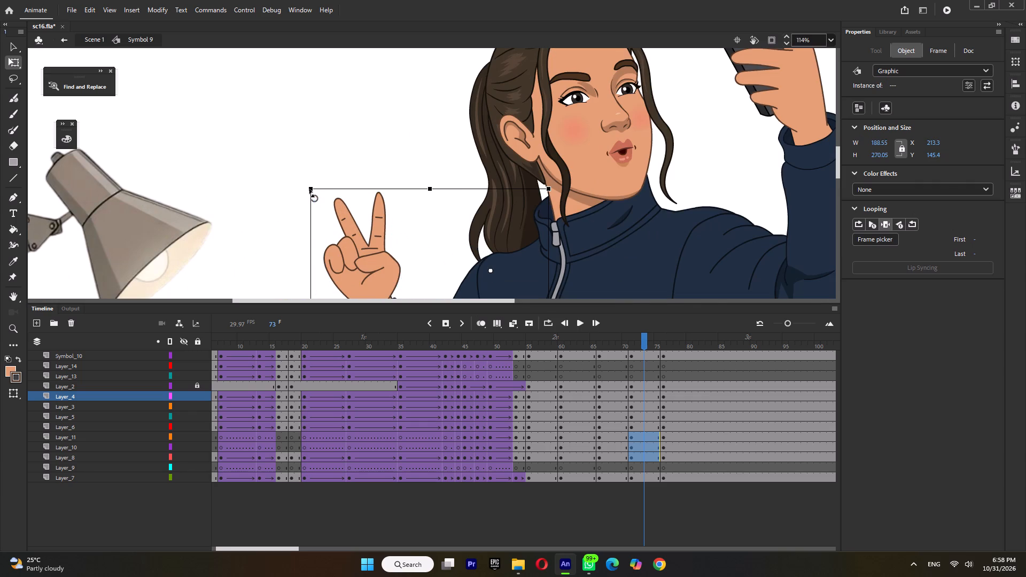
drag(309, 189, 310, 189)
ctrl+scroll(328, 159, down, 5)
Select the peace-sign forearm and hand, move their transformation point to the elbow and rotate them slightly clockwise.
drag(290, 180, 320, 213)
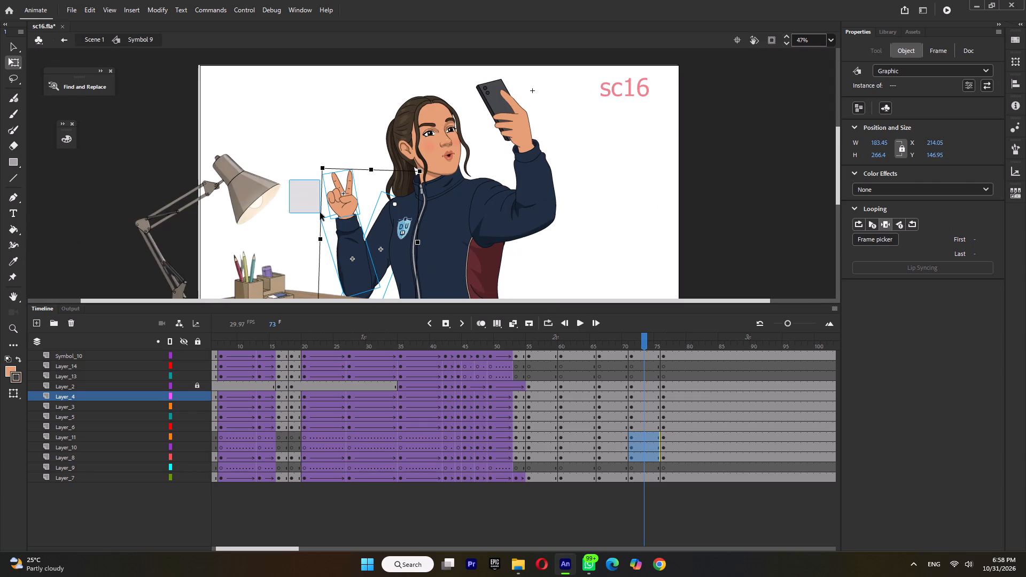
drag(320, 213, 355, 230)
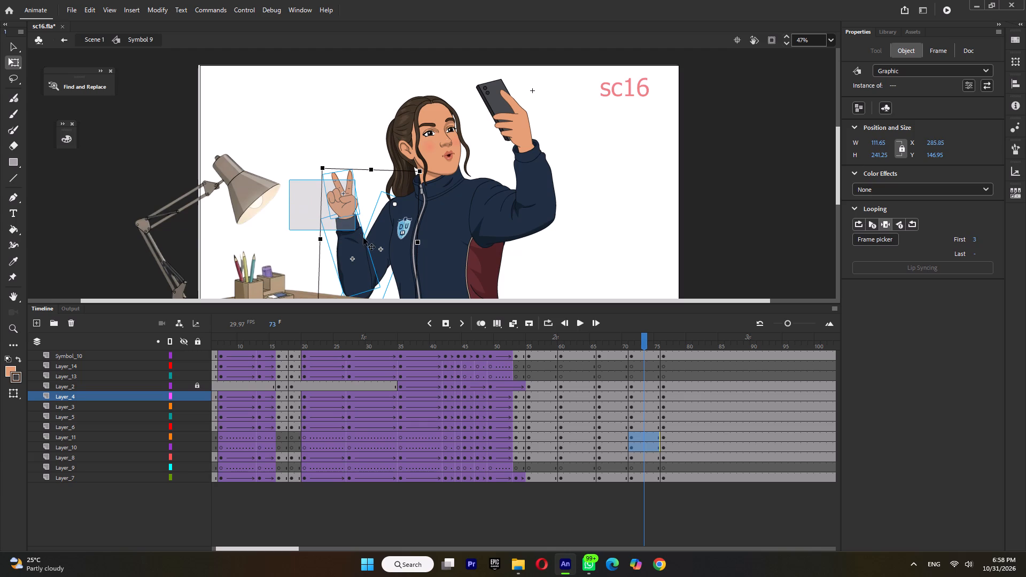
drag(351, 233, 360, 290)
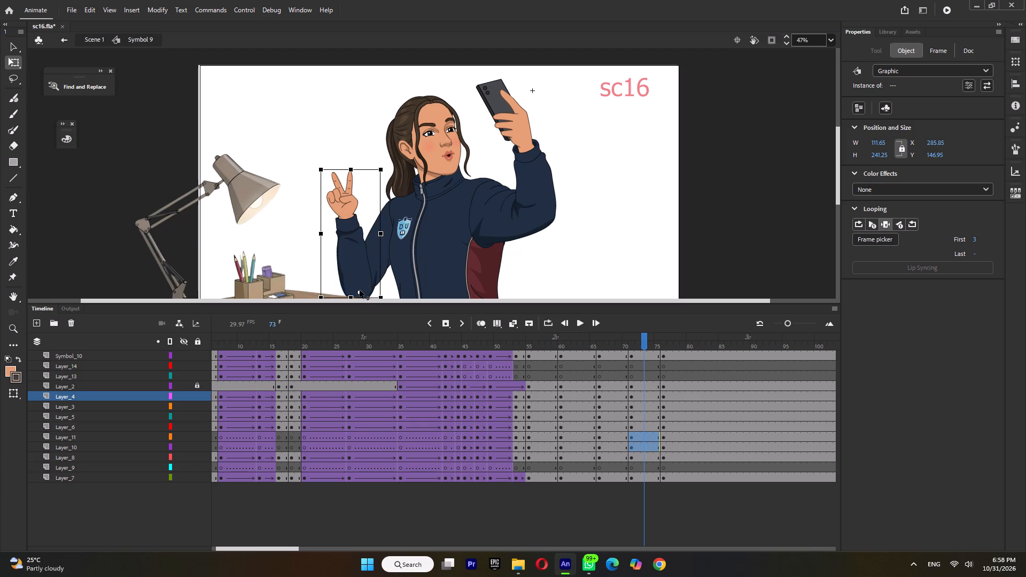
drag(360, 290, 360, 291)
ctrl+scroll(316, 163, up, 7)
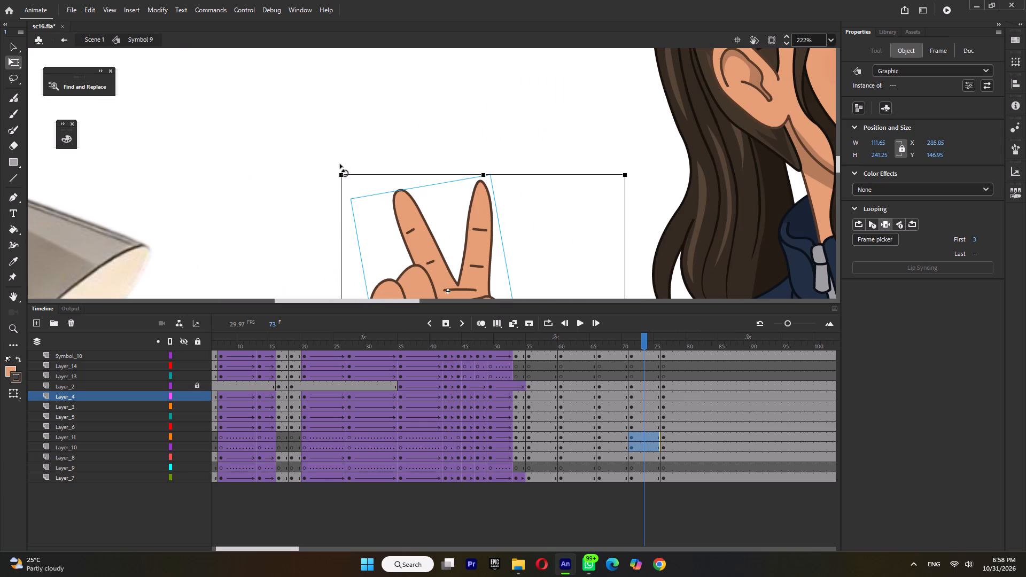
drag(332, 177, 337, 173)
click(325, 173)
Rotate the peace-sign hand alone slightly clockwise about the wrist.
click(410, 215)
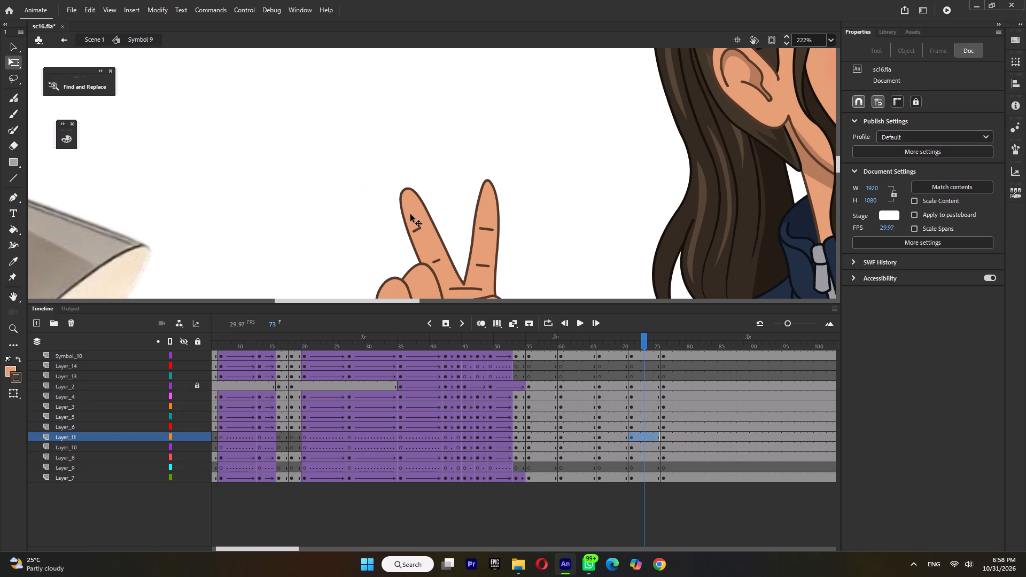
drag(353, 202, 361, 198)
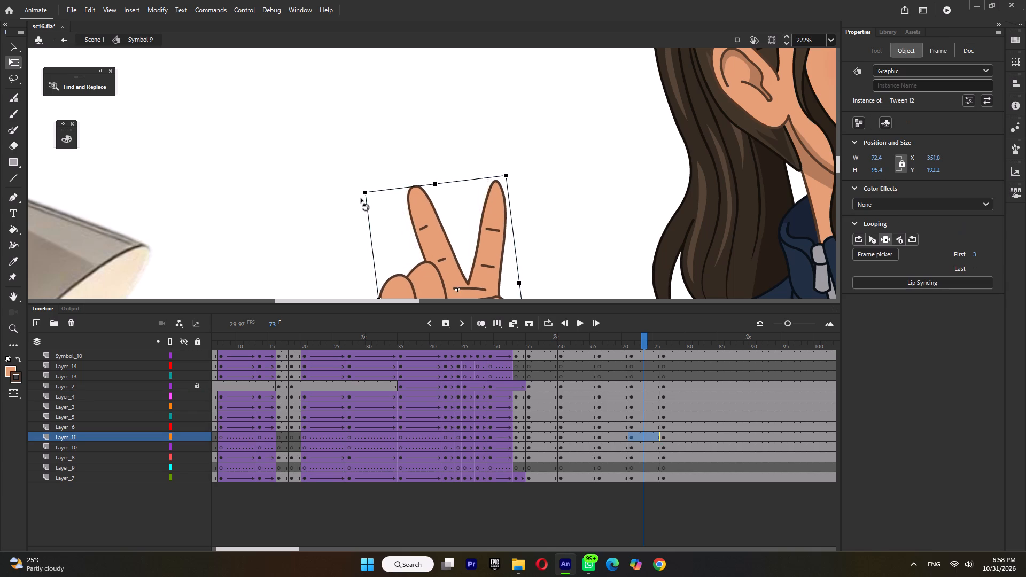
ctrl+scroll(361, 198, down, 11)
At frame 73, select the whole phone arm, move its transformation point to the shoulder and rotate it slightly counterclockwise.
click(620, 336)
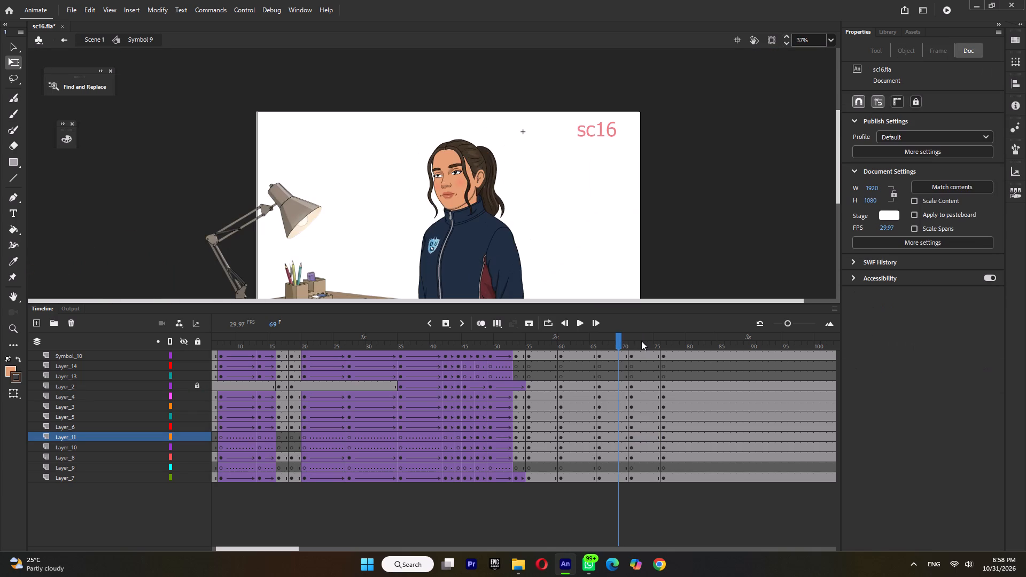
click(641, 341)
drag(564, 143, 518, 237)
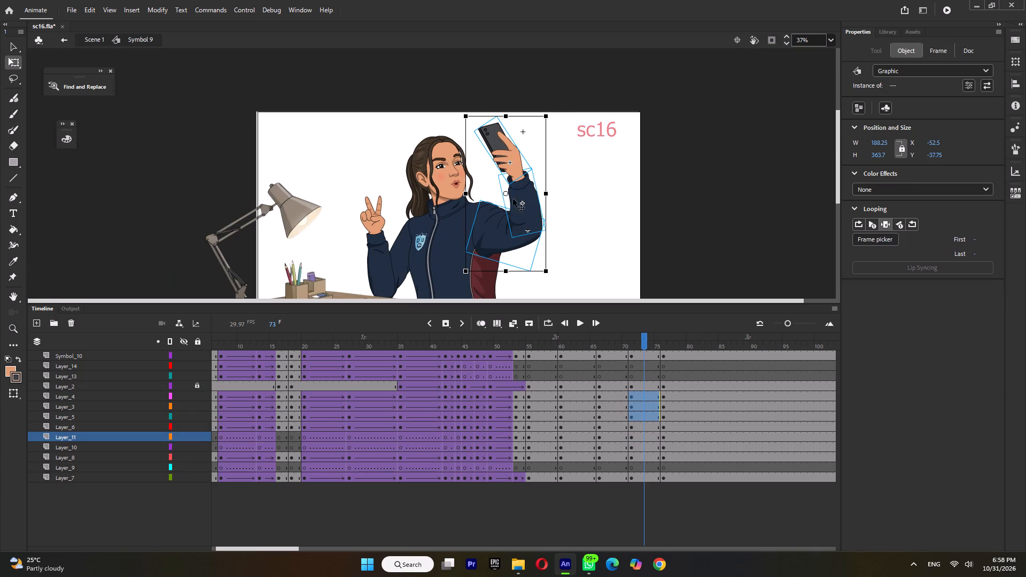
drag(506, 193, 481, 226)
ctrl+scroll(550, 112, up, 3)
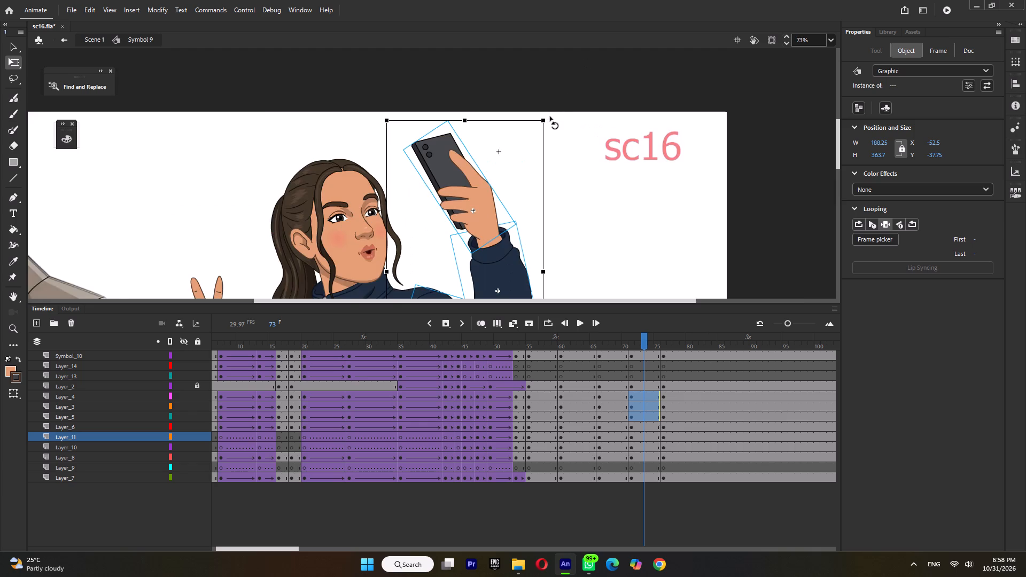
ctrl+scroll(550, 118, up, 3)
drag(541, 122, 537, 115)
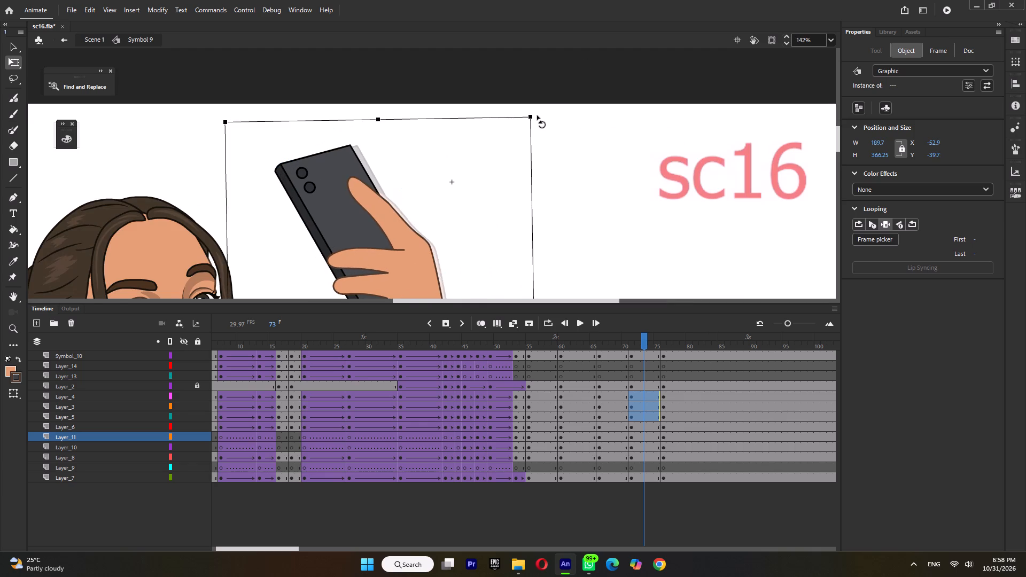
ctrl+scroll(537, 115, down, 8)
Select the forearm and hand holding the phone, move their transformation point to the elbow and rotate them slightly counterclockwise.
click(561, 147)
drag(556, 128, 509, 186)
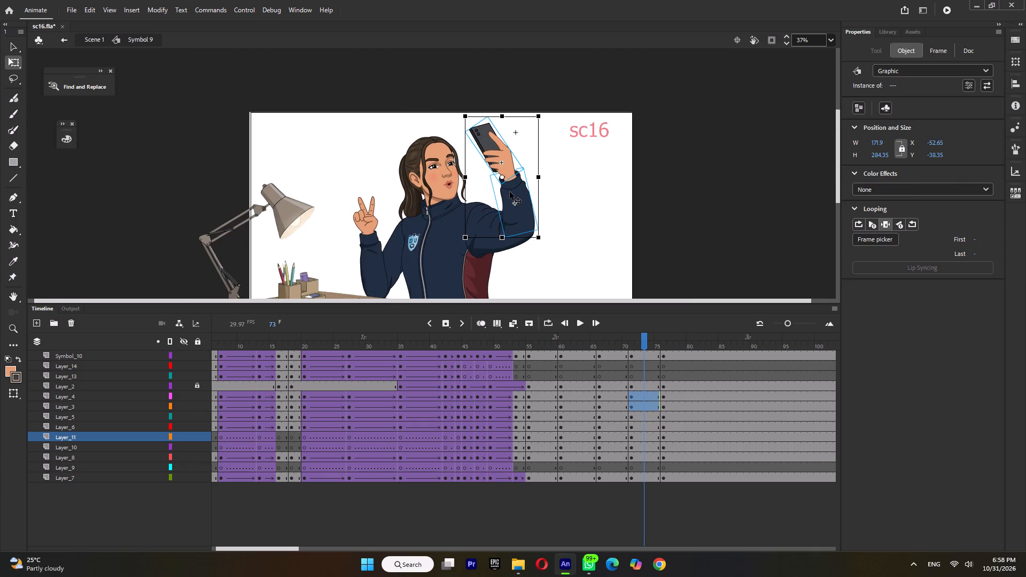
drag(504, 177, 520, 231)
ctrl+scroll(545, 129, up, 3)
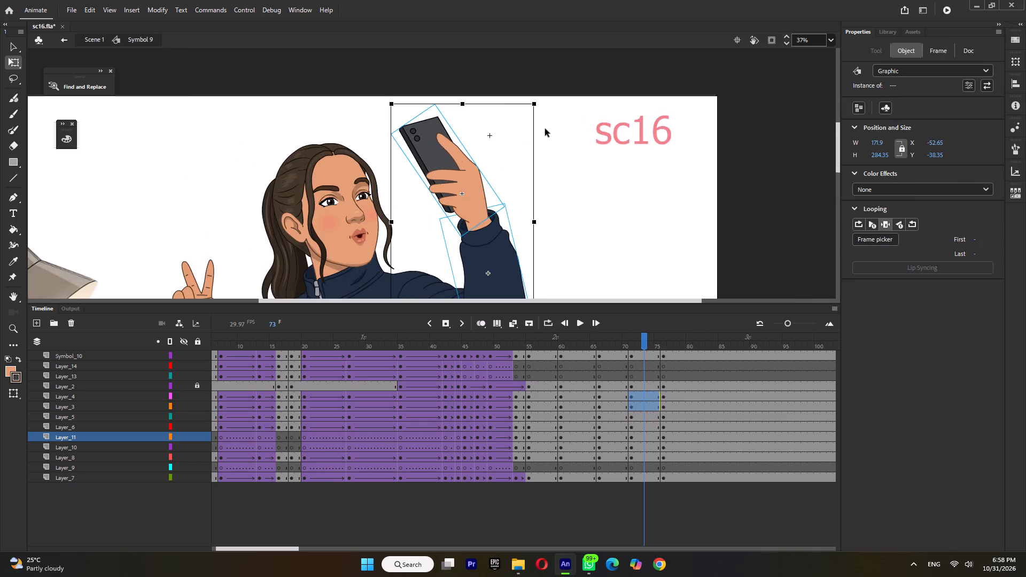
ctrl+scroll(538, 105, up, 3)
scroll(538, 105, up, 2)
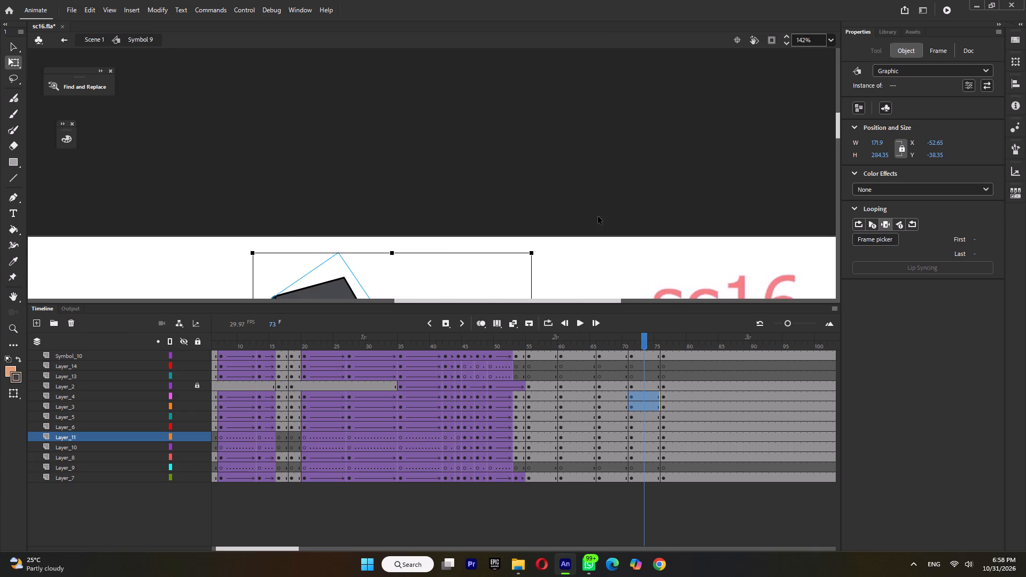
scroll(598, 216, down, 1)
ctrl+scroll(534, 178, up, 1)
drag(535, 177, 532, 175)
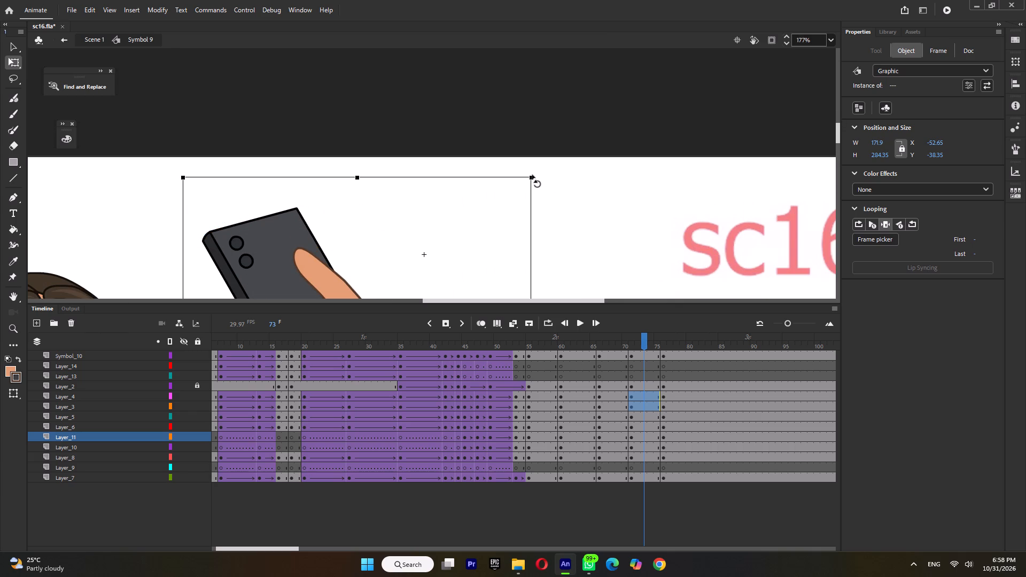
drag(532, 175, 531, 174)
Rotate the hand holding the phone slightly counterclockwise on its own.
click(439, 215)
click(291, 238)
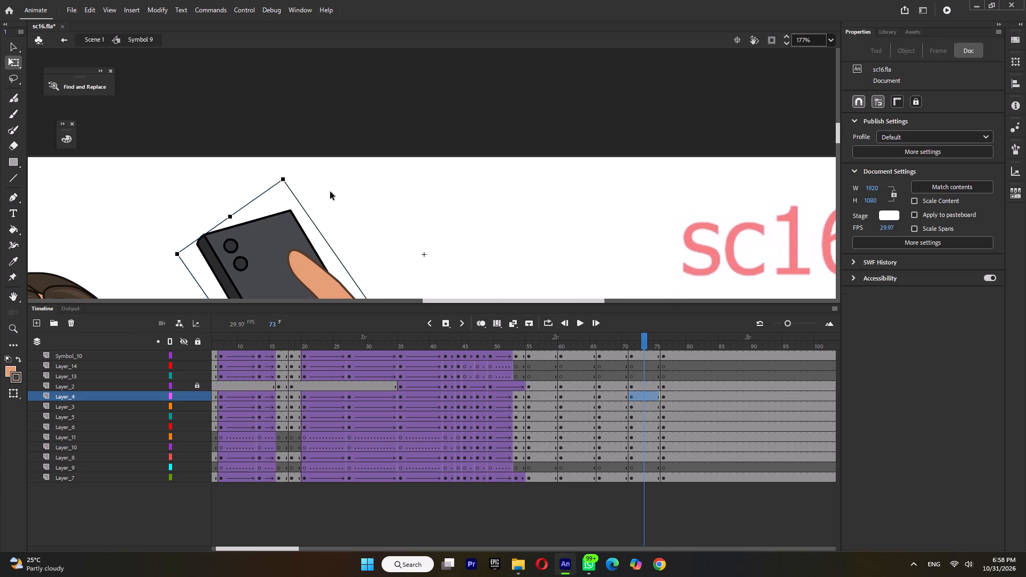
drag(288, 174, 281, 173)
ctrl+scroll(281, 174, down, 7)
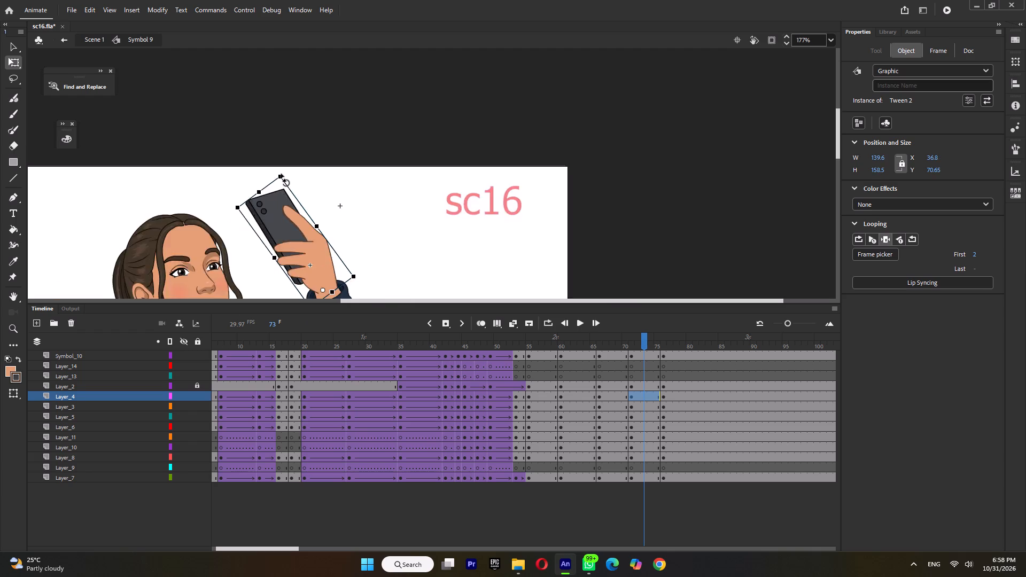
ctrl+scroll(281, 174, down, 7)
Play back the animation from shortly after frame 60 to review the transition into the selfie pose.
click(571, 346)
key(Return)
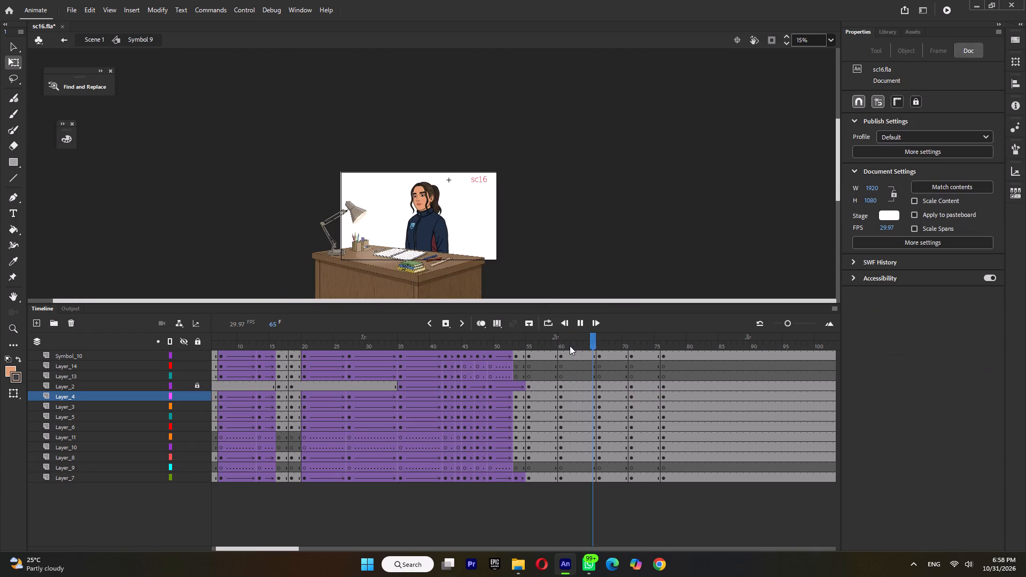
Play back the animation from frame 61 to review the move into the selfie pose.
click(570, 346)
key(Return)
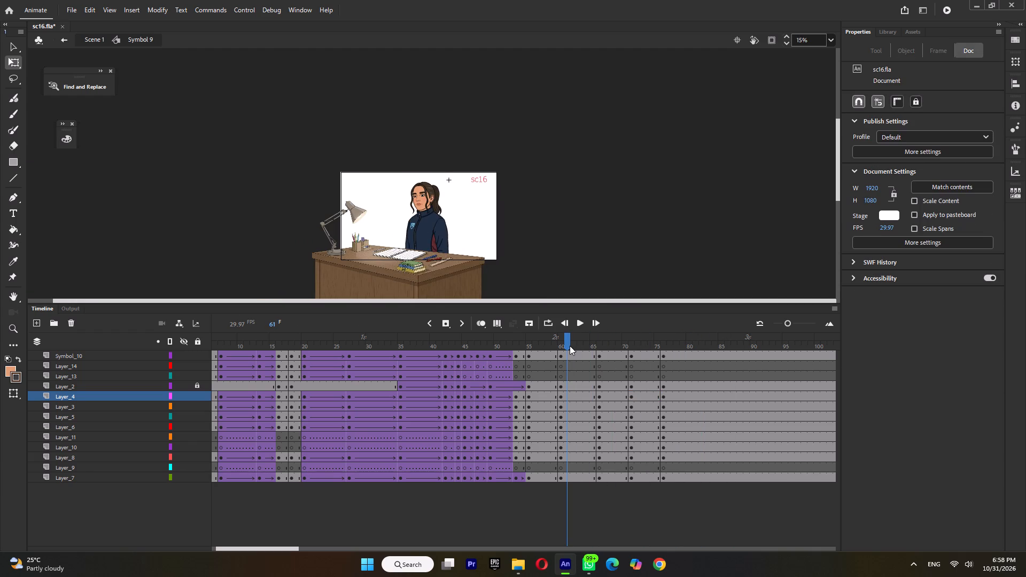
key(Return)
key(Return)
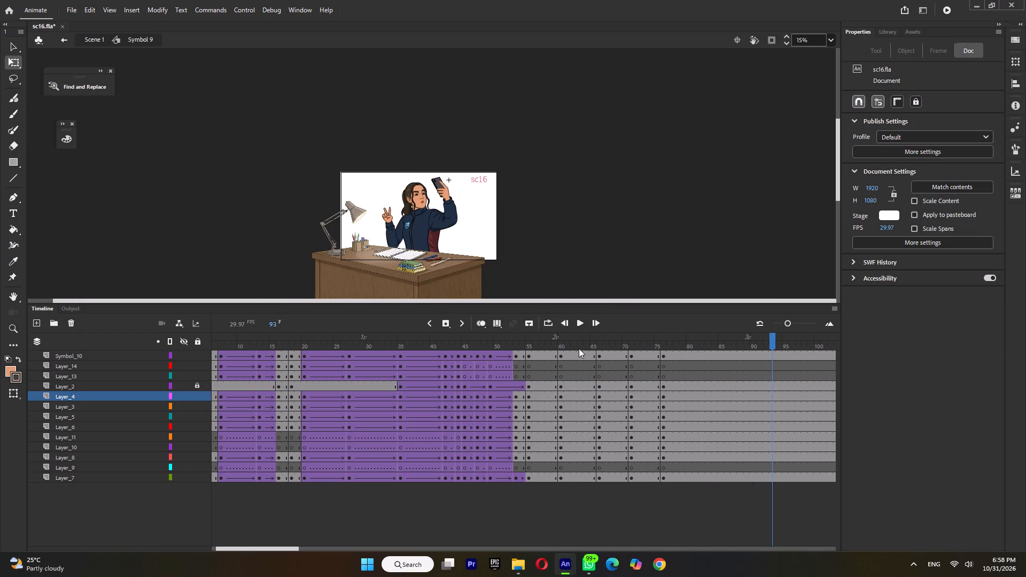
Apply classic tweens with an Ease In Out effect across all layers over the keyframe spans between frames 60 and 76.
drag(572, 353, 637, 526)
key(ctrl+m)
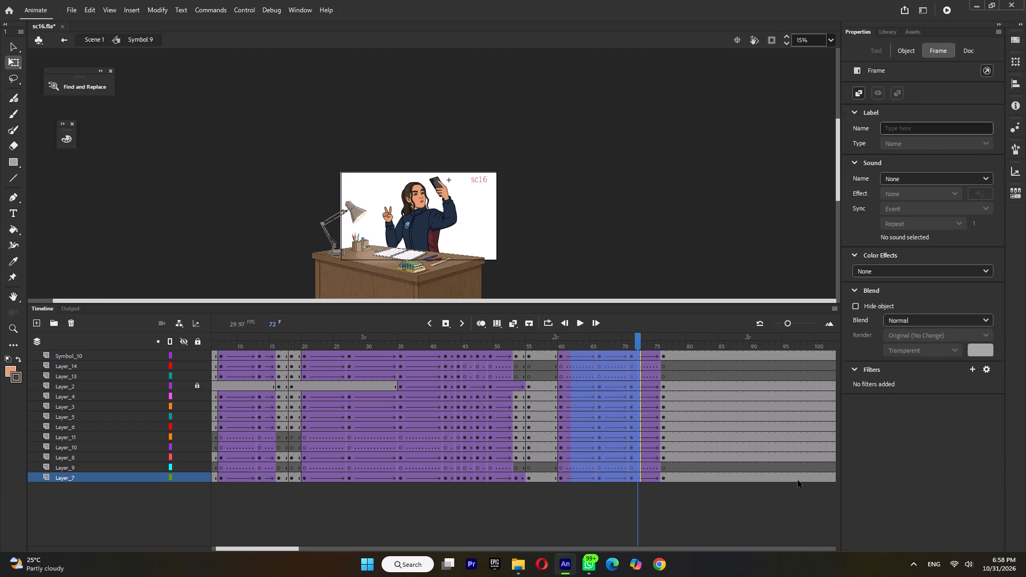
click(915, 170)
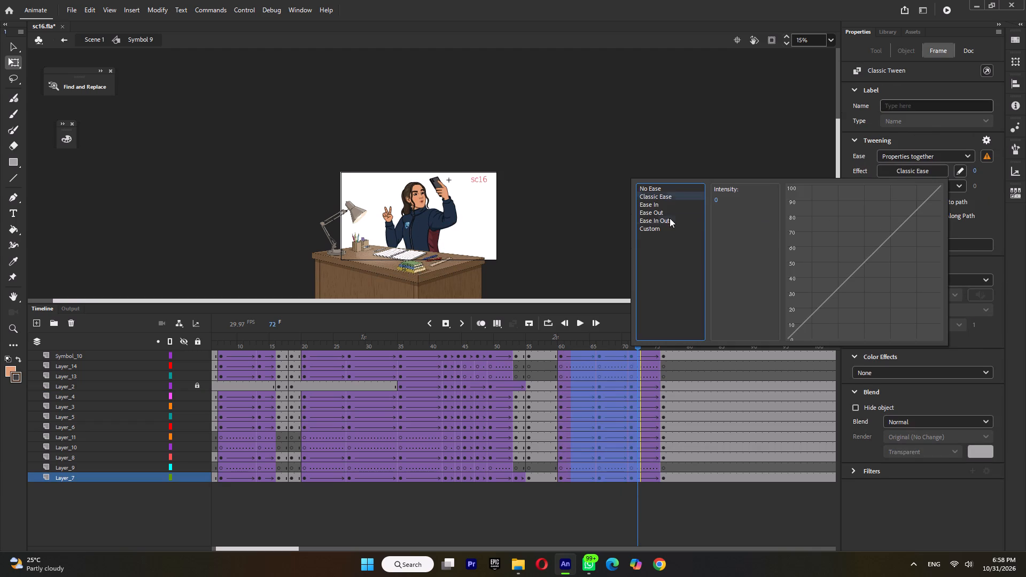
click(670, 218)
double_click(724, 187)
Play back the tweened transition repeatedly from frame 57 to judge its timing and easing into the selfie pose.
click(540, 342)
key(Return)
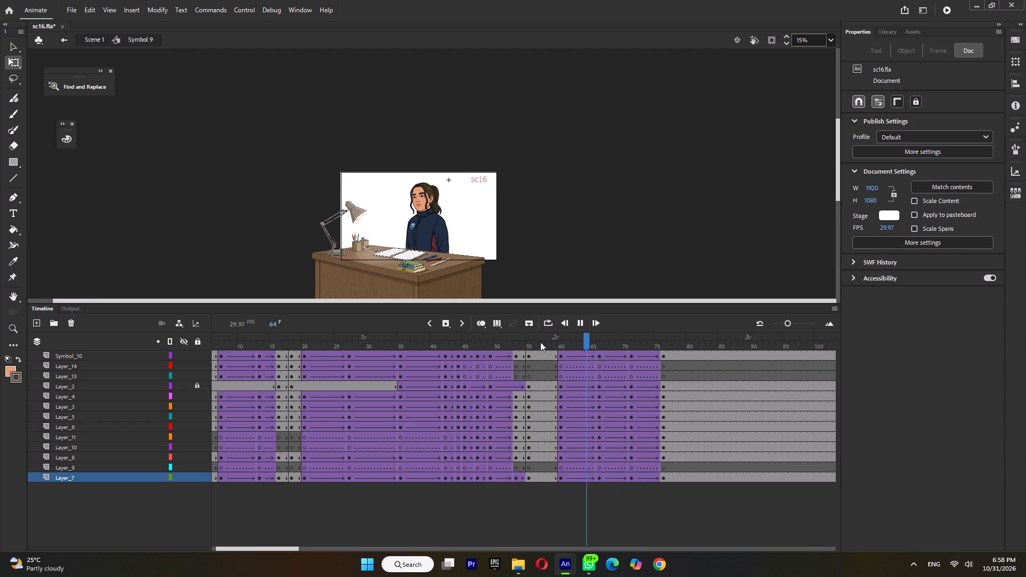
click(540, 341)
key(Return)
click(540, 341)
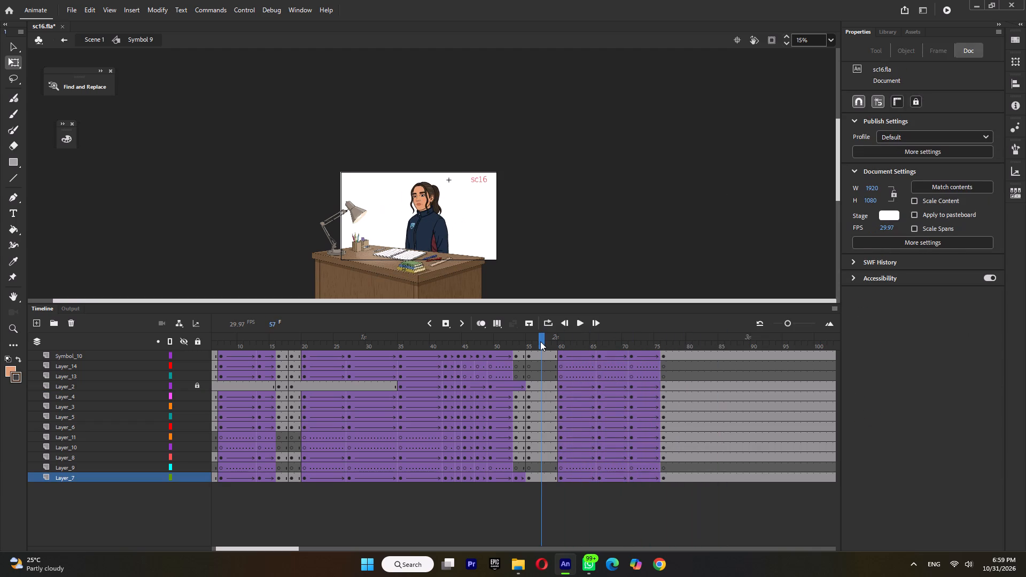
key(Return)
key(Return)
key(Return)
click(540, 341)
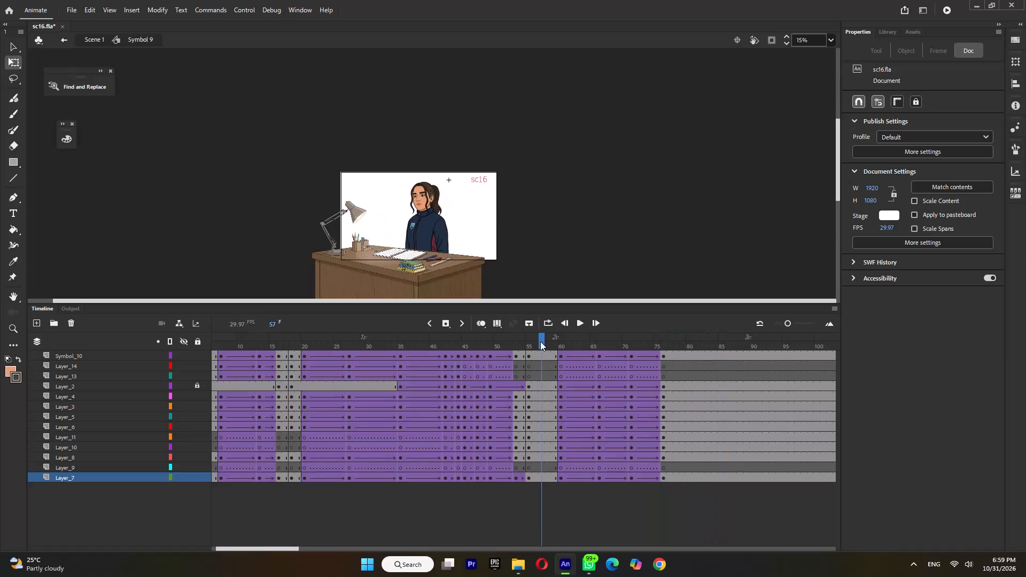
key(Return)
click(539, 341)
key(Return)
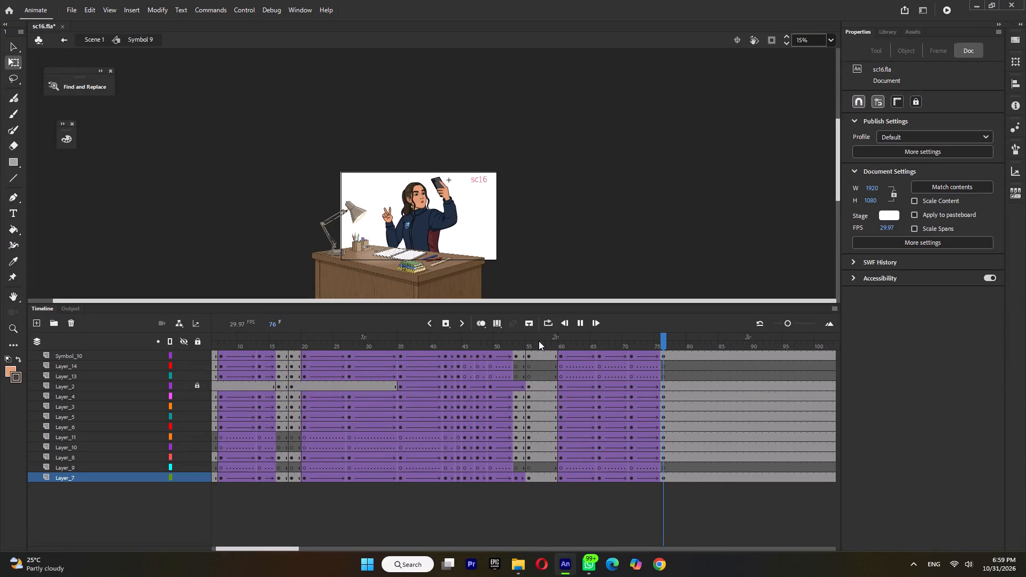
click(539, 341)
key(Return)
click(539, 341)
key(Return)
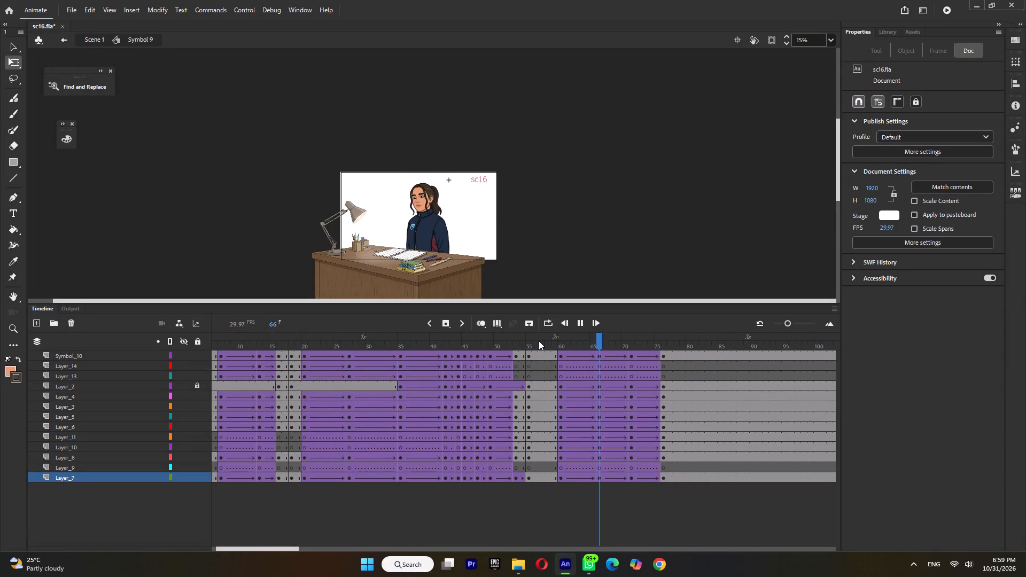
click(539, 341)
key(Return)
click(539, 341)
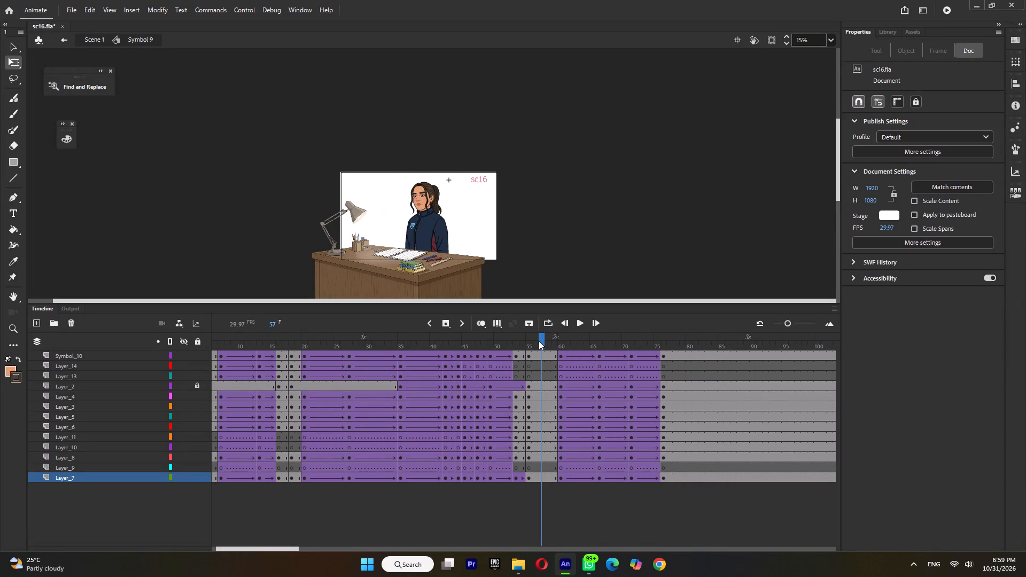
key(Return)
click(539, 341)
key(Return)
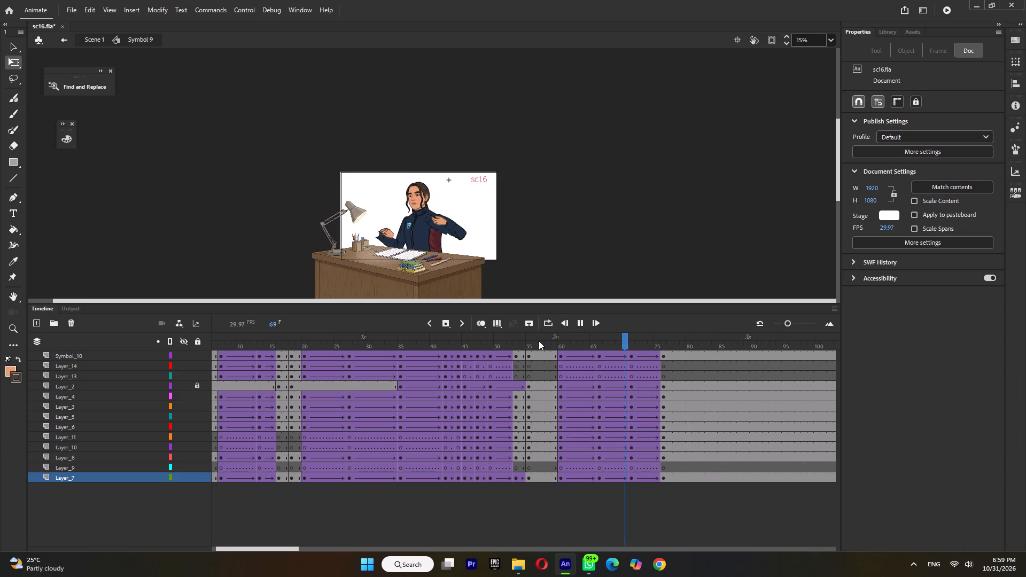
click(539, 341)
key(Return)
click(539, 341)
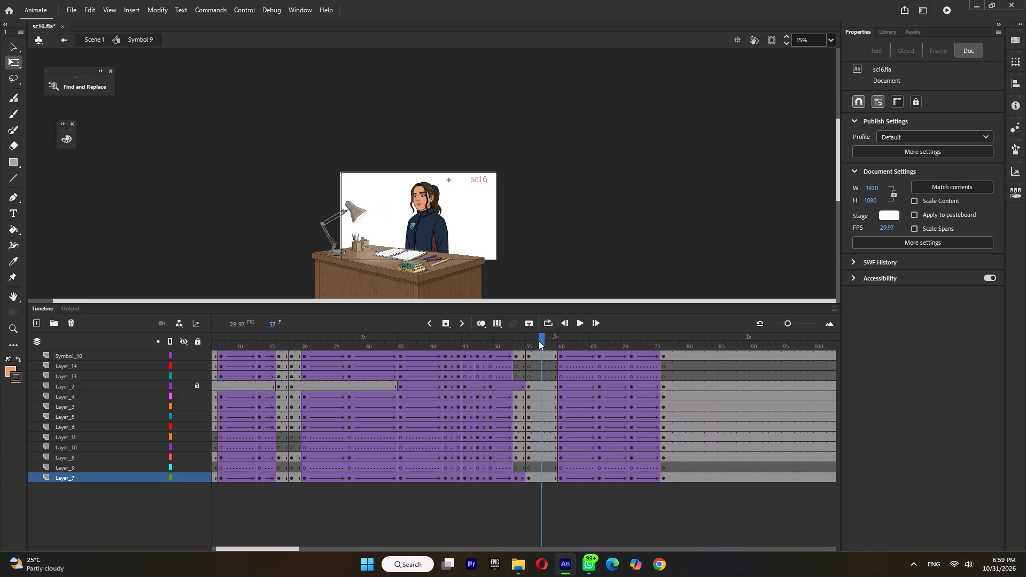
key(Return)
key(Return)
key(Return)
key(Return)
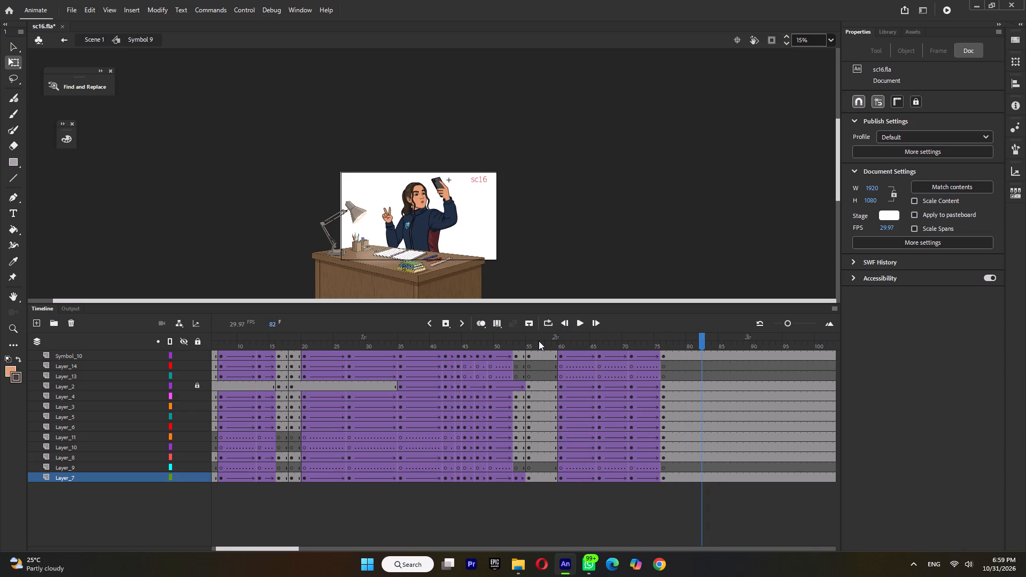
Scrub between about frames 60 and 69 and examine the girl's face and upper body at the start of the move.
drag(561, 345, 571, 345)
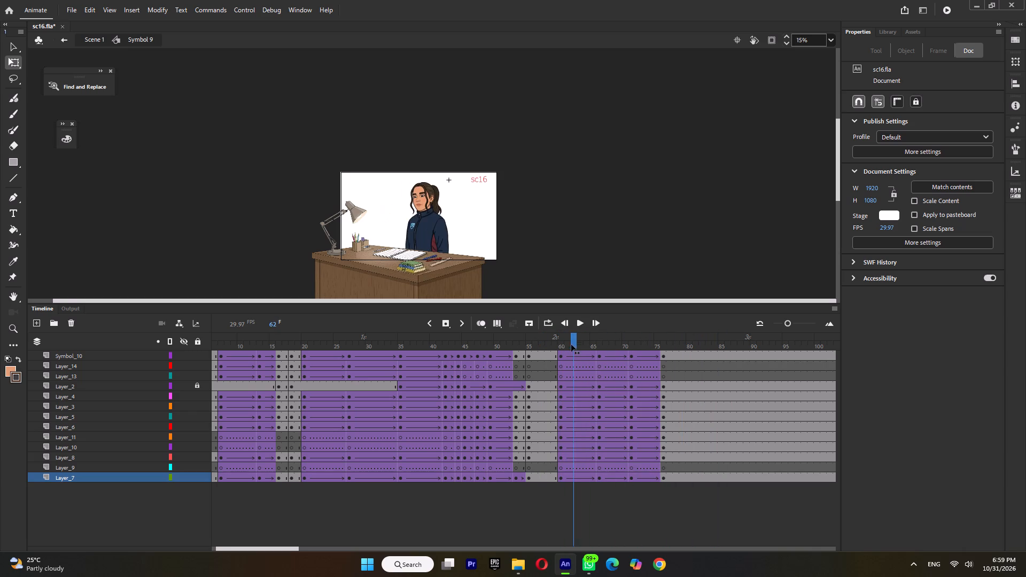
drag(571, 345, 620, 348)
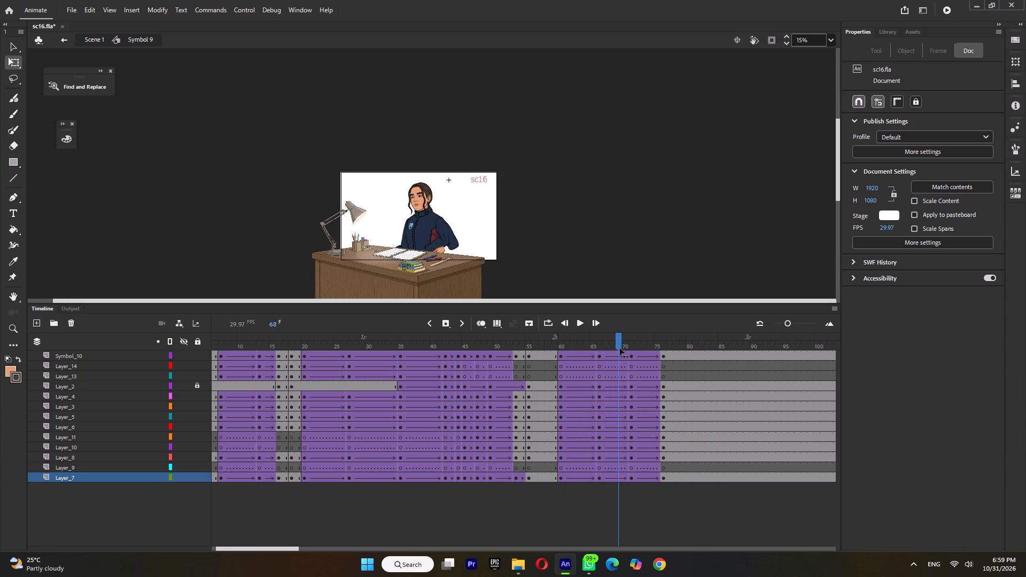
drag(620, 348, 588, 364)
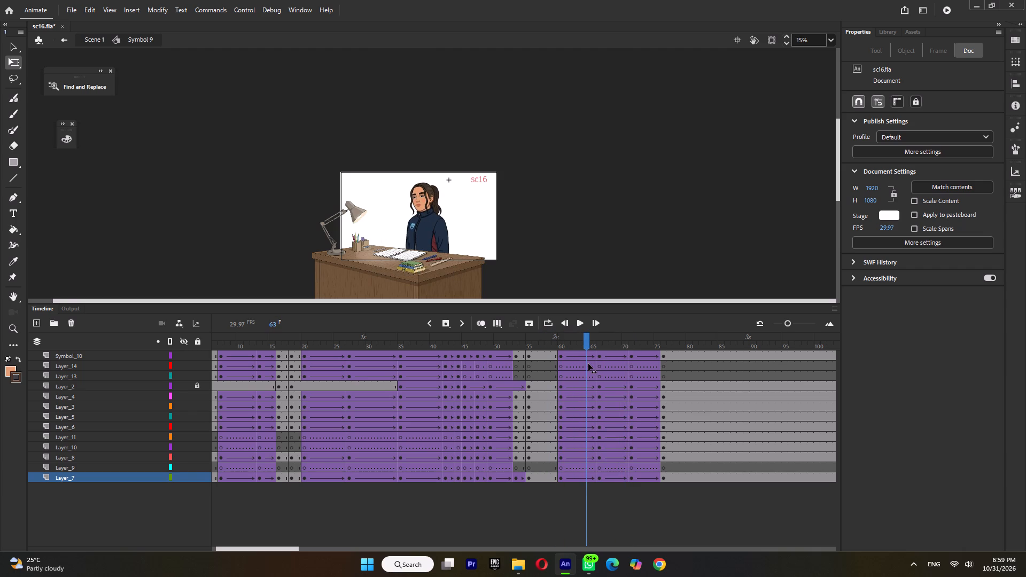
drag(588, 364, 589, 364)
ctrl+scroll(422, 200, up, 4)
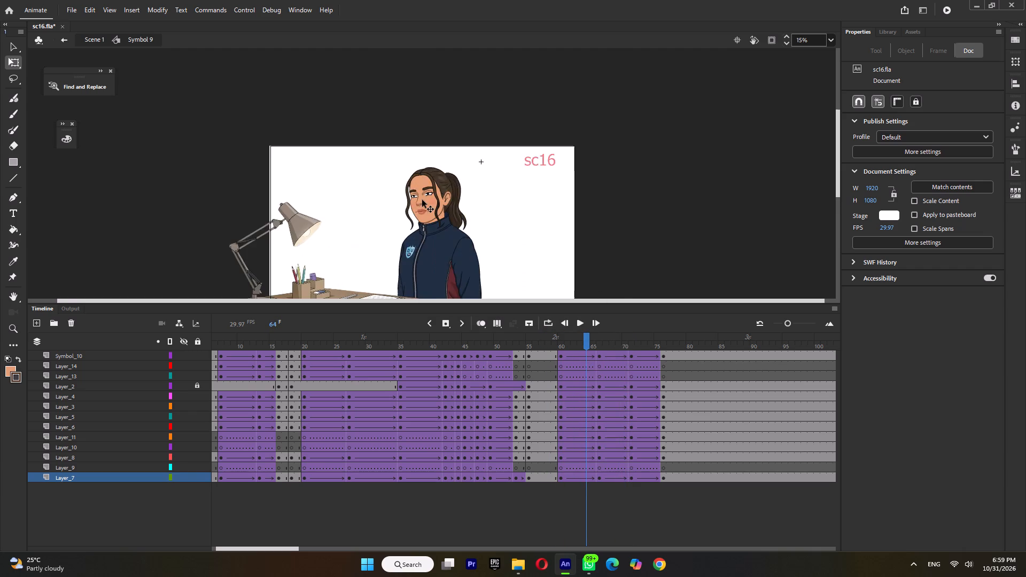
scroll(422, 200, up, 4)
scroll(429, 200, down, 3)
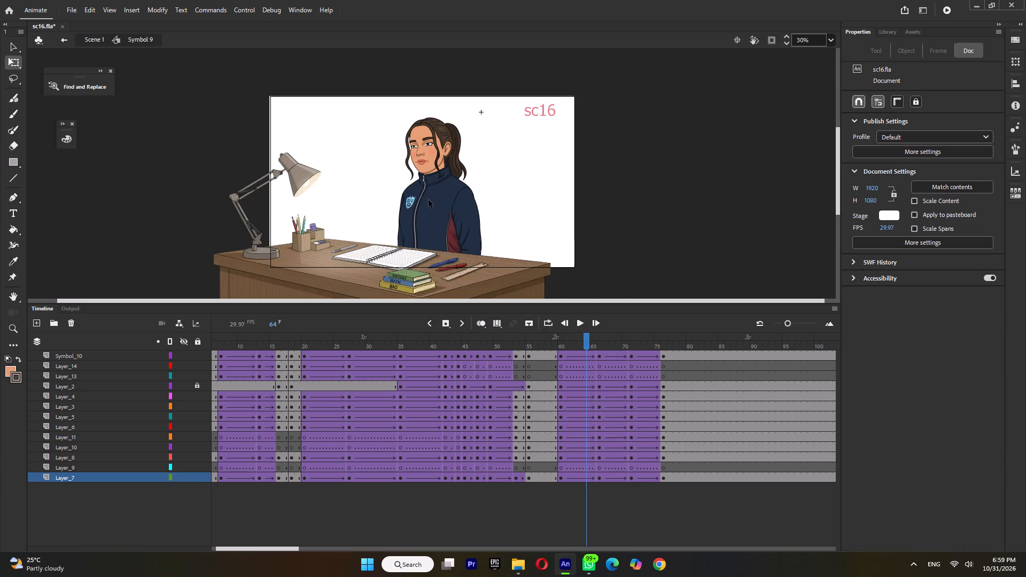
Save the document.
key(ctrl+s)
Open the nested eye and eyebrow symbol, Symbol 11, inside the girl's head and insert keyframes on all its layers at frame 63.
ctrl+scroll(419, 144, up, 6)
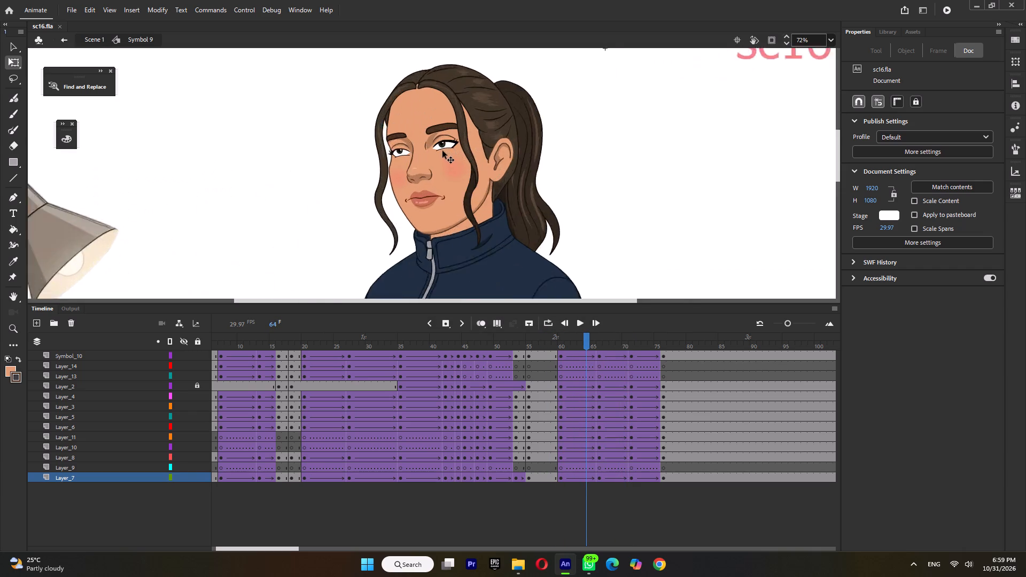
ctrl+scroll(442, 151, up, 2)
triple_click(449, 132)
click(449, 132)
click(449, 132)
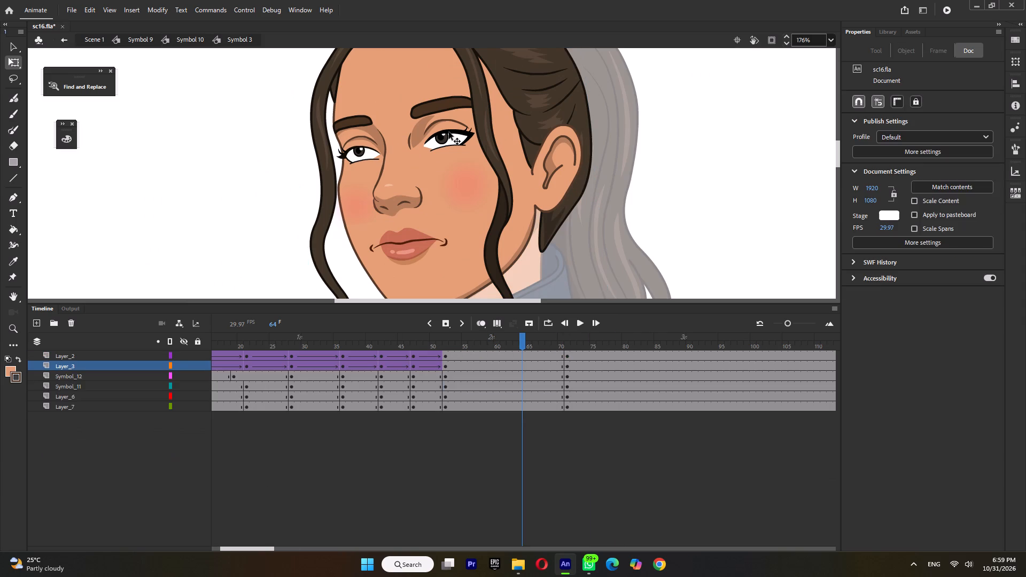
double_click(449, 132)
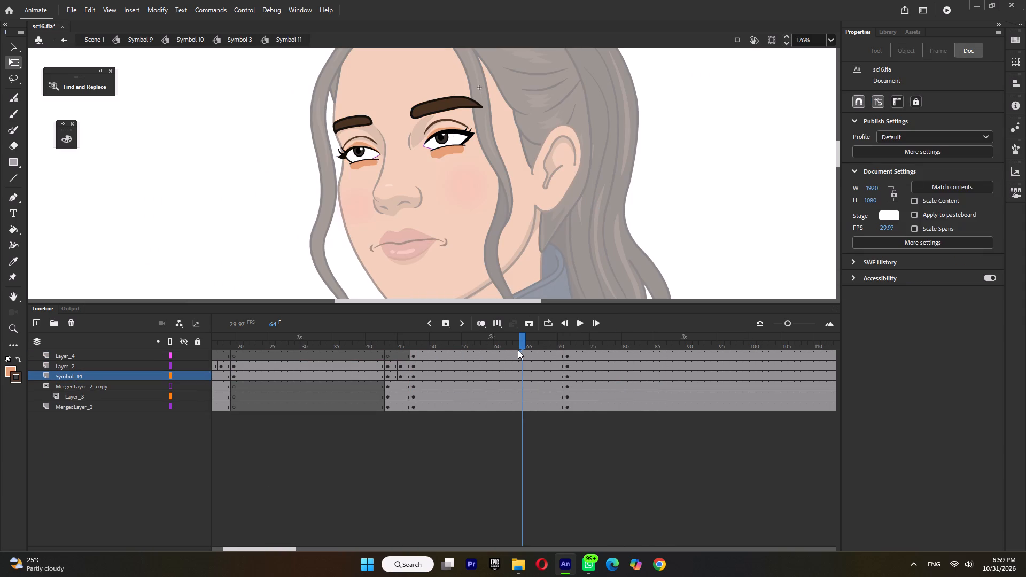
double_click(518, 344)
key(F6)
click(662, 219)
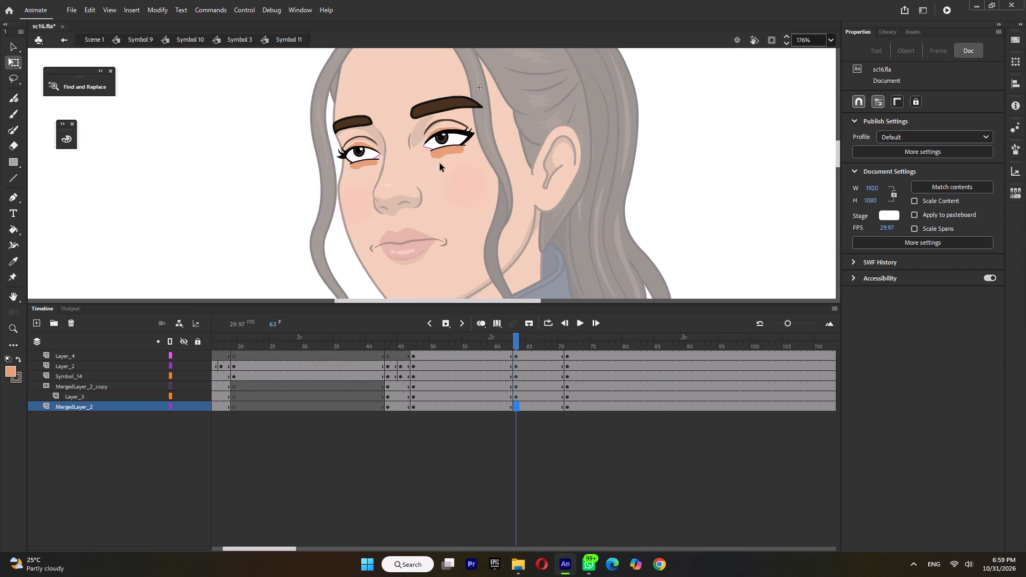
Set the eyes instance, Symbol 14, at frame 63 to Play Once starting from frame 2 so that she blinks.
click(461, 131)
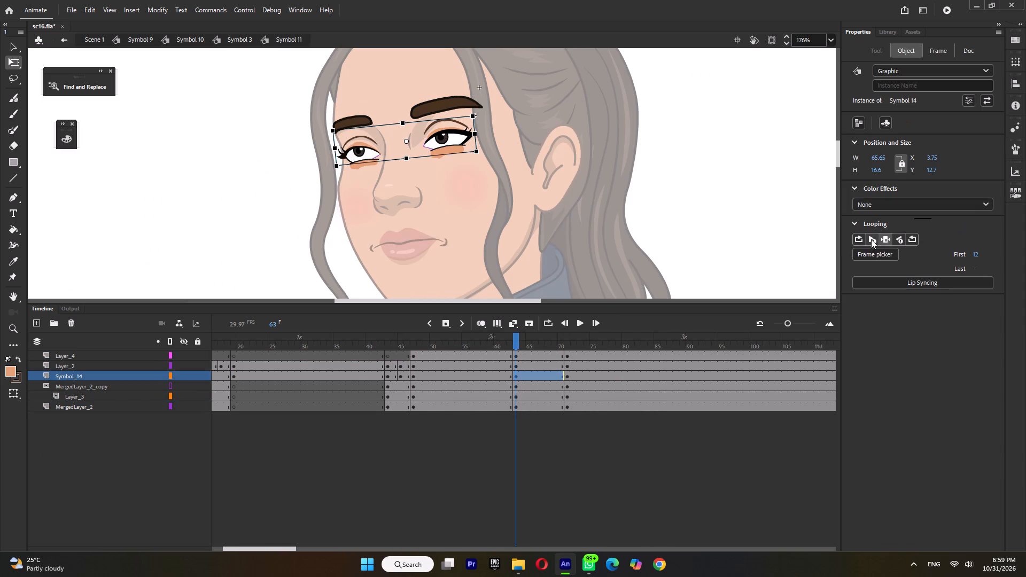
click(871, 239)
click(870, 252)
scroll(901, 284, up, 5)
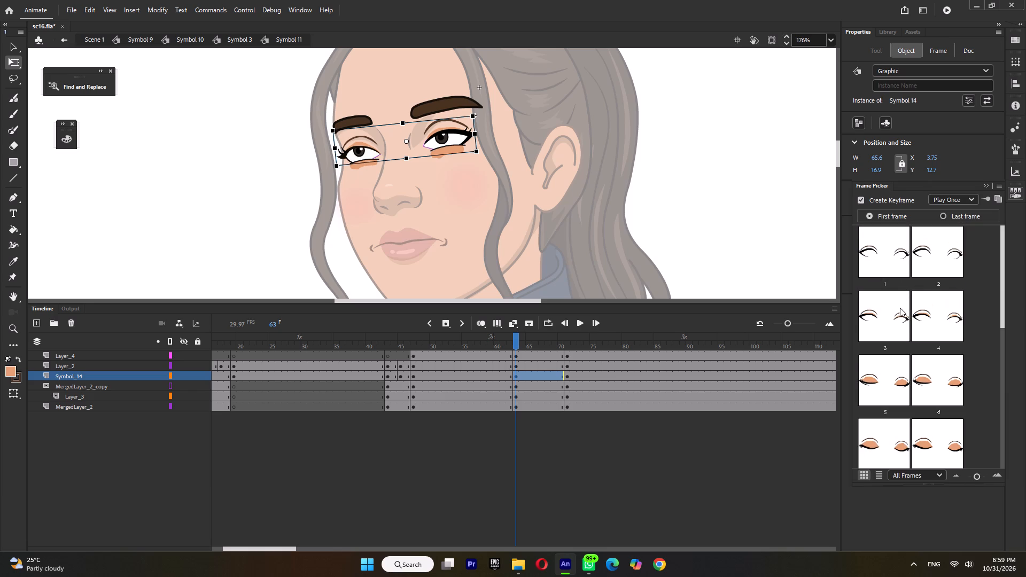
click(941, 263)
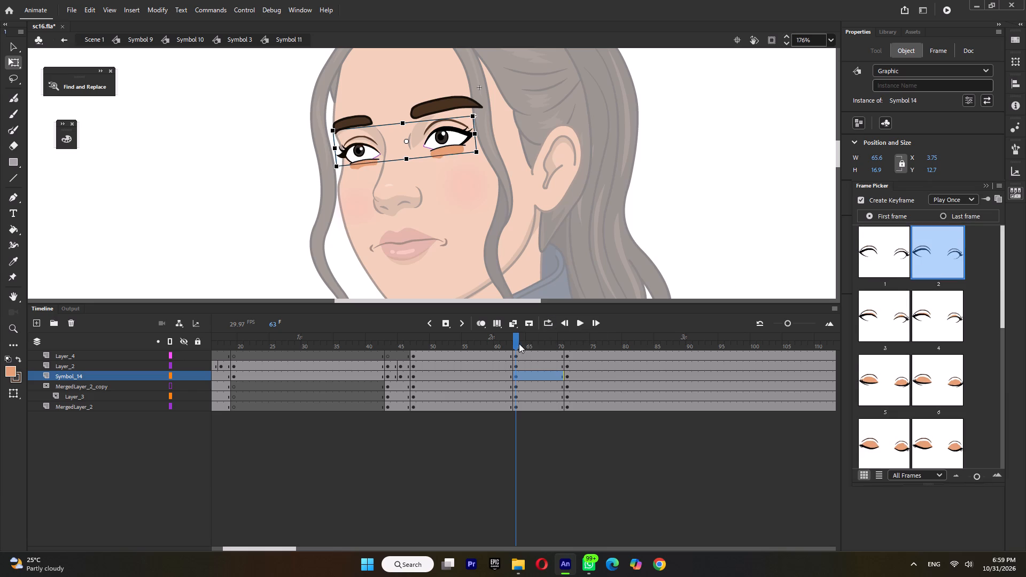
Clear the Symbol_14 keyframe at frame 71 so the blink plays on through it.
drag(519, 344, 567, 352)
click(441, 149)
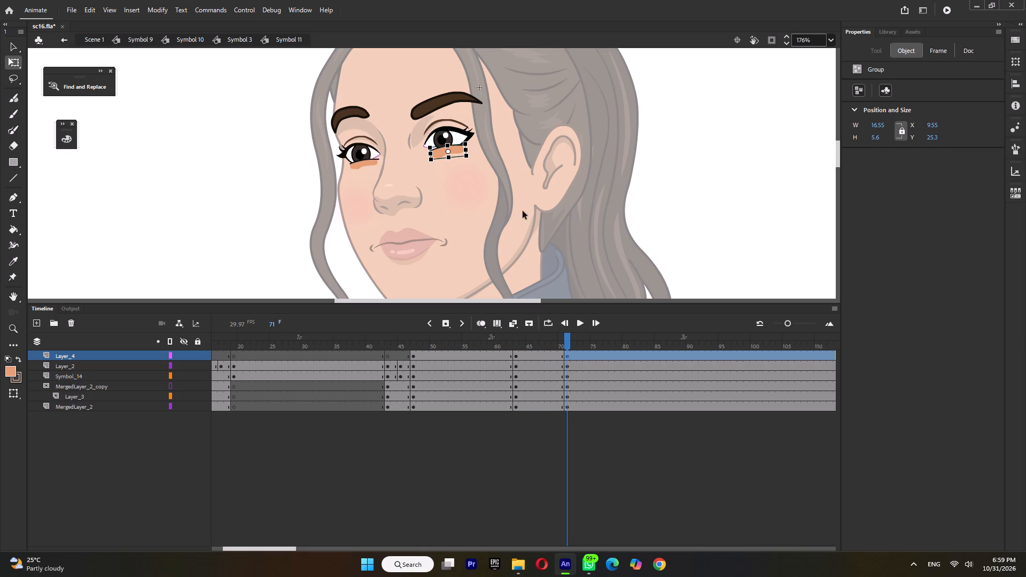
click(463, 130)
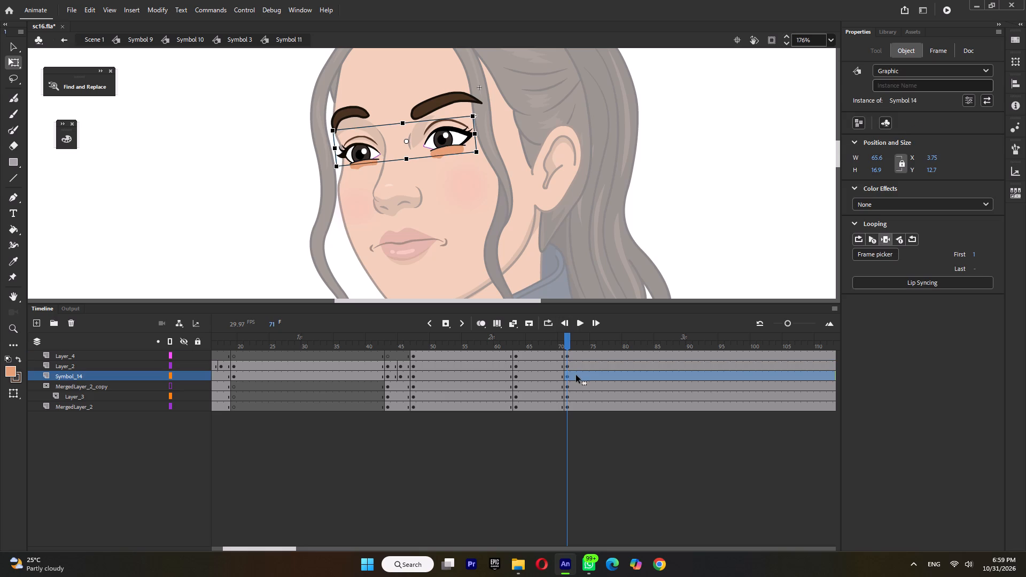
click(566, 375)
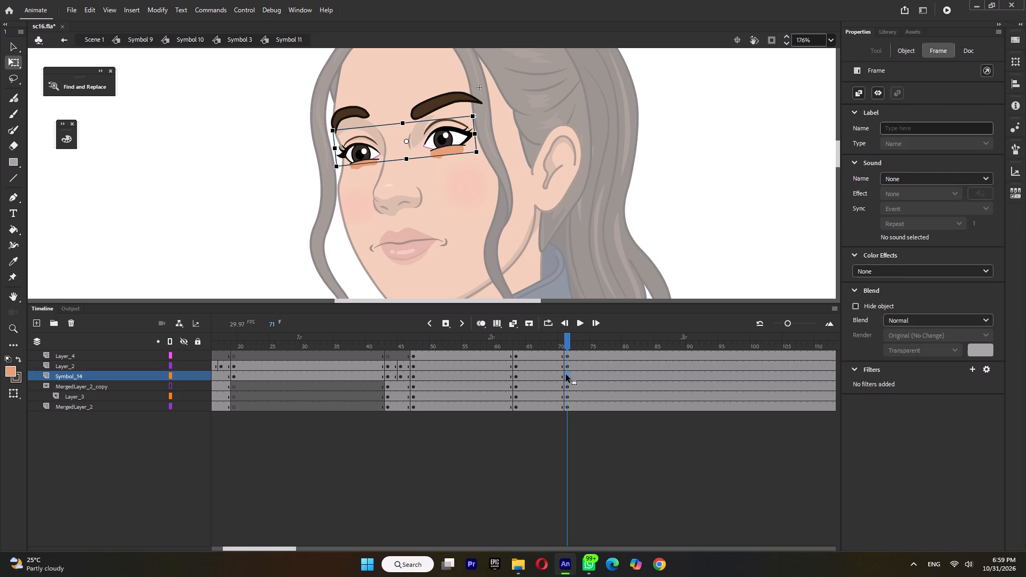
key(shift+F6)
Insert a keyframe for the eyebrows on Layer_2 at frame 75.
drag(549, 343, 590, 352)
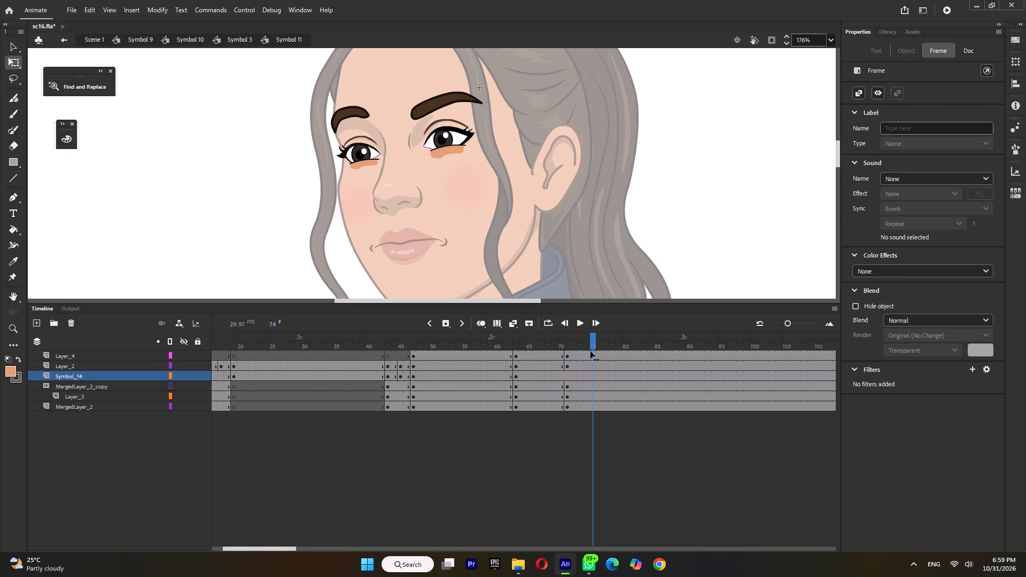
drag(590, 352, 592, 356)
click(426, 113)
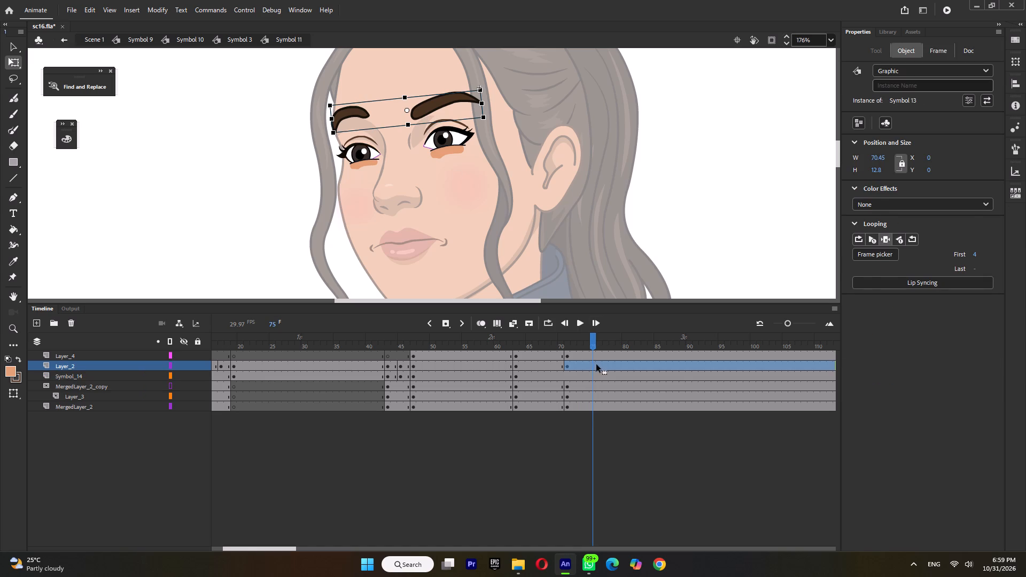
click(592, 365)
key(F6)
Insert an eyebrow keyframe on Layer_2 at frame 68, while the eyes are closed, and nudge the eyebrows slightly down.
drag(524, 343, 553, 350)
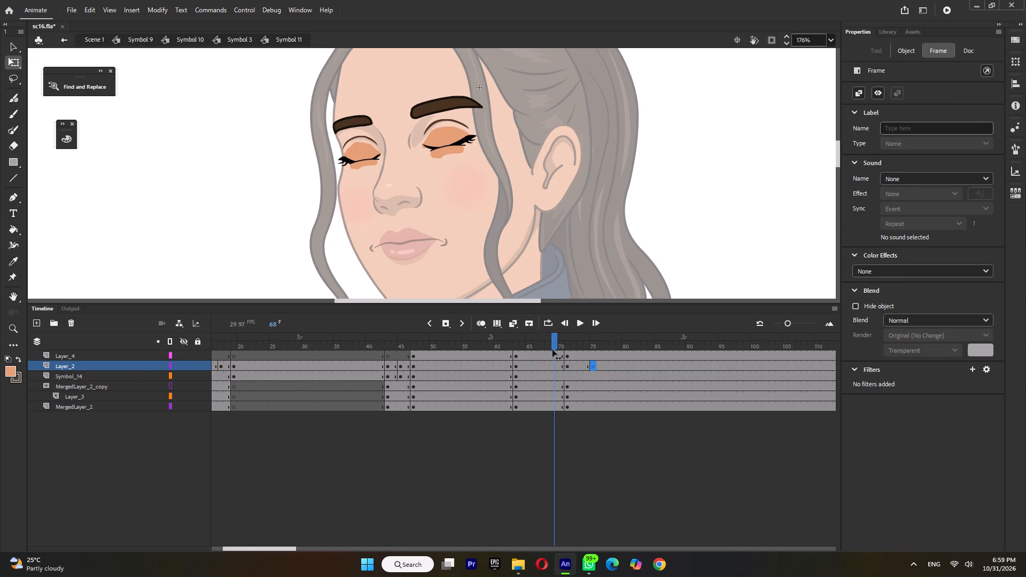
drag(553, 350, 543, 356)
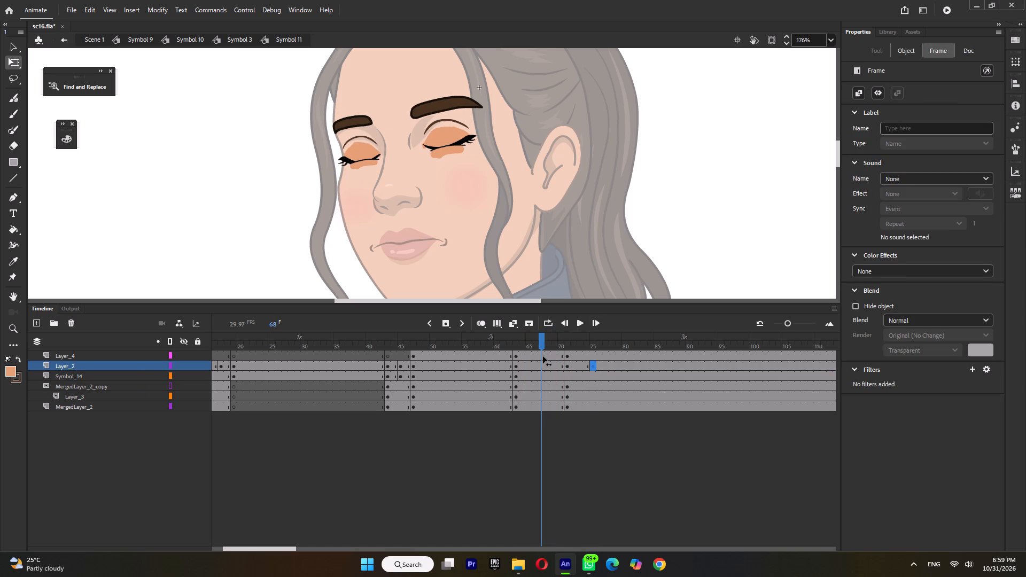
drag(543, 356, 549, 361)
click(550, 364)
key(F6)
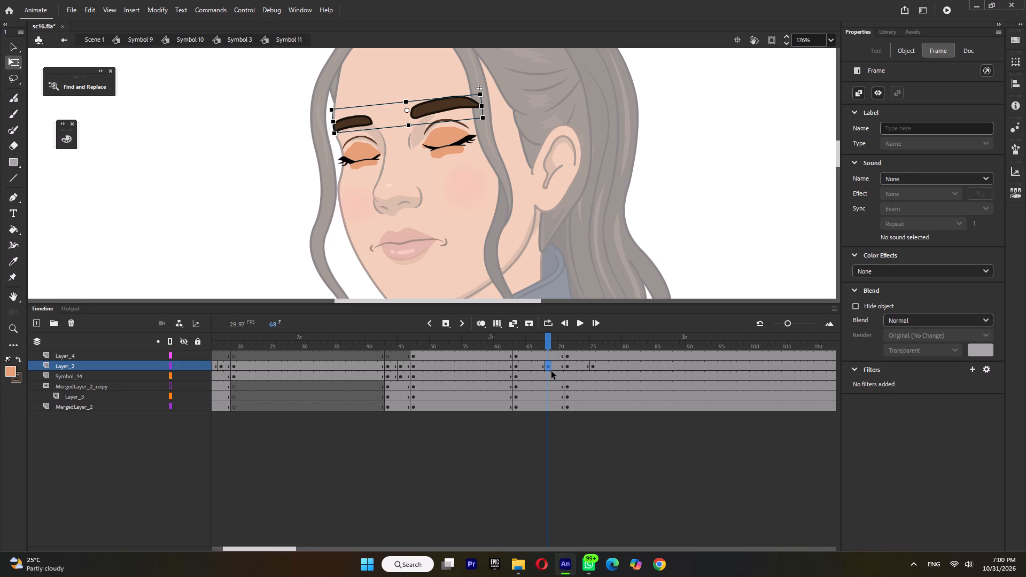
key(Down)
key(Down)
key(Down)
key(Down)
key(Down)
key(Down)
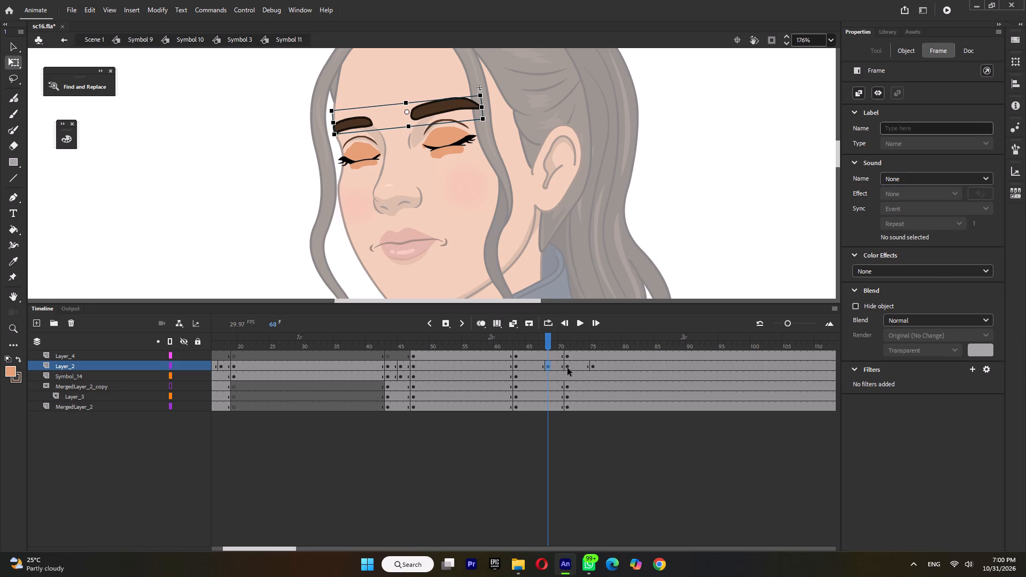
Nudge the eyebrows slightly down at the Layer_2 keyframe on frame 71.
click(567, 367)
key(Down)
key(Down)
key(Down)
key(Down)
key(Down)
key(Down)
key(Down)
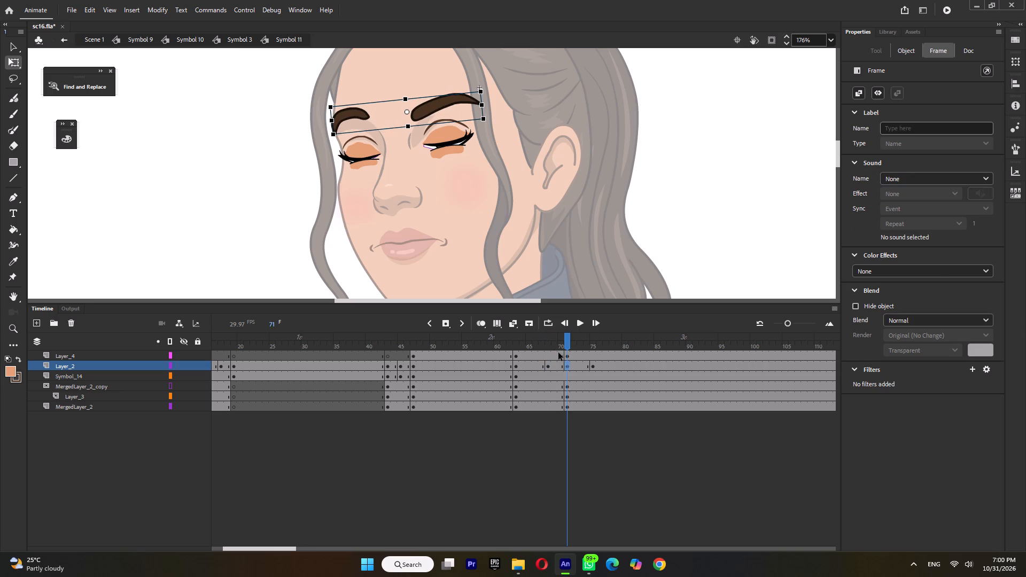
Play back and scrub the blink from frame 66 to check the eyes and eyebrows.
click(533, 351)
key(Return)
key(Return)
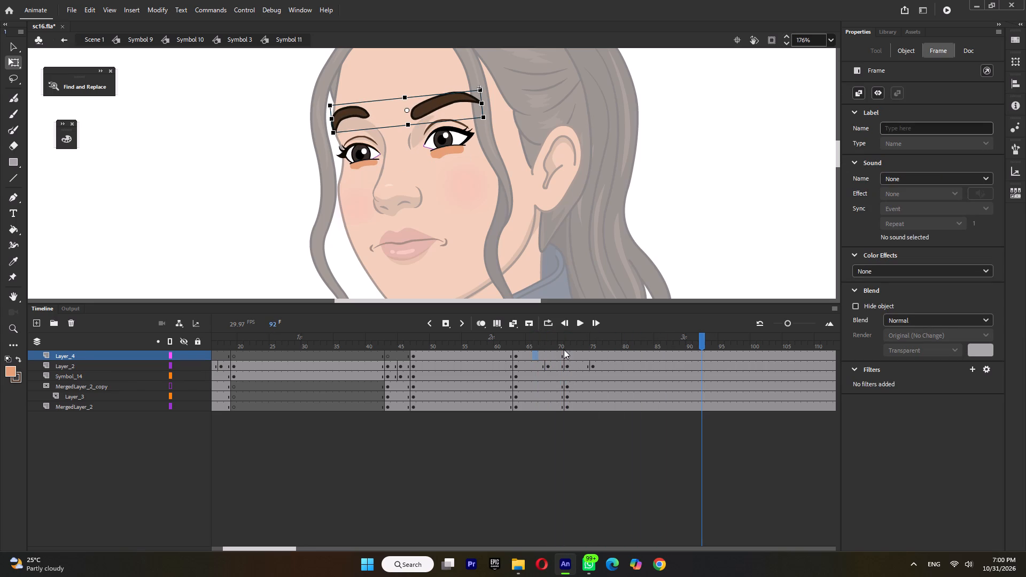
drag(549, 340, 537, 352)
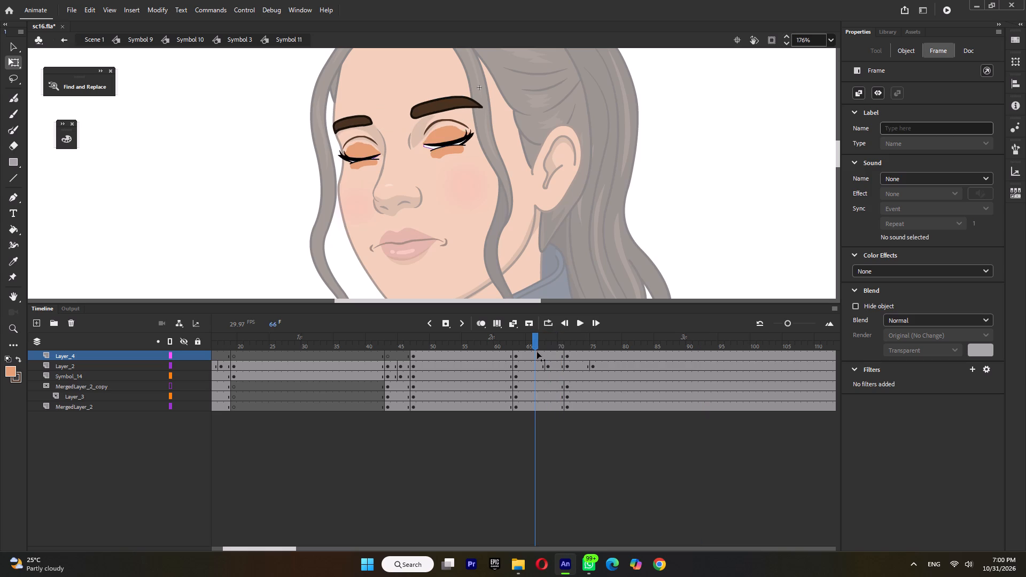
drag(537, 352, 625, 365)
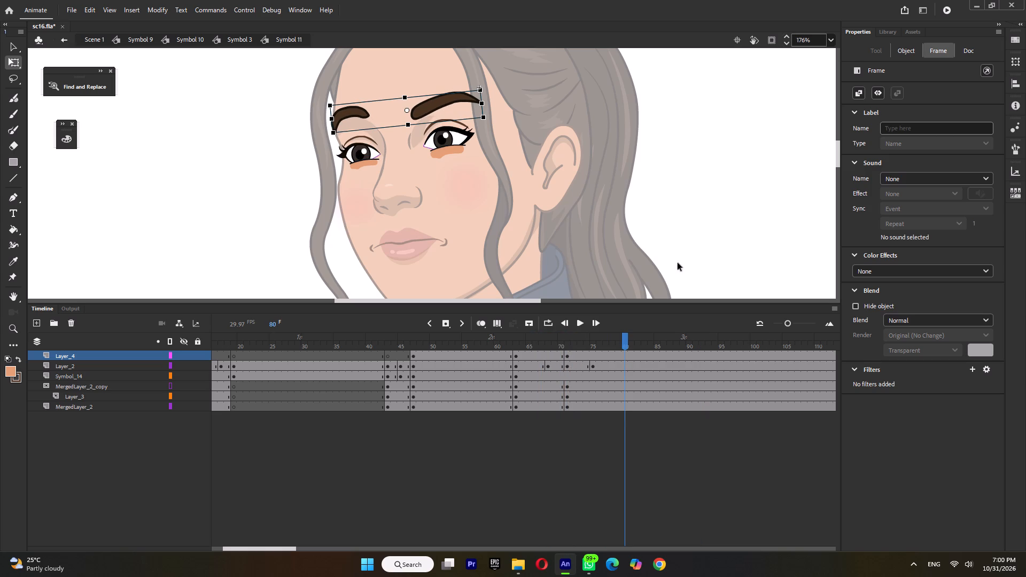
click(716, 202)
Insert Layer_4 keyframes at frames 68 and 73, and delete the orange under-eye patches on frames 68 through 72.
drag(519, 342, 546, 348)
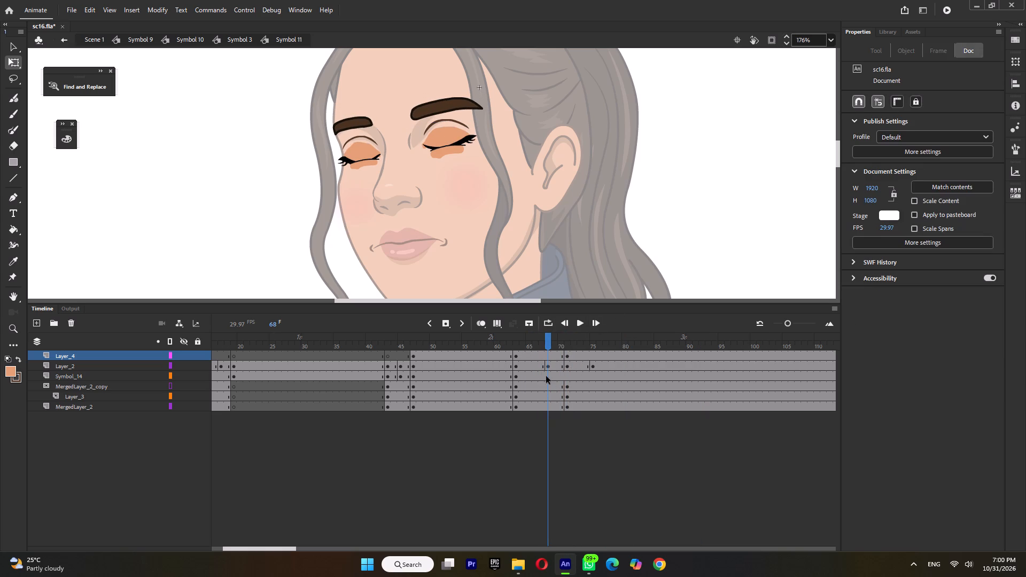
click(546, 373)
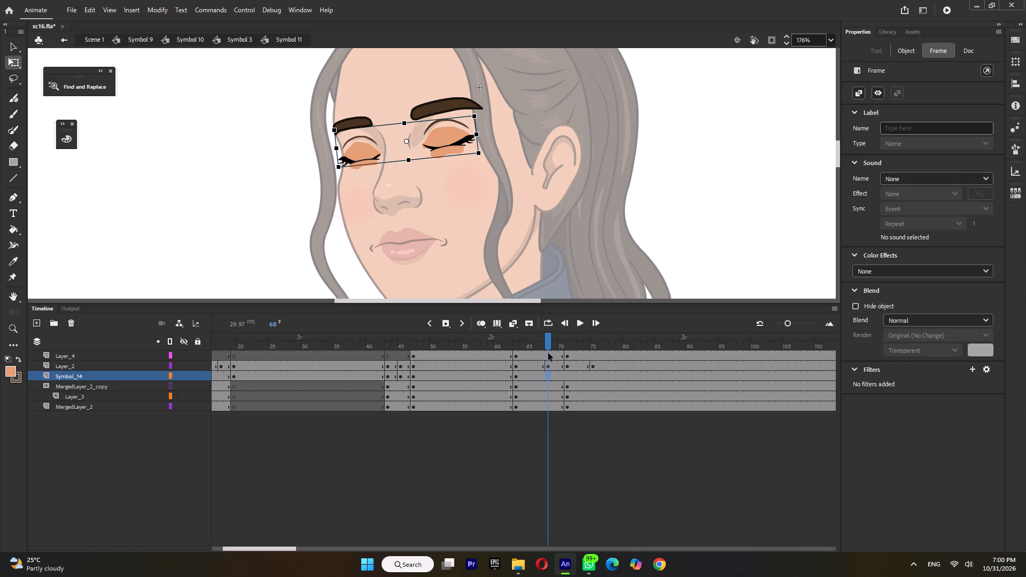
click(548, 353)
key(F6)
click(569, 353)
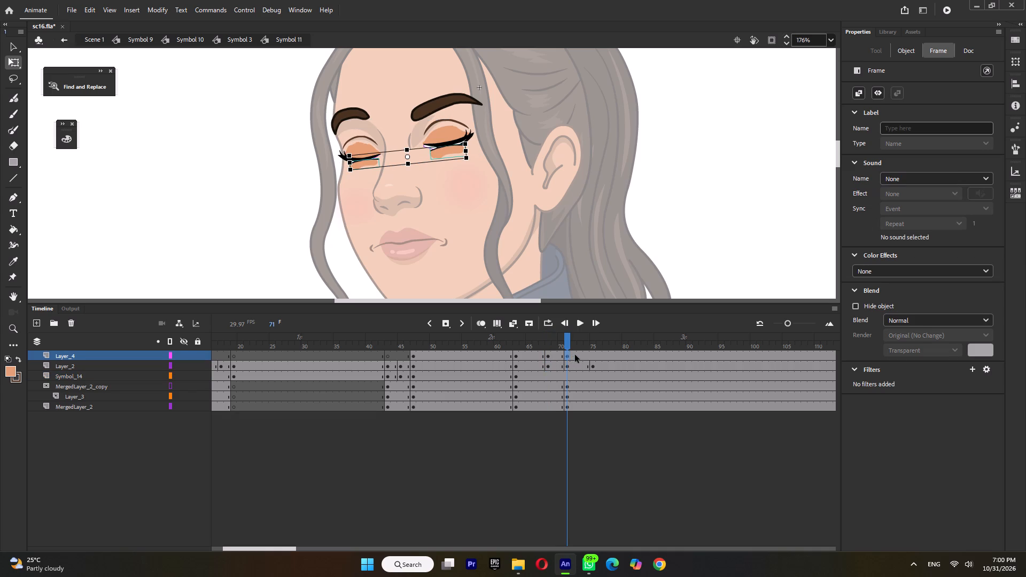
click(575, 355)
click(583, 355)
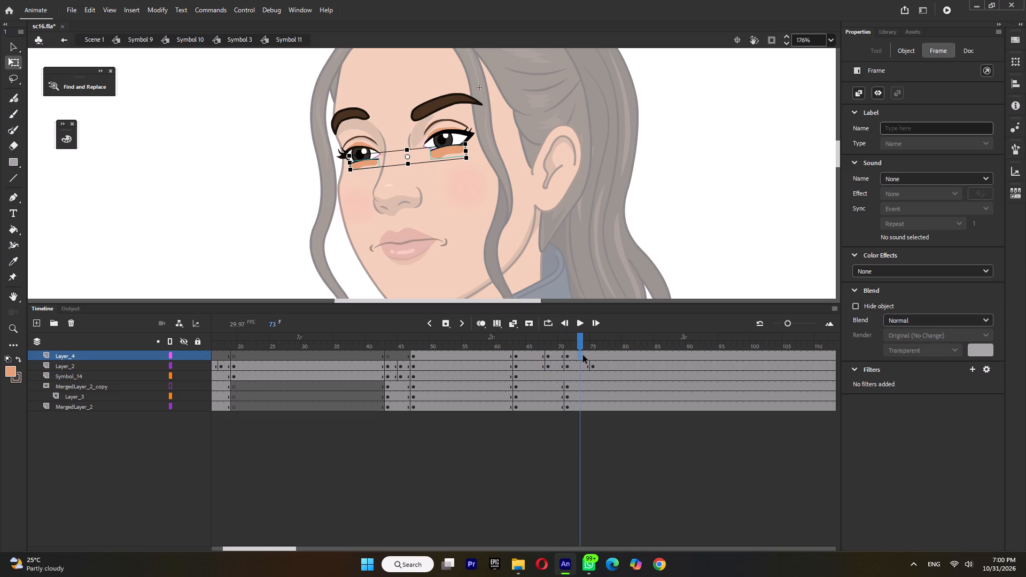
key(F6)
click(555, 355)
key(Delete)
click(566, 355)
key(Delete)
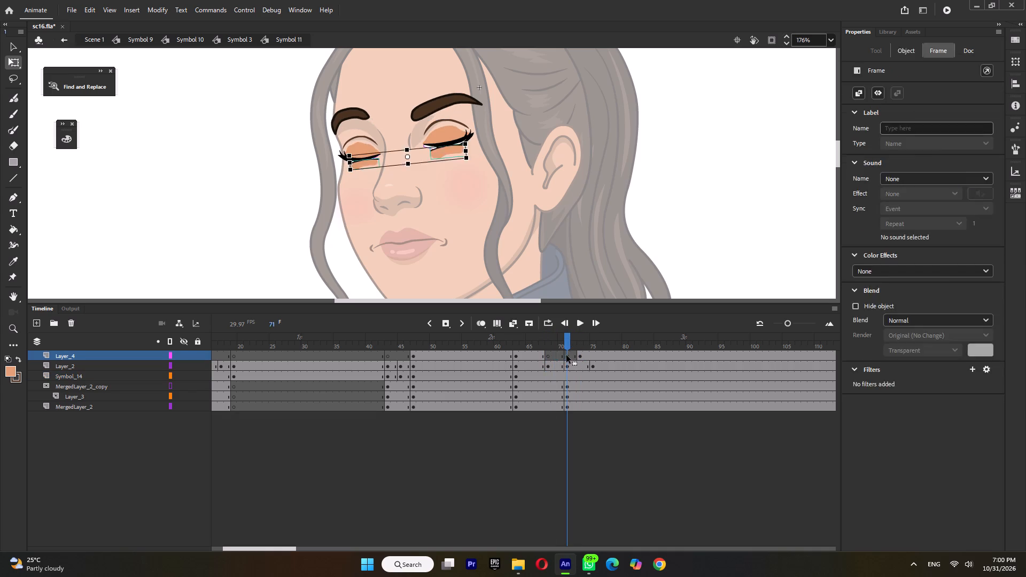
Insert a blank keyframe on Layer_4 at frame 66 so the under-eye patches disappear from there.
click(535, 342)
key(Return)
drag(524, 342, 534, 346)
click(535, 355)
key(F7)
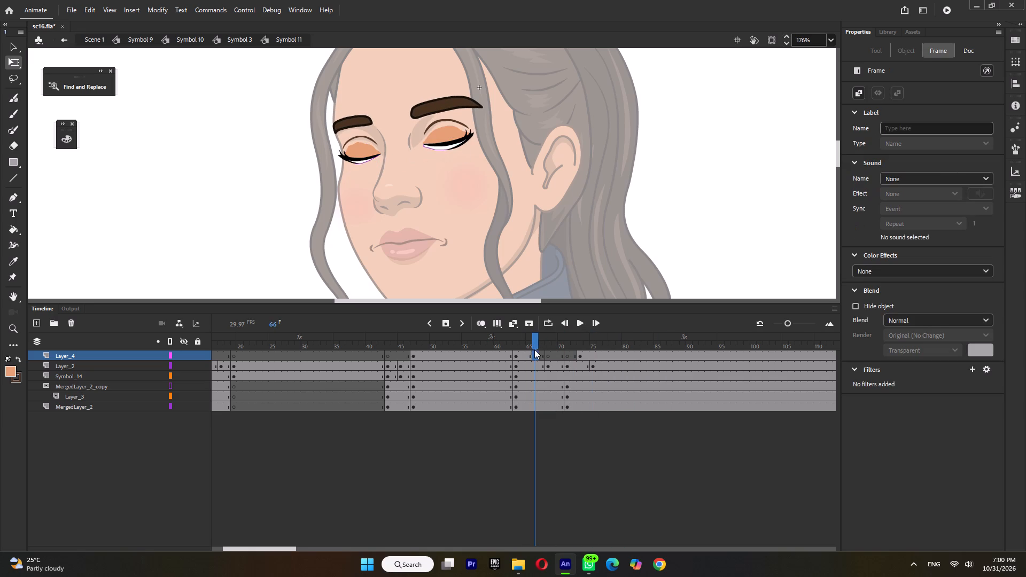
drag(525, 345, 535, 347)
Play back the blink and head turn from around frame 60 in the parent symbols, Symbol 3 and Symbol 10.
double_click(691, 205)
ctrl+scroll(691, 205, down, 7)
click(492, 341)
key(Return)
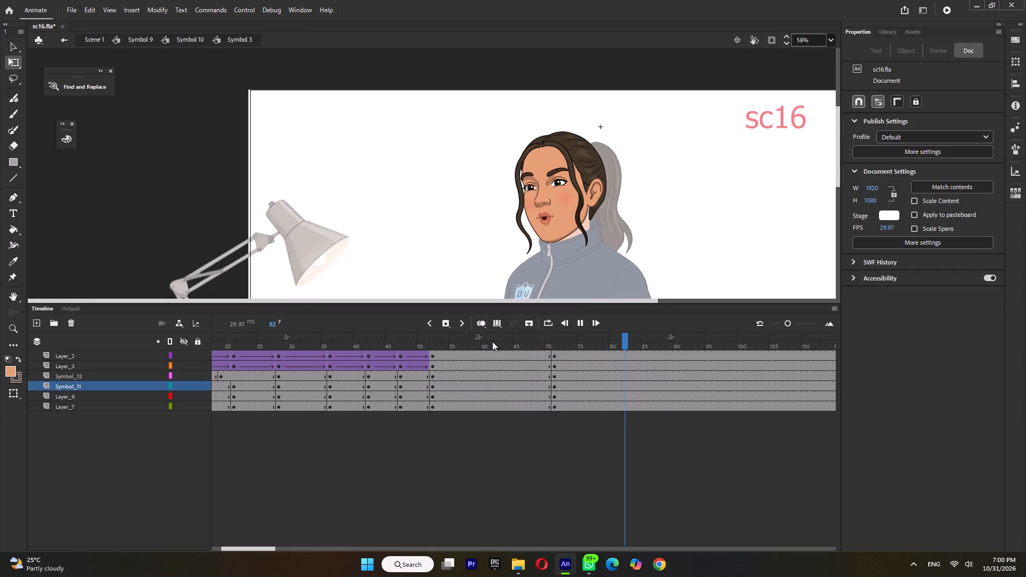
key(Return)
double_click(700, 185)
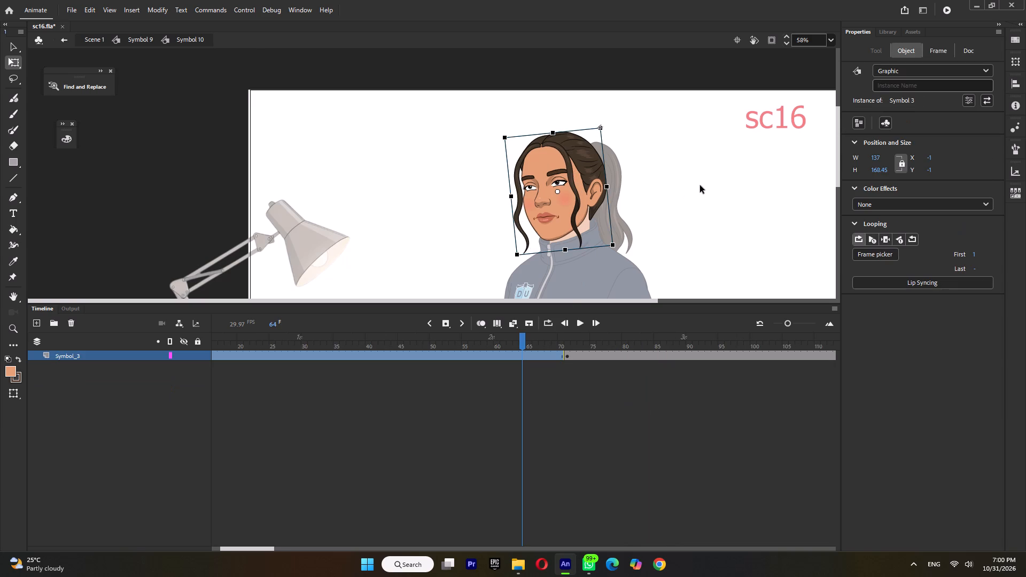
click(491, 341)
key(Return)
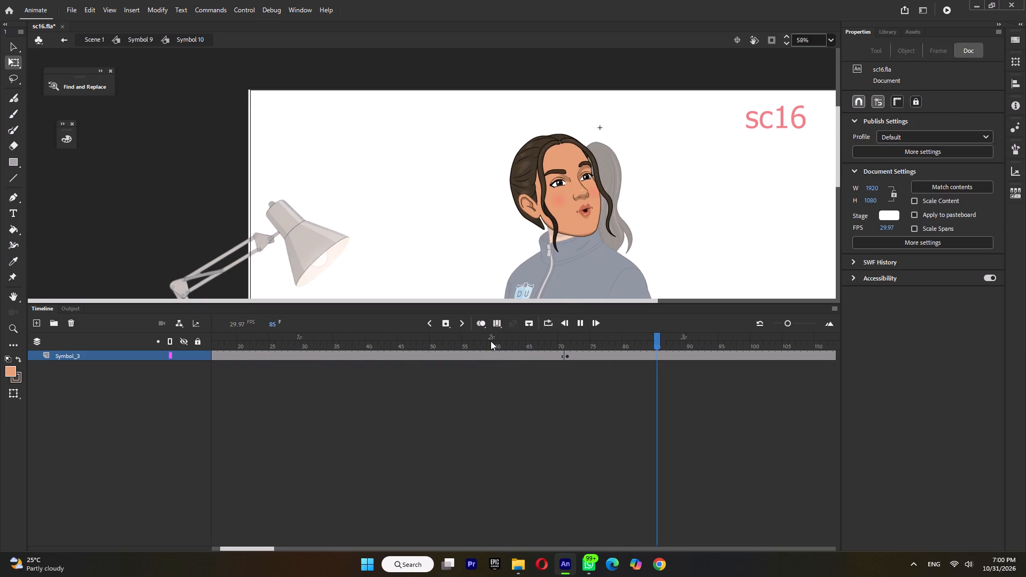
click(491, 341)
key(Return)
key(Return)
In Symbol 9, insert keyframes across all layers at frame 69, partway into the selfie pose.
double_click(670, 202)
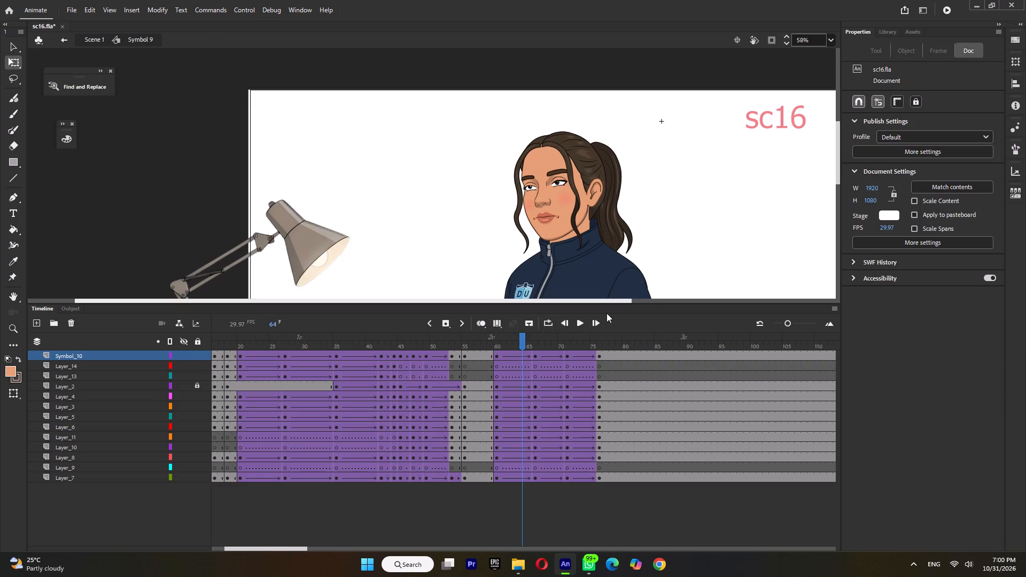
drag(495, 344, 535, 359)
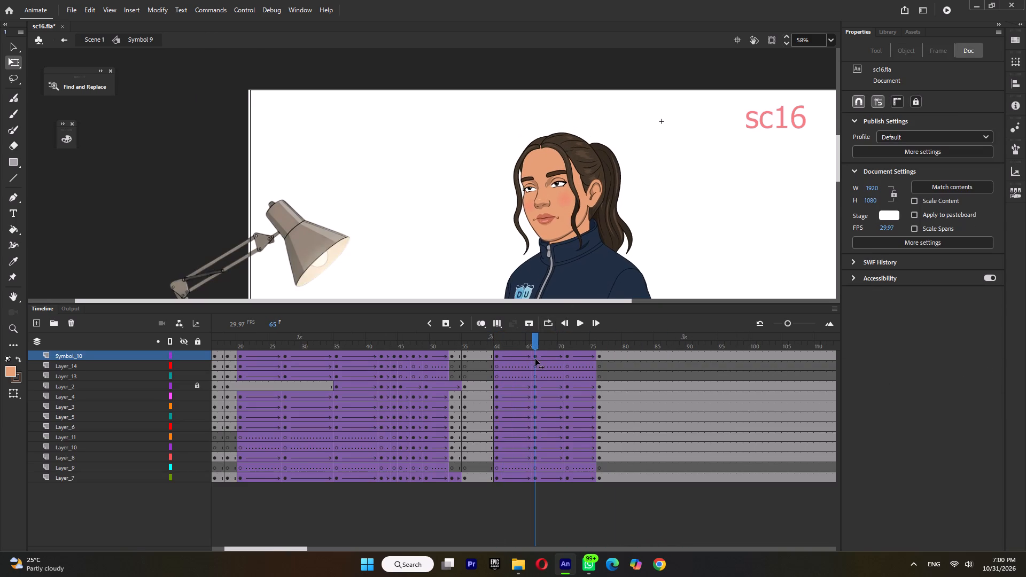
drag(535, 359, 555, 362)
click(556, 362)
drag(556, 343, 567, 346)
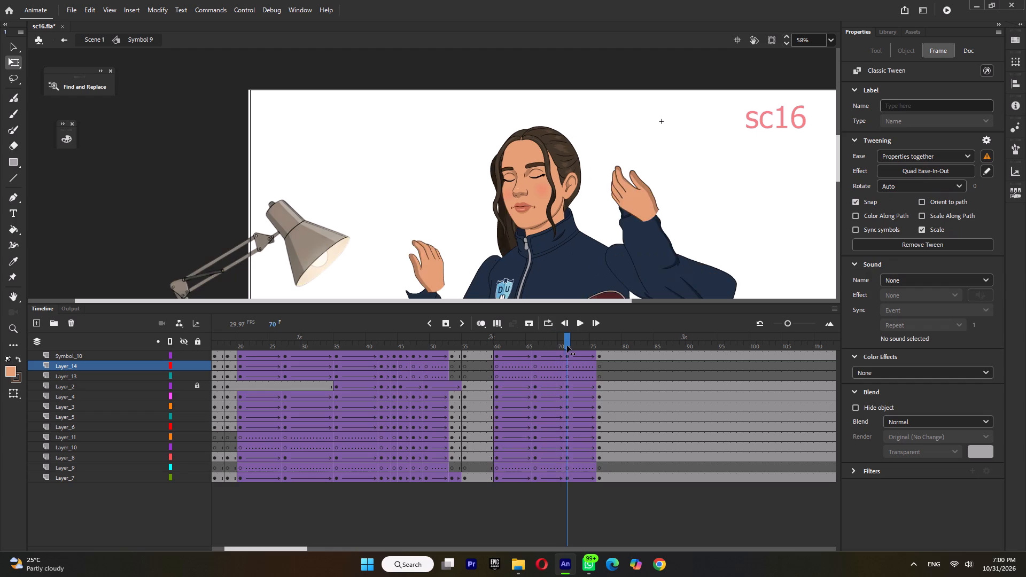
drag(567, 346, 569, 346)
double_click(557, 344)
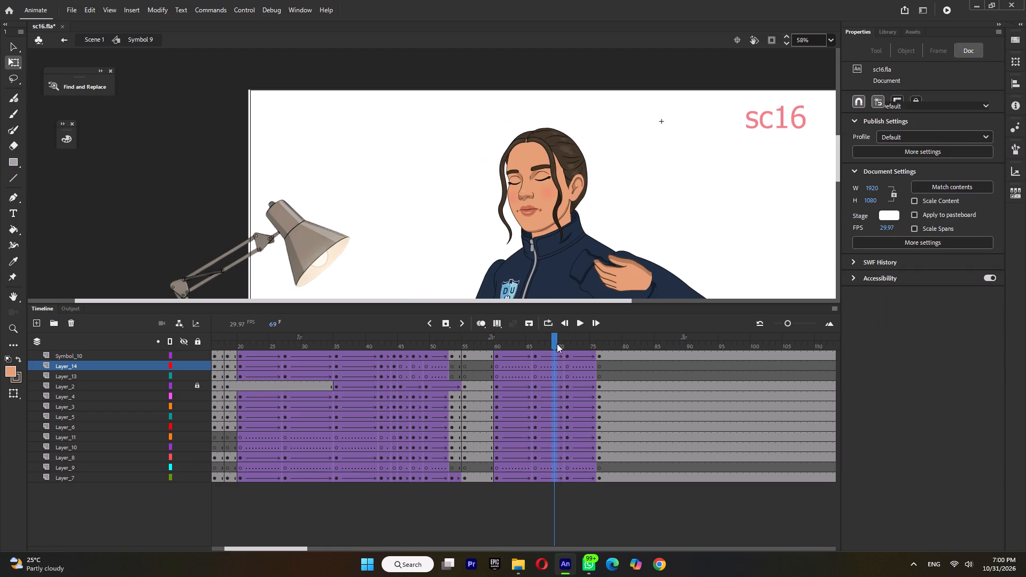
key(F6)
In Symbol 10, move the turned-head keyframe from frame 71 to frame 69 and set its looping first frame to 69.
click(693, 178)
double_click(569, 182)
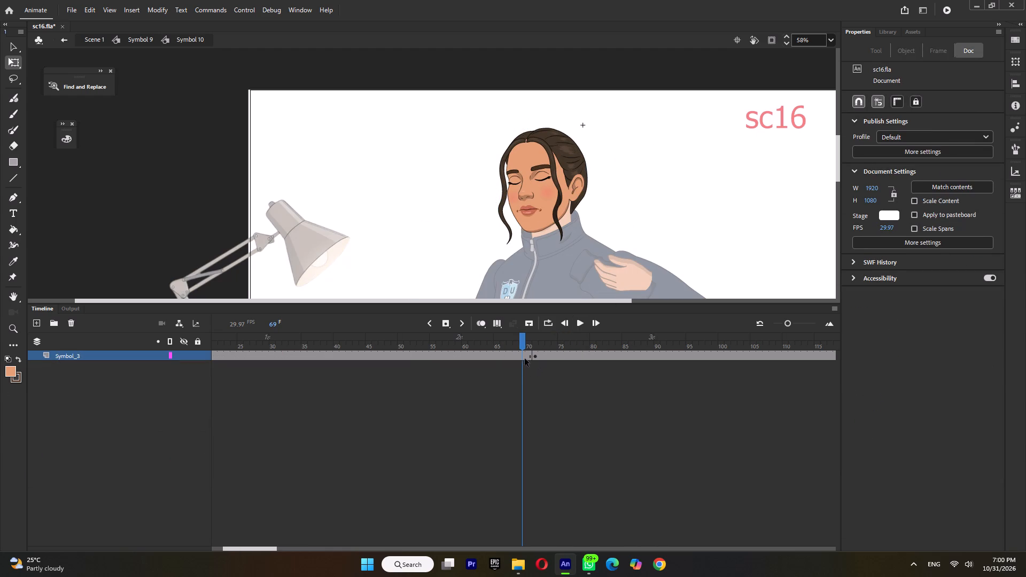
click(522, 356)
key(F6)
click(533, 355)
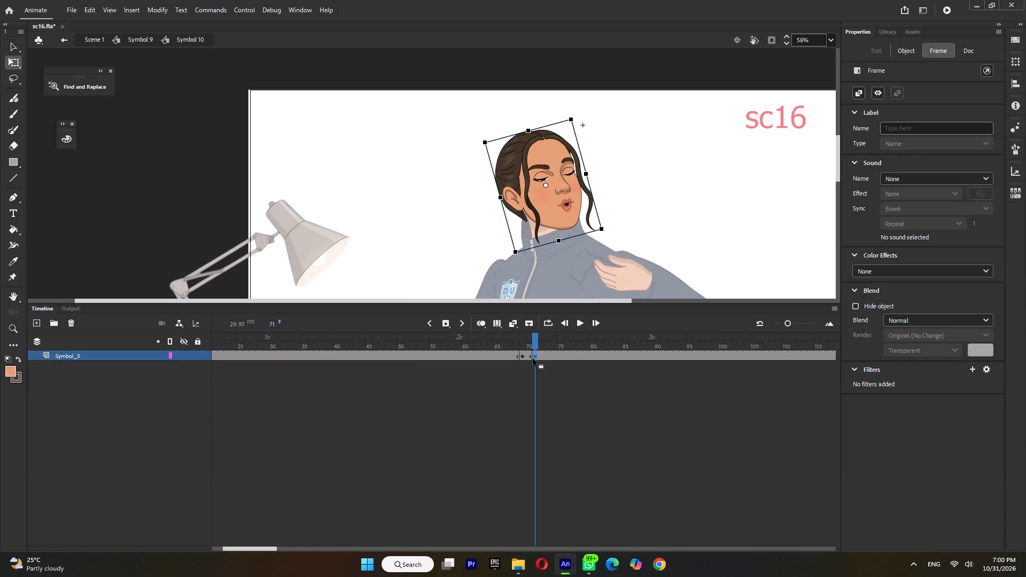
drag(533, 355, 522, 355)
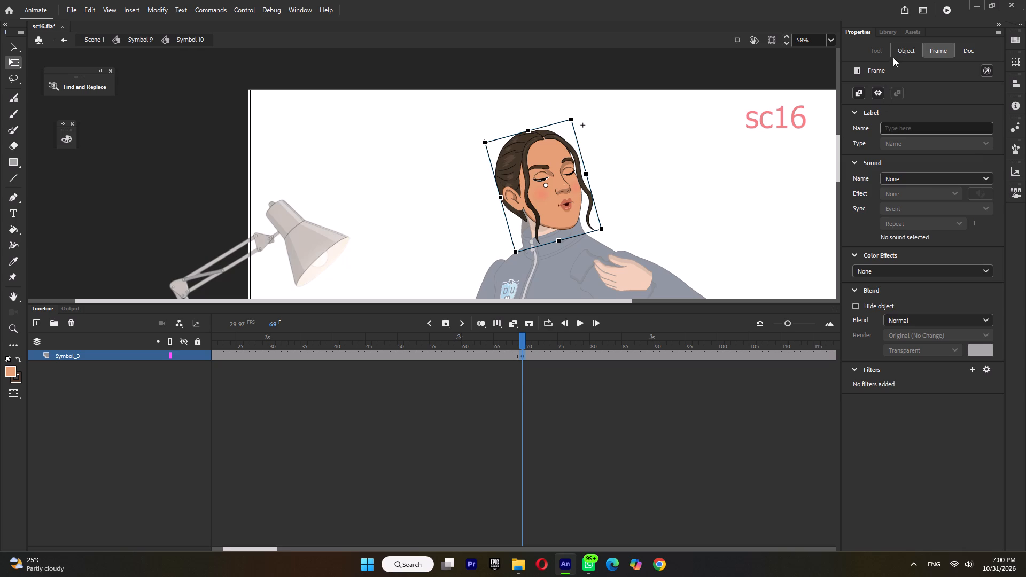
click(898, 49)
click(974, 254)
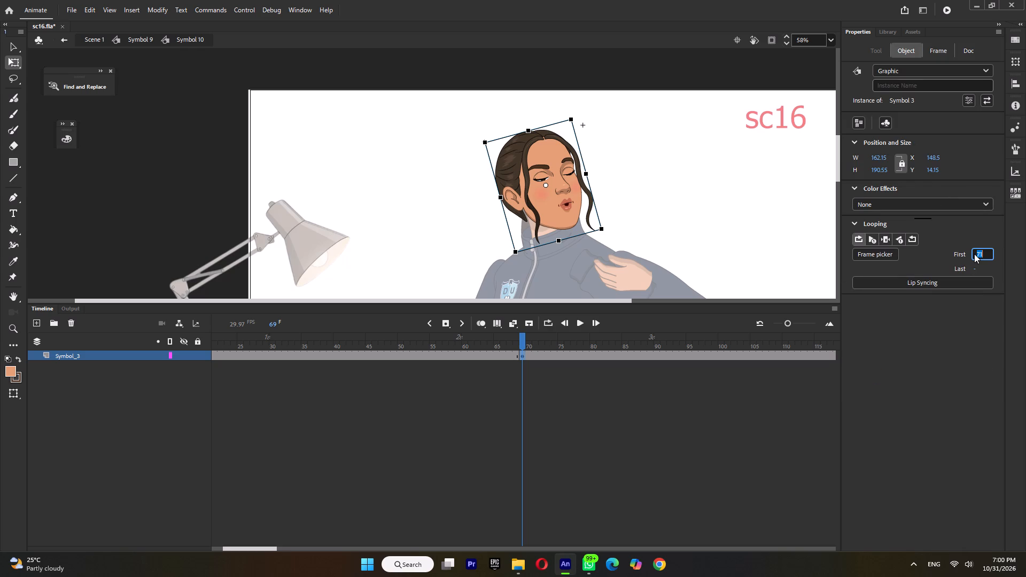
text(69)
double_click(661, 221)
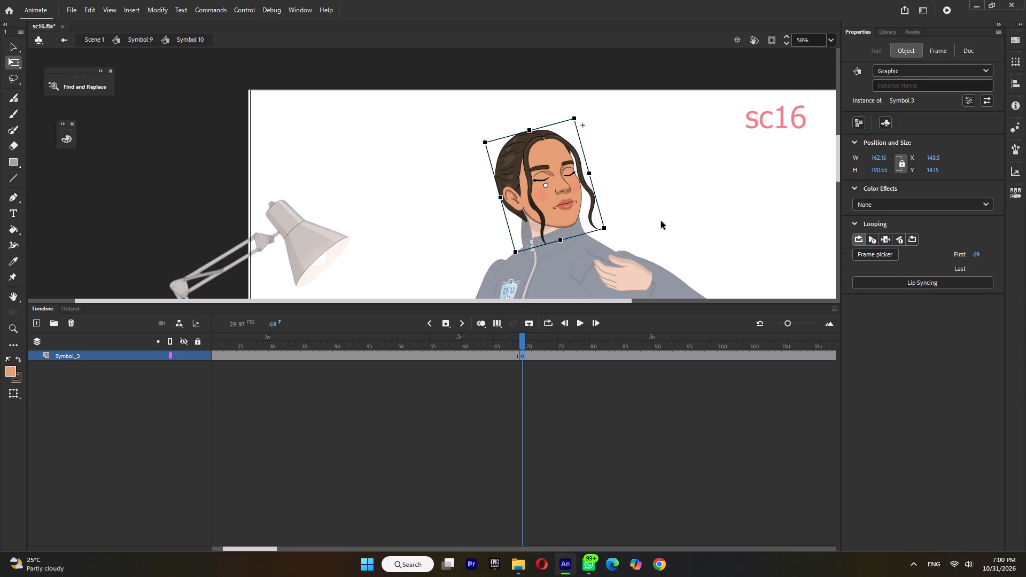
In Symbol 3, move the puckered-mouth keyframe on the Symbol_12 layer from frame 71 to frame 69.
double_click(543, 198)
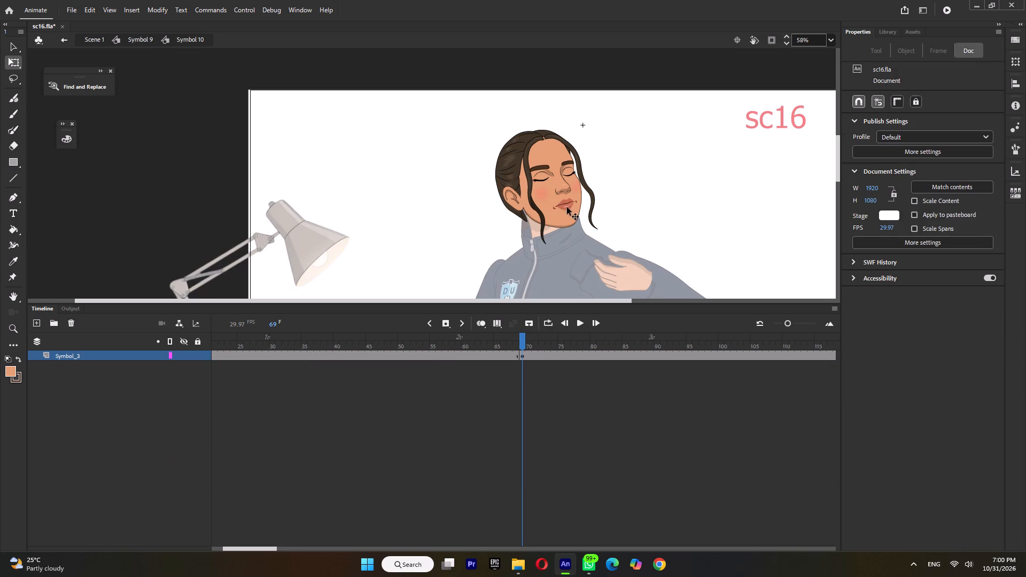
double_click(568, 207)
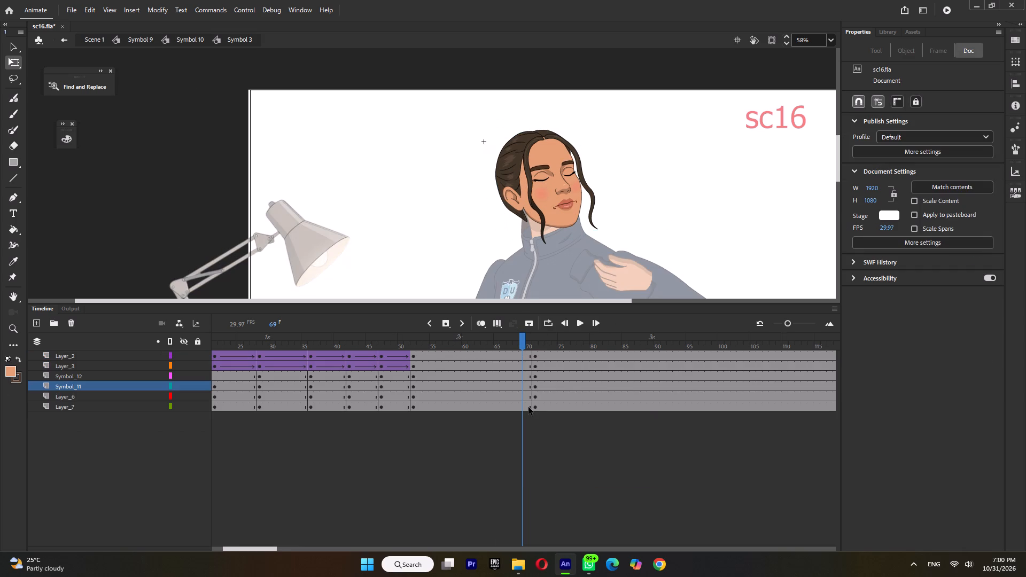
click(565, 204)
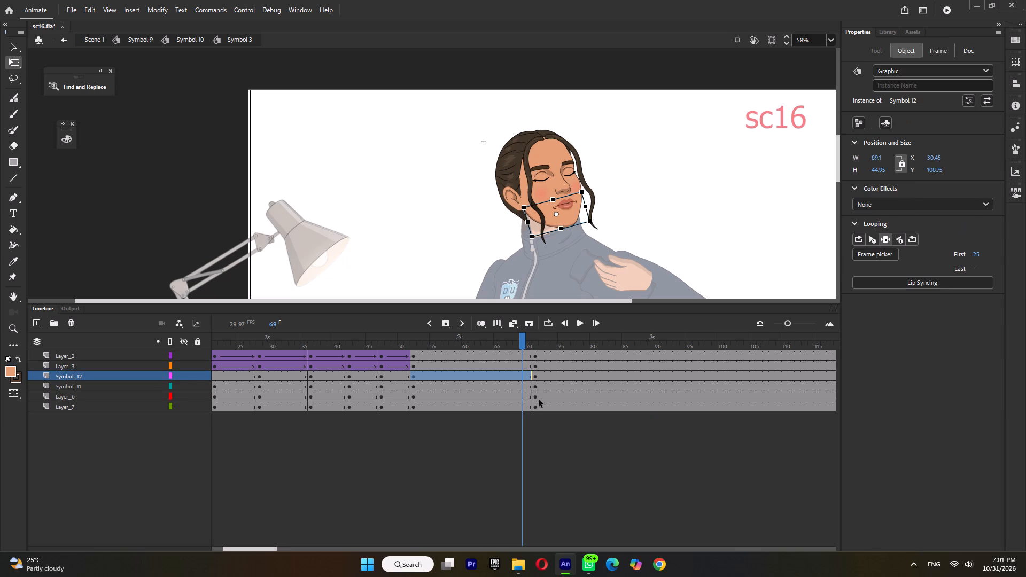
click(535, 376)
drag(534, 376, 523, 376)
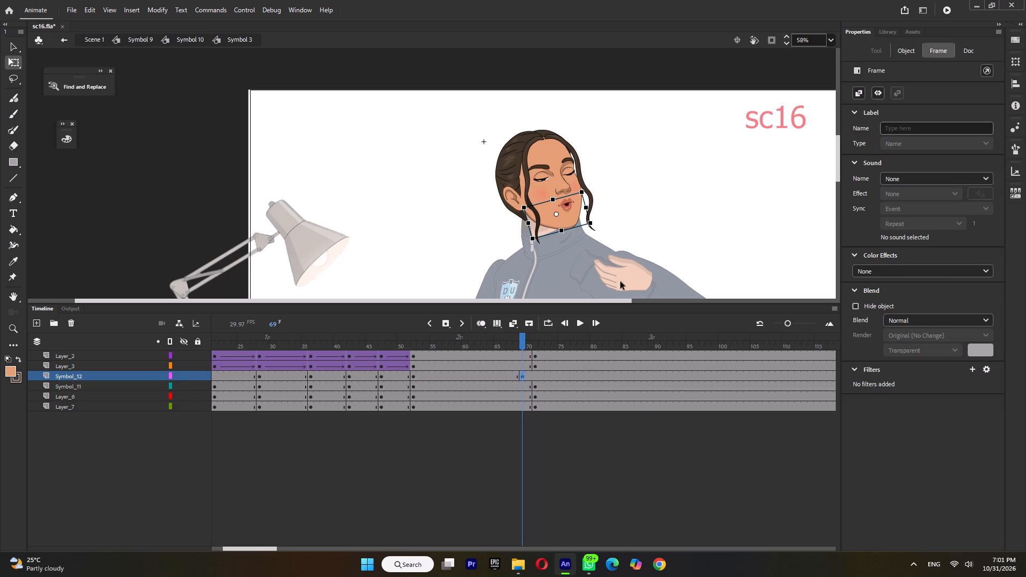
double_click(669, 214)
double_click(680, 238)
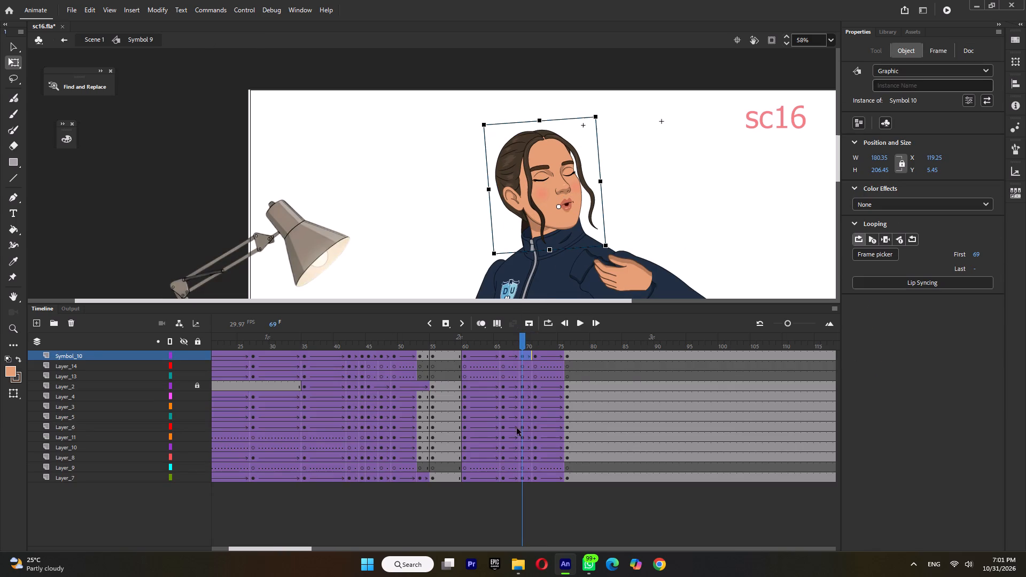
In Symbol 9, copy the ponytail keyframe at frame 71 on Layer_7 and paste it at frame 69.
scroll(515, 438, down, 4)
click(523, 478)
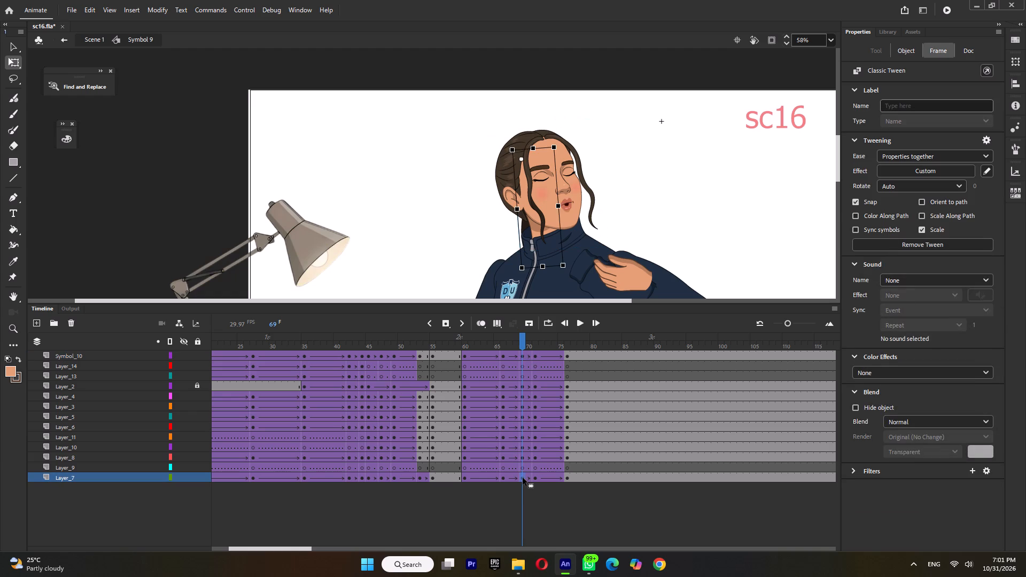
click(535, 478)
right_click(534, 478)
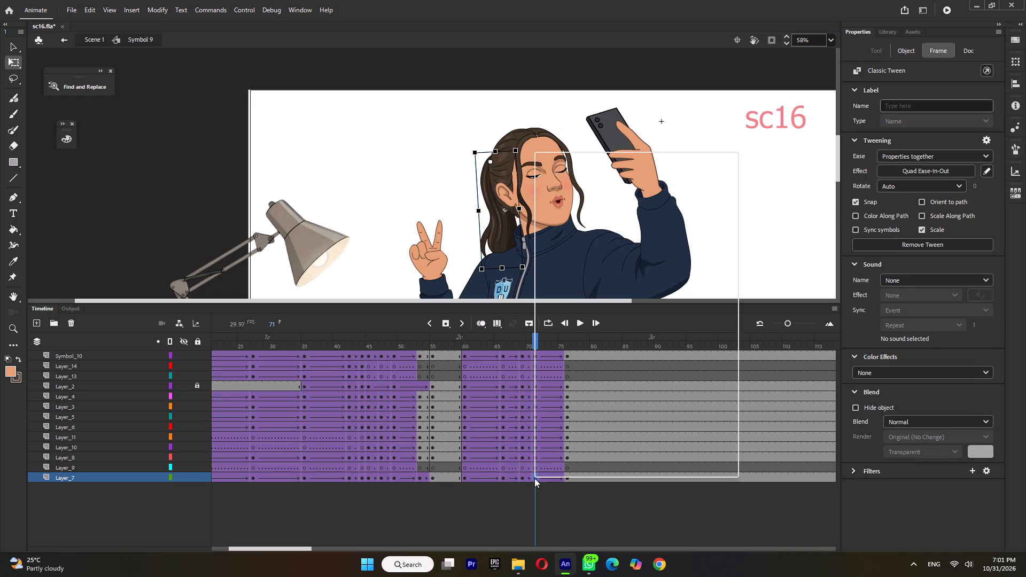
click(565, 311)
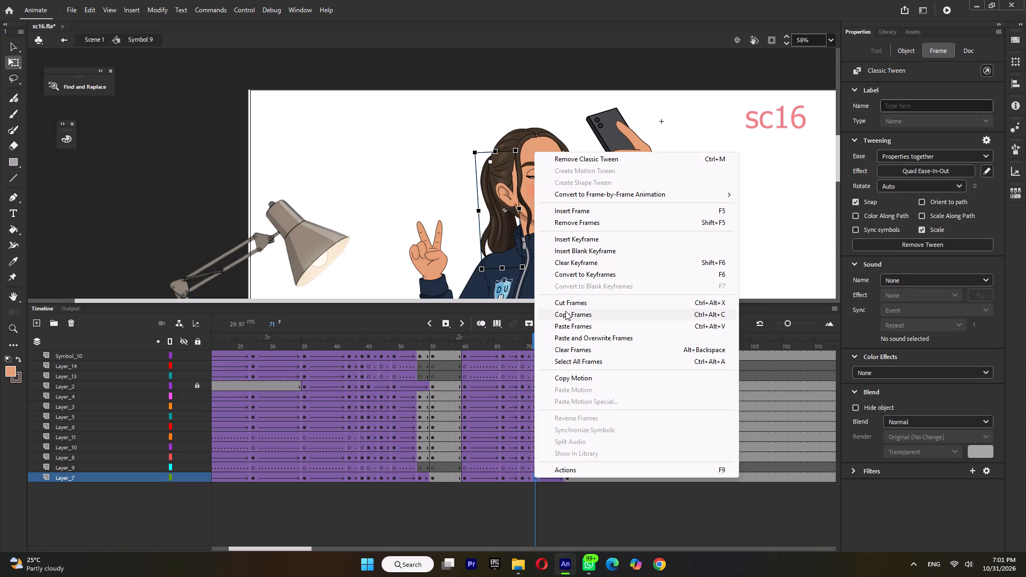
click(524, 477)
right_click(524, 477)
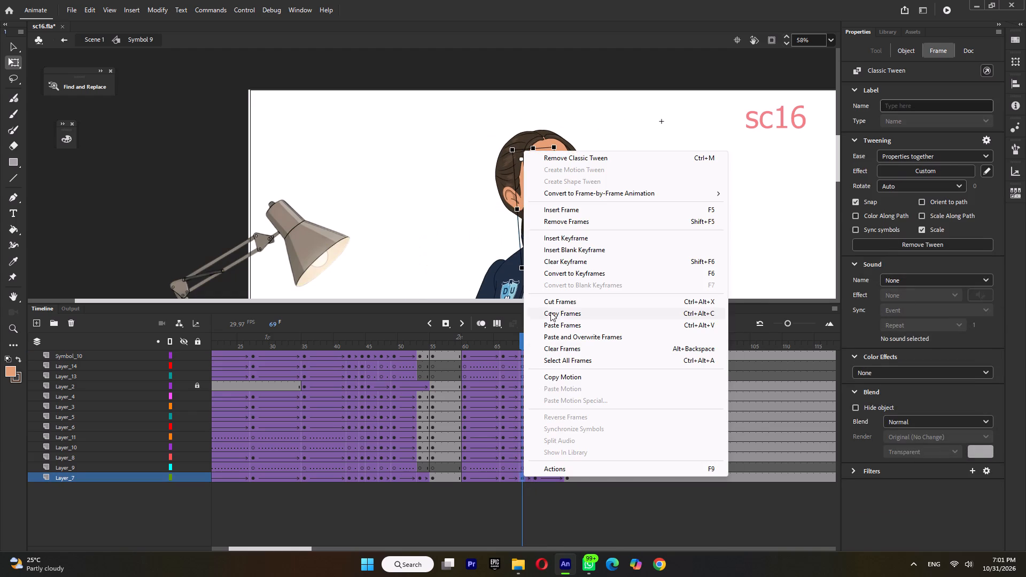
click(551, 325)
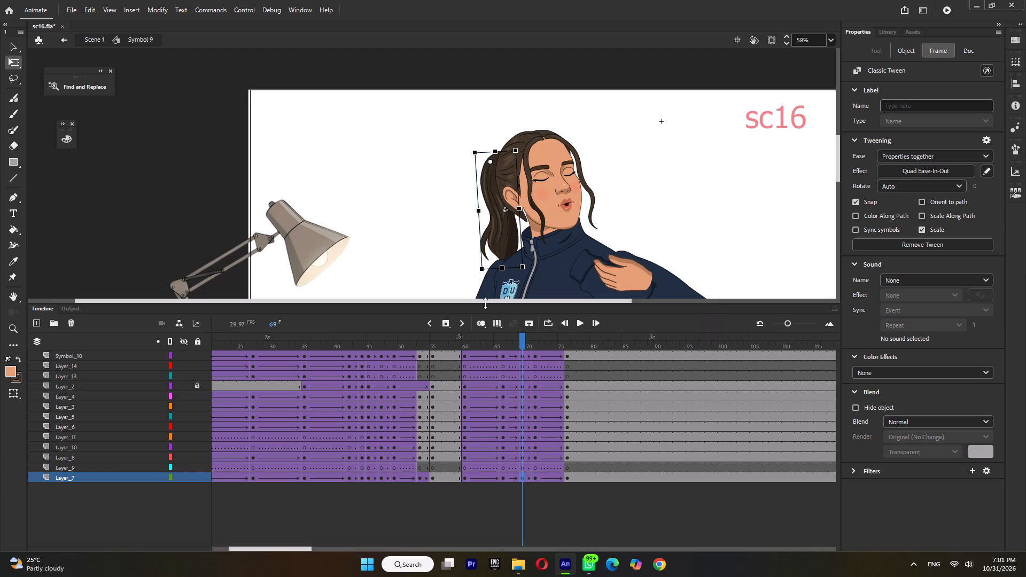
Nudge the frame 69 ponytail right and slightly down, and rotate it slightly counterclockwise to fit behind the turned head.
key(Right)
key(Right)
key(Right)
key(Right)
key(Right)
key(Right)
key(Right)
key(Right)
key(Right)
key(Right)
key(Right)
key(Right)
key(Right)
key(Right)
key(Right)
key(Right)
key(Right)
key(Right)
key(Right)
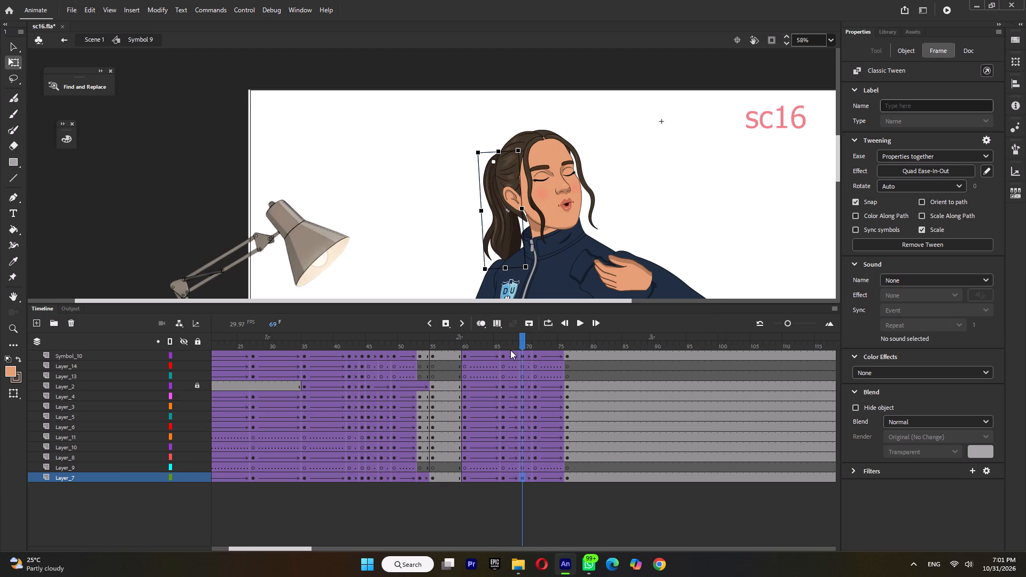
key(Down)
key(Down)
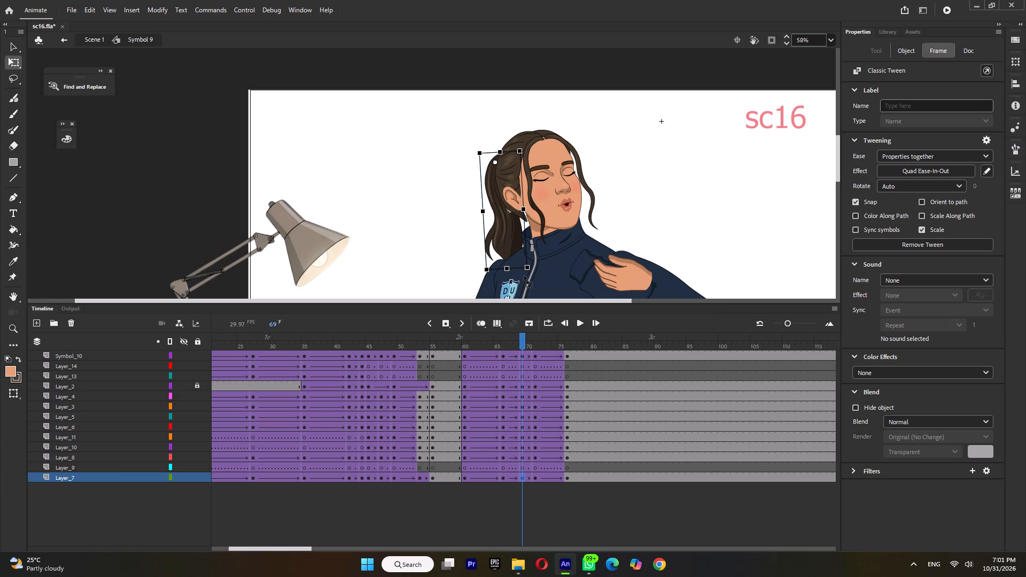
drag(525, 276, 542, 277)
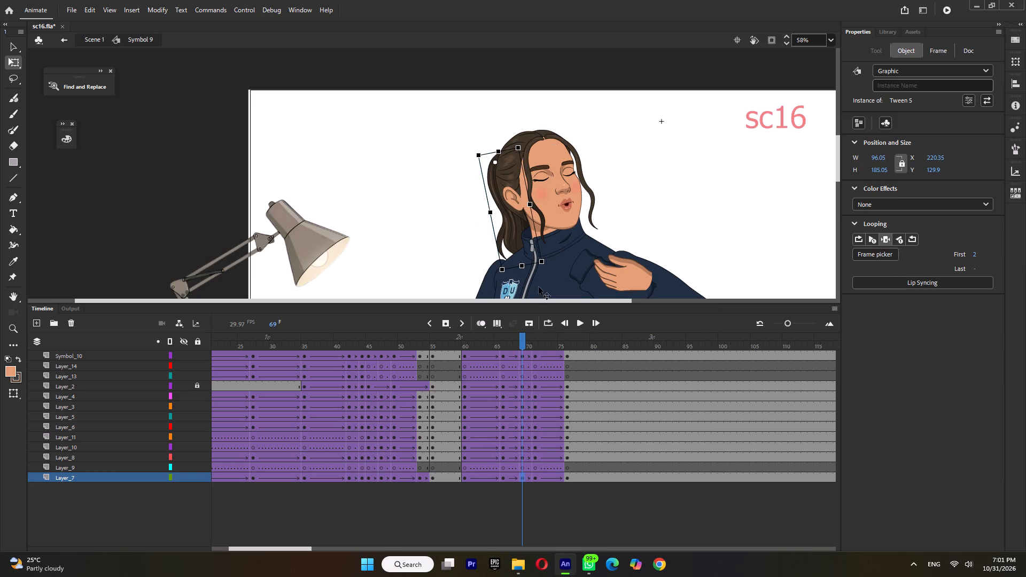
click(534, 345)
click(544, 267)
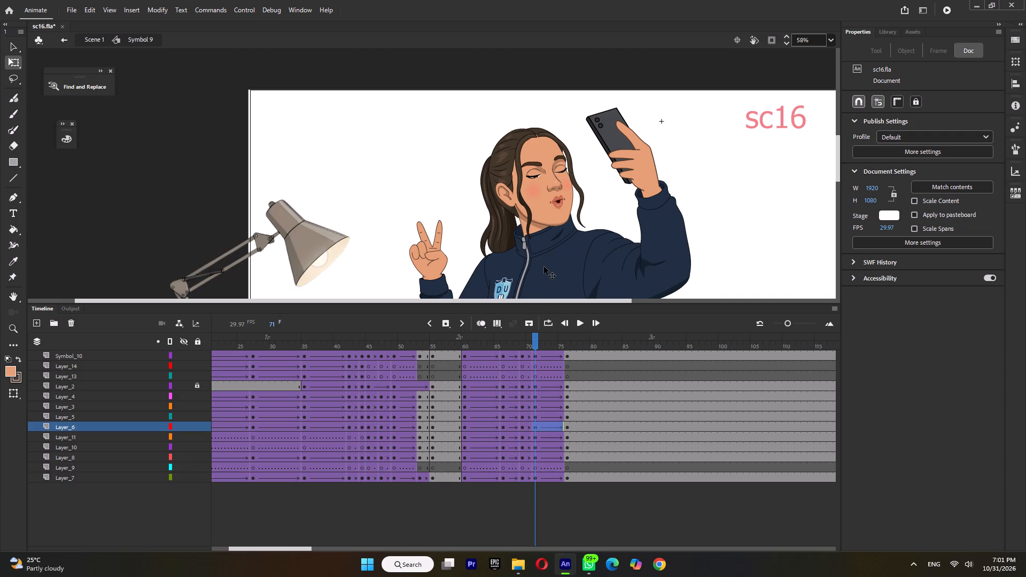
At frame 69, set the looping first frame of the girl's torso on Layer_6 to 3.
click(521, 342)
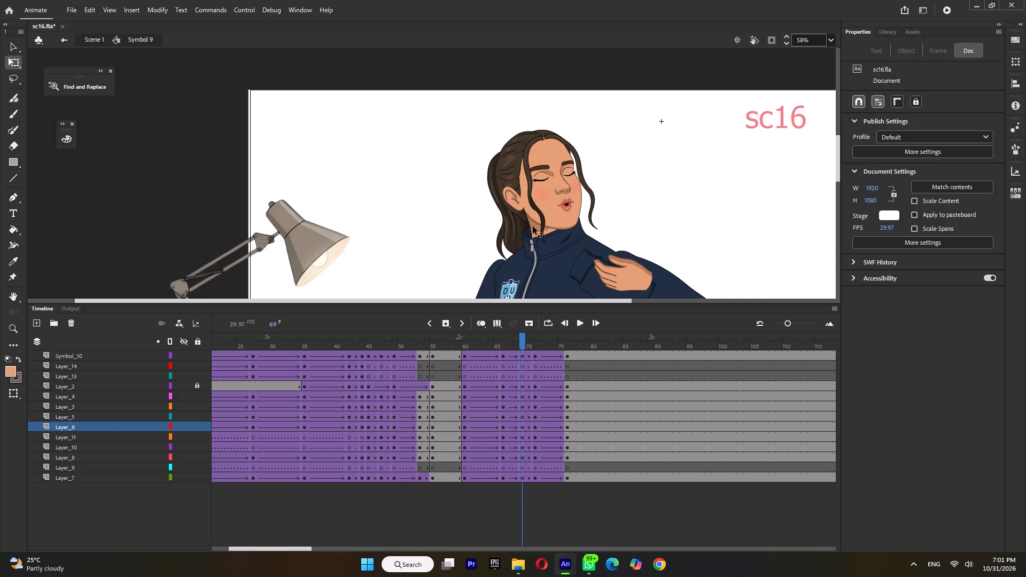
click(542, 261)
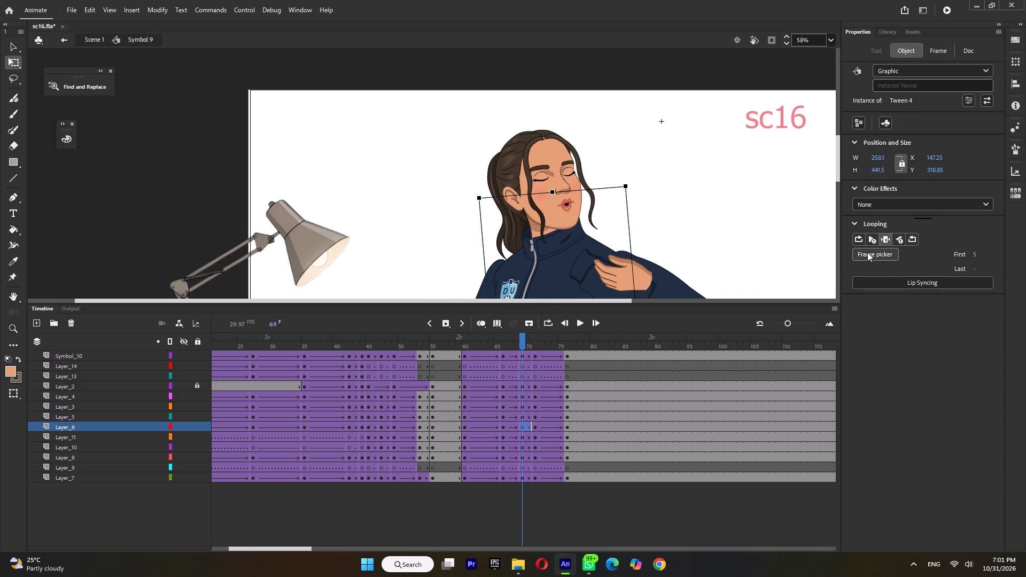
click(869, 253)
click(894, 321)
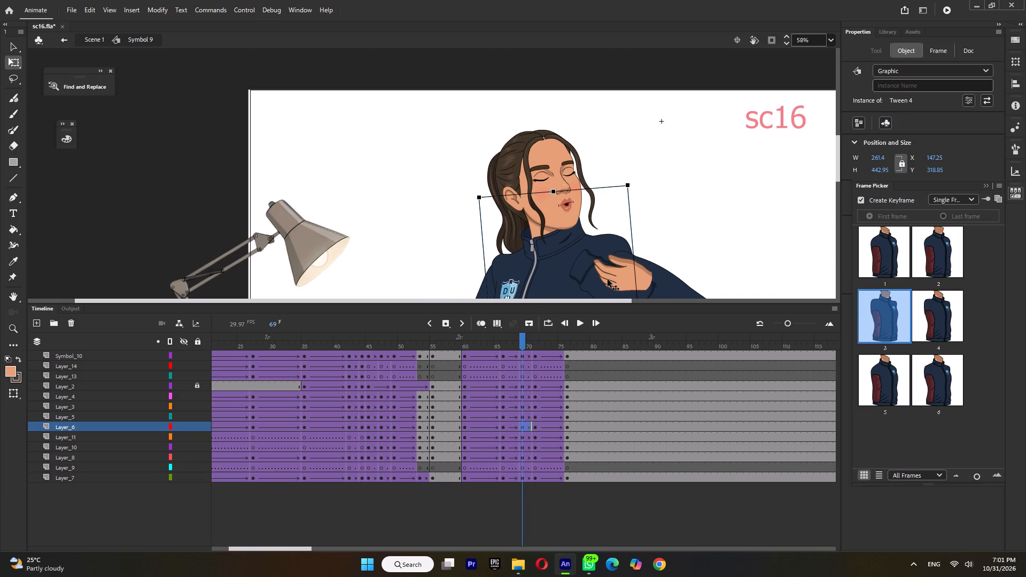
ctrl+scroll(600, 166, down, 4)
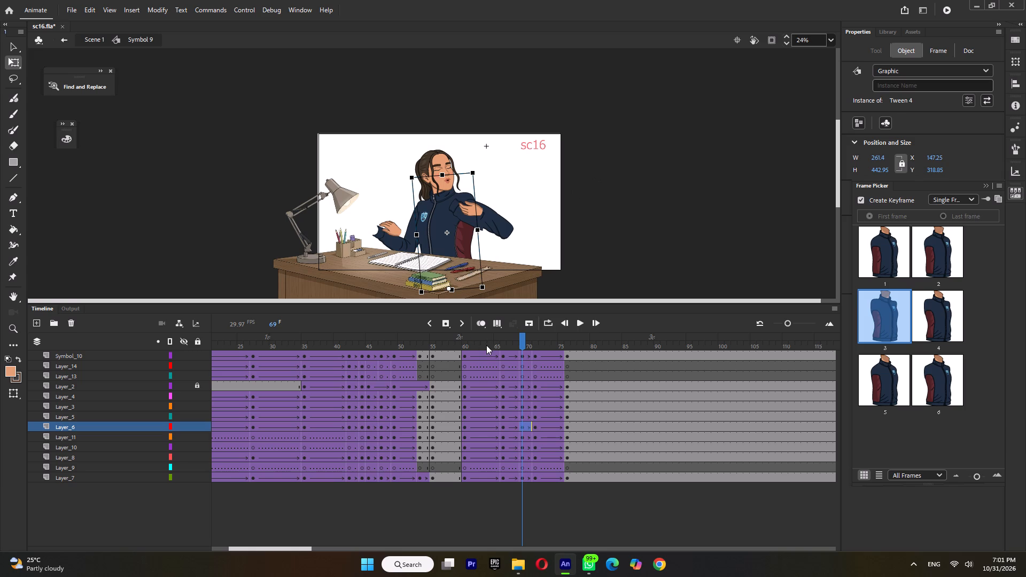
Play back the animation from about frame 63 to examine the move into the selfie pose.
click(487, 350)
click(487, 350)
click(485, 344)
key(Return)
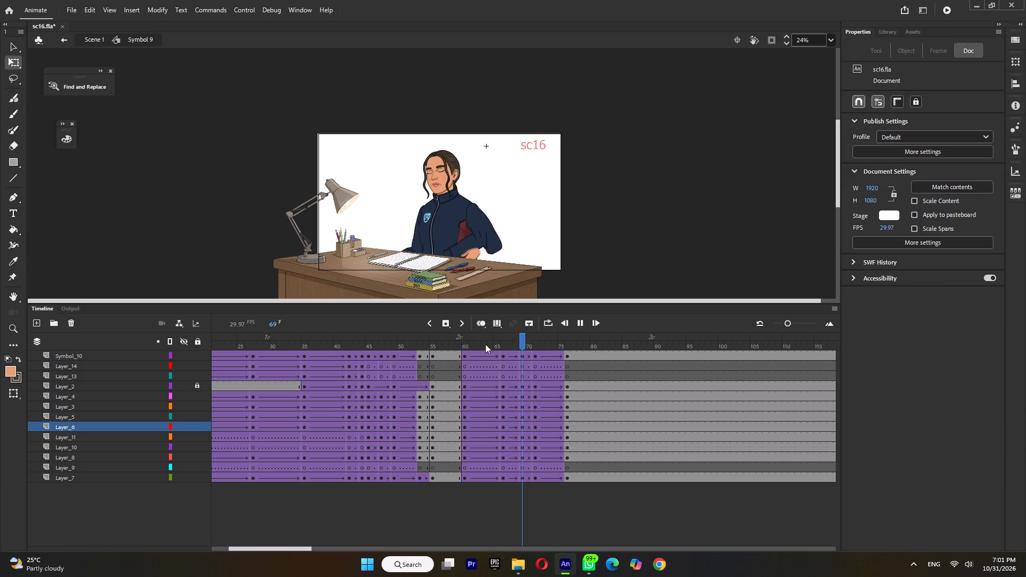
click(485, 344)
key(Return)
key(Return)
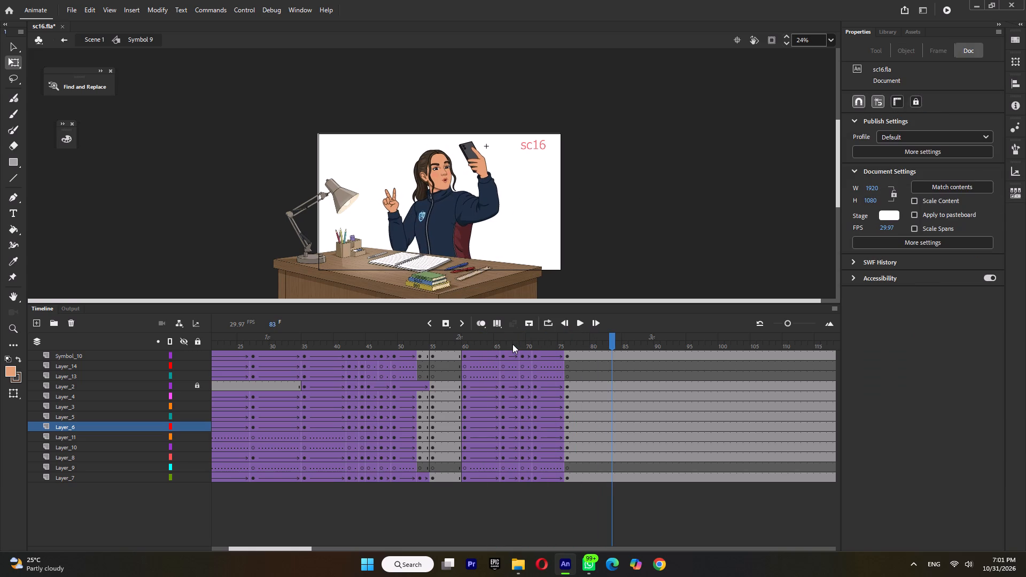
Insert keyframes on all layers at frame 67, and nudge the phone arm's forearm on Layer_3 slightly down.
double_click(512, 344)
key(F6)
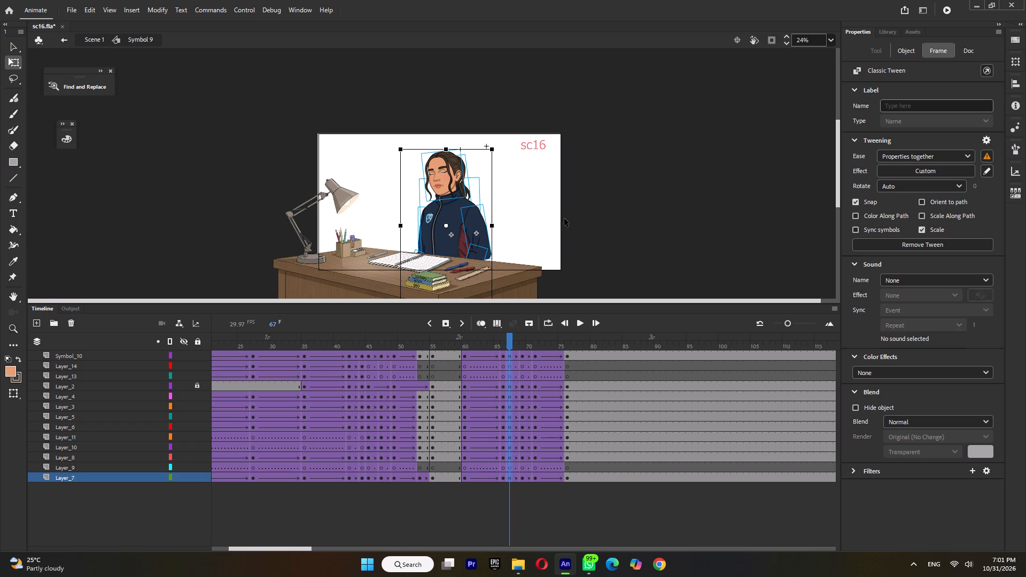
click(564, 219)
click(604, 235)
ctrl+scroll(490, 251, up, 4)
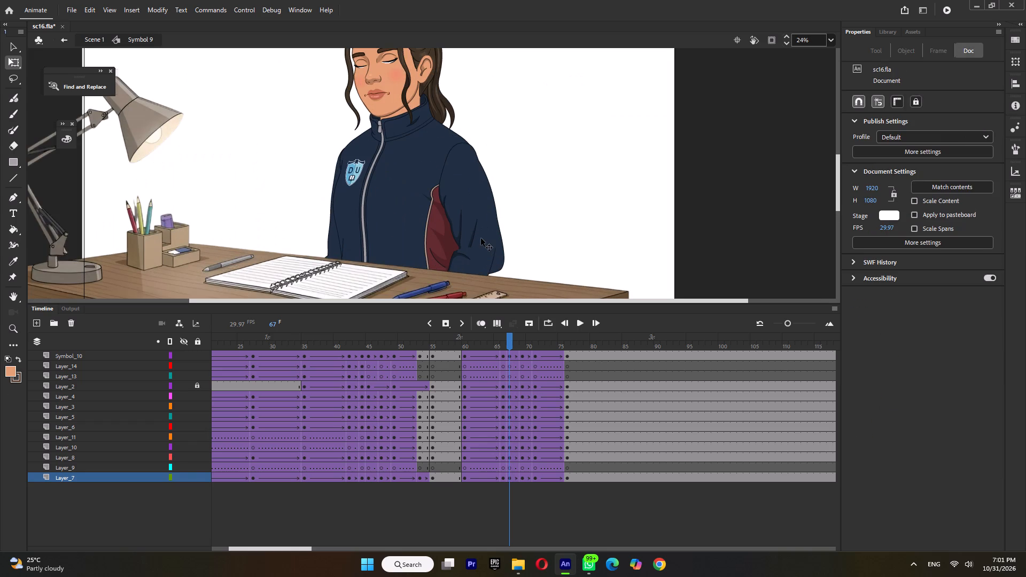
click(457, 260)
ctrl+scroll(471, 262, up, 4)
drag(473, 261, 498, 286)
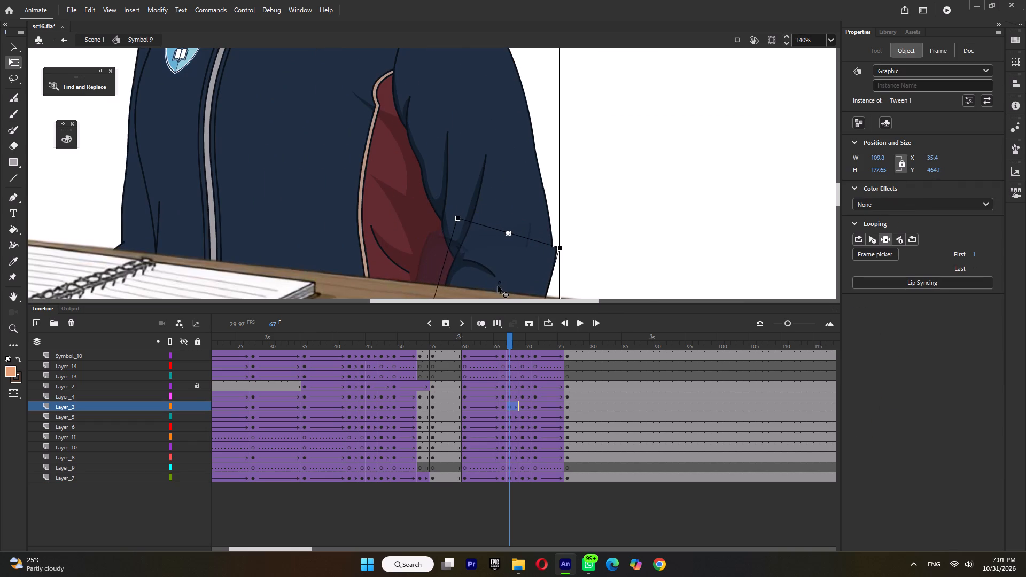
drag(498, 286, 494, 293)
ctrl+scroll(511, 247, down, 4)
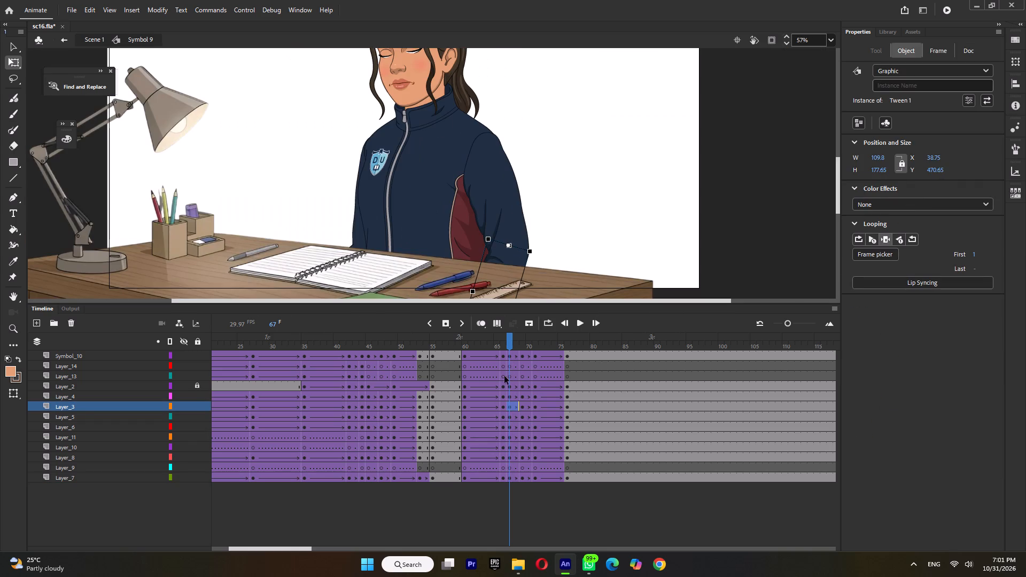
At frame 69, raise the phone-side upper arm and shift it slightly left, and move its forearm right to meet the elbow.
click(520, 344)
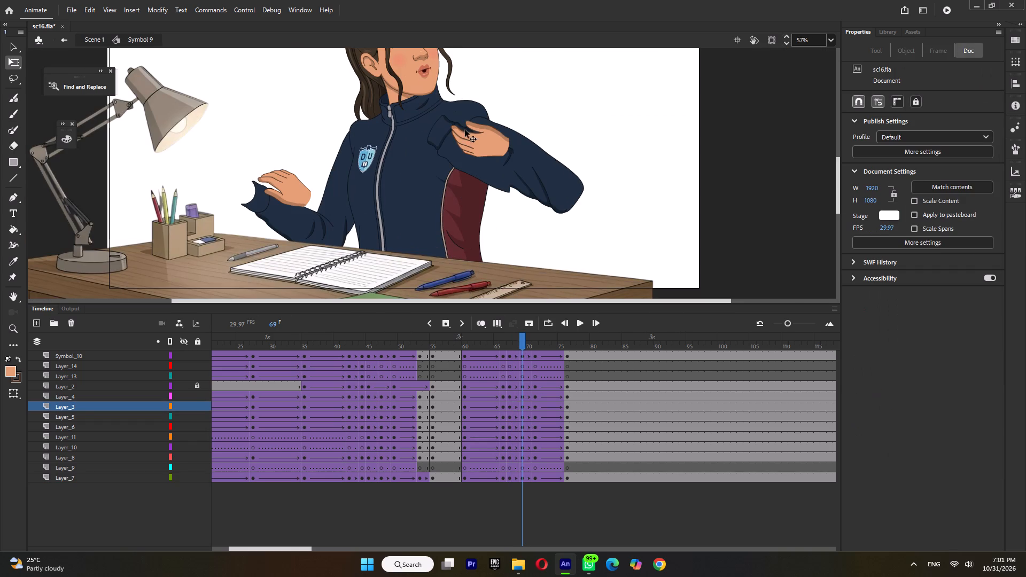
click(545, 150)
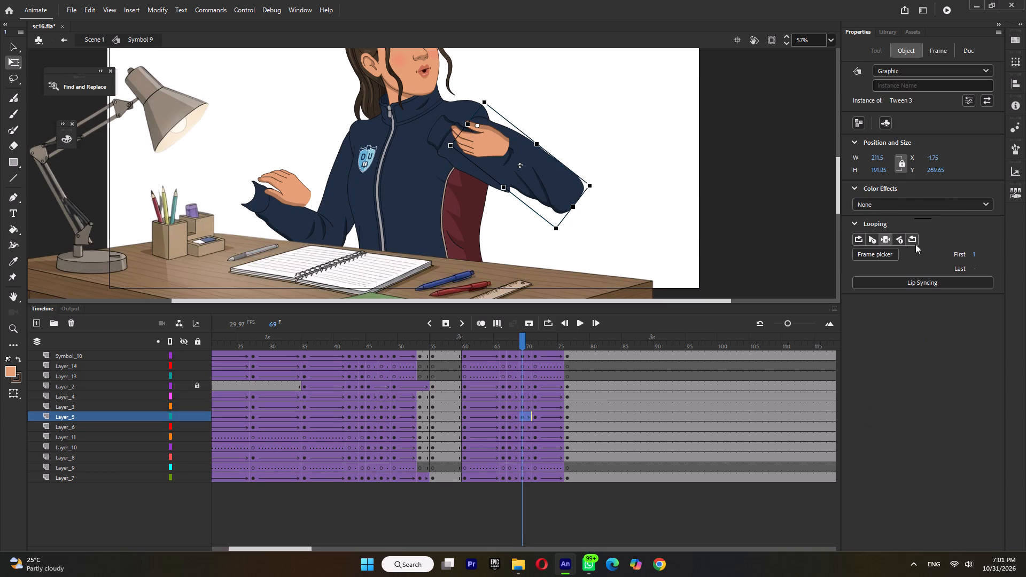
drag(524, 146, 519, 133)
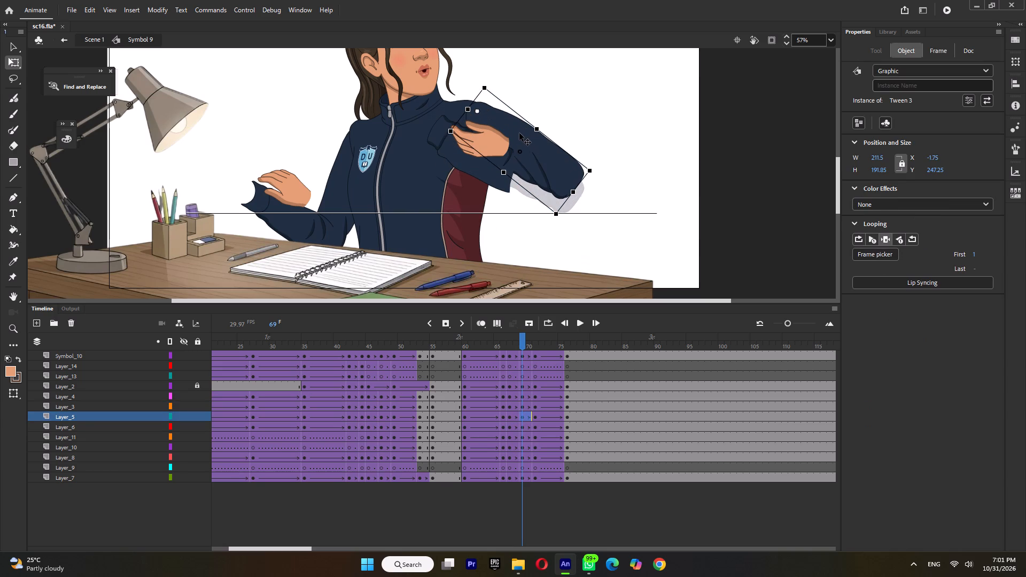
drag(519, 133, 516, 134)
click(469, 171)
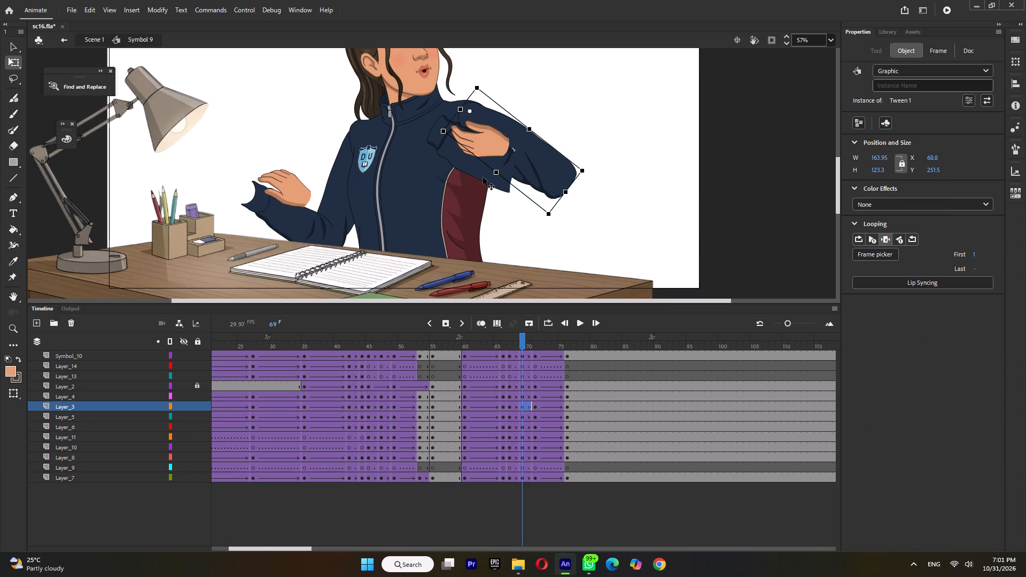
drag(485, 177, 530, 186)
At frame 69, switch the phone-side hand to its frame 2 holding the phone and its forearm to frame 3, nudging the forearm into place.
click(486, 149)
click(875, 253)
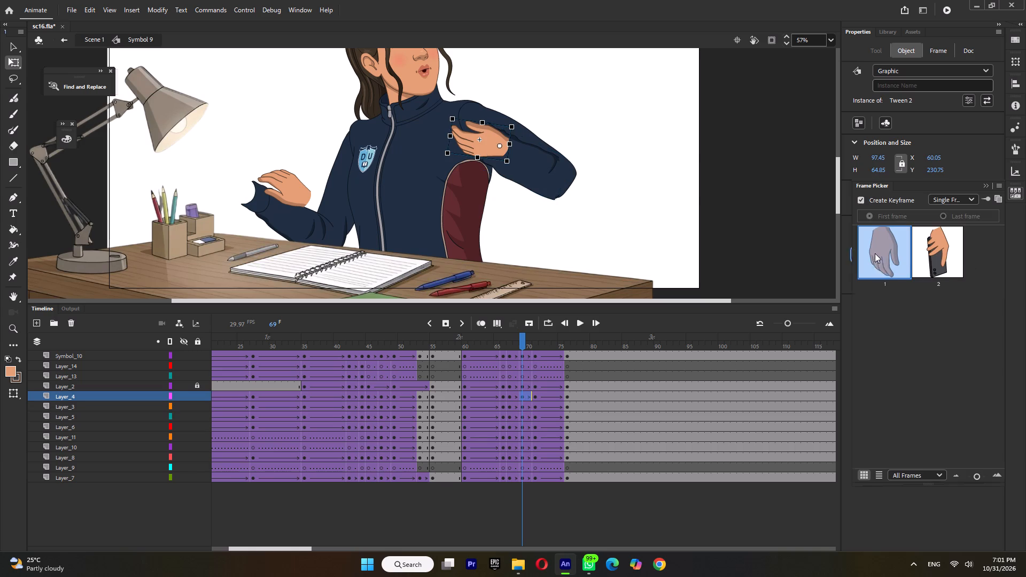
click(930, 261)
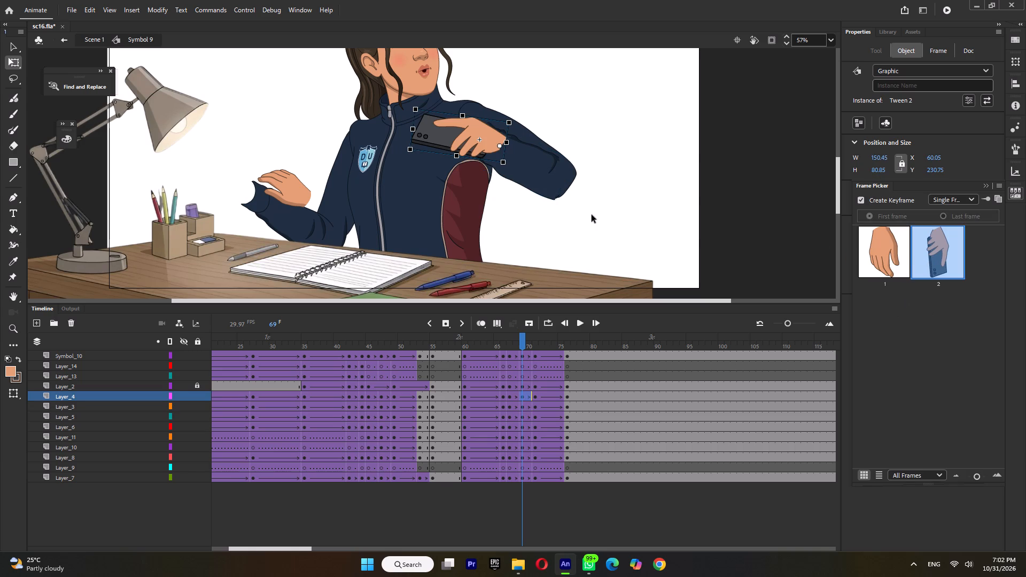
click(541, 165)
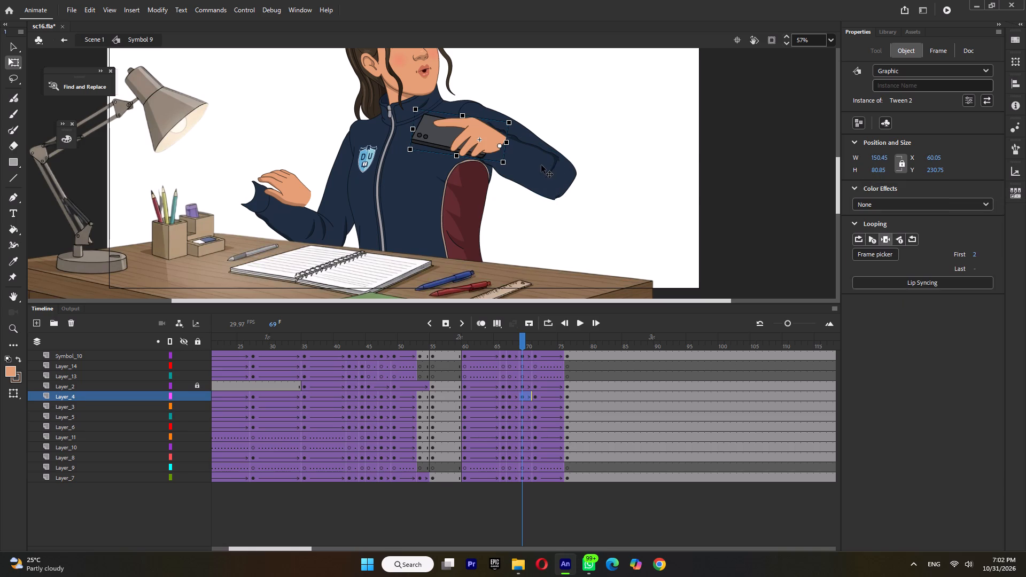
click(858, 255)
click(880, 324)
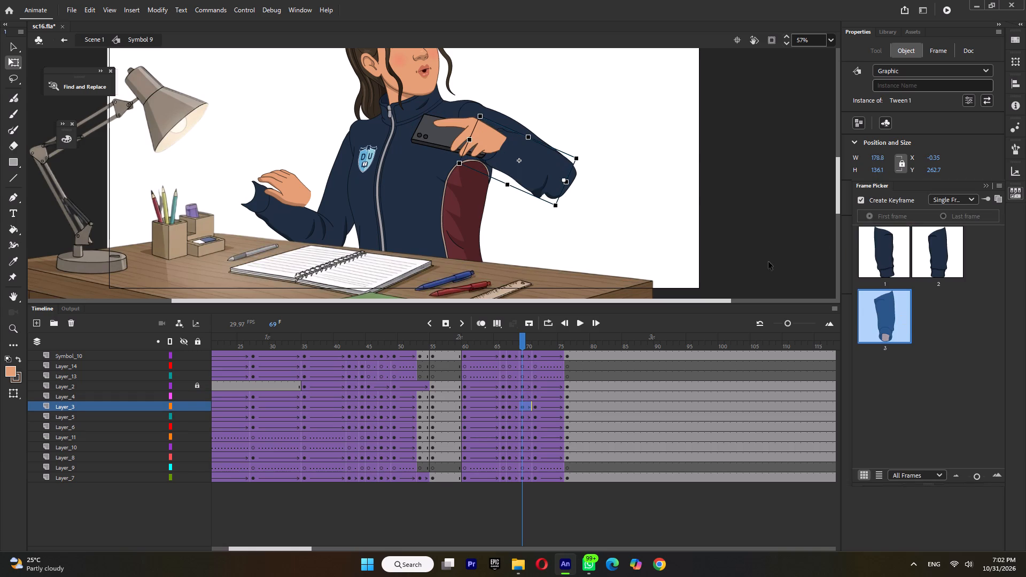
click(524, 177)
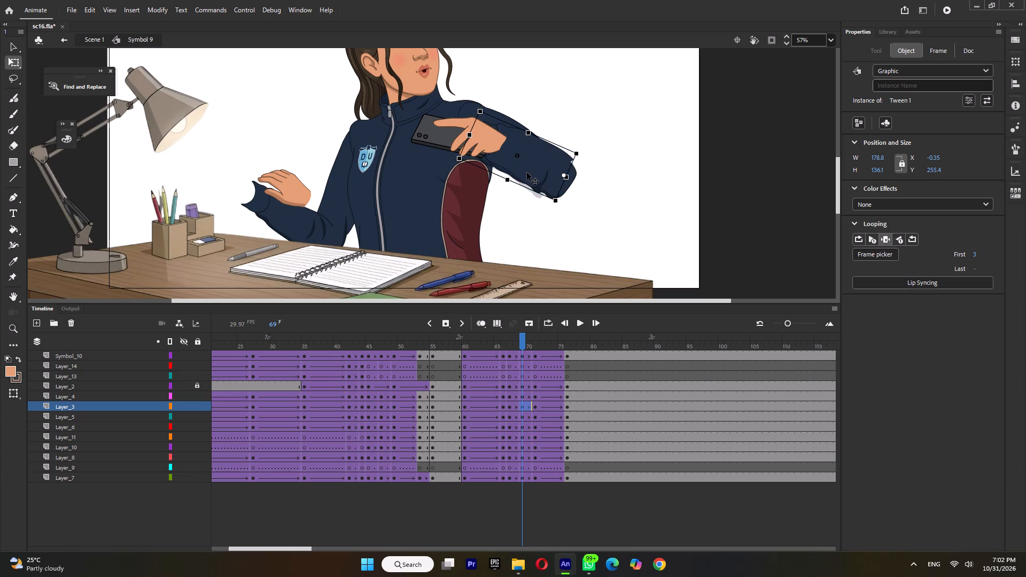
click(532, 137)
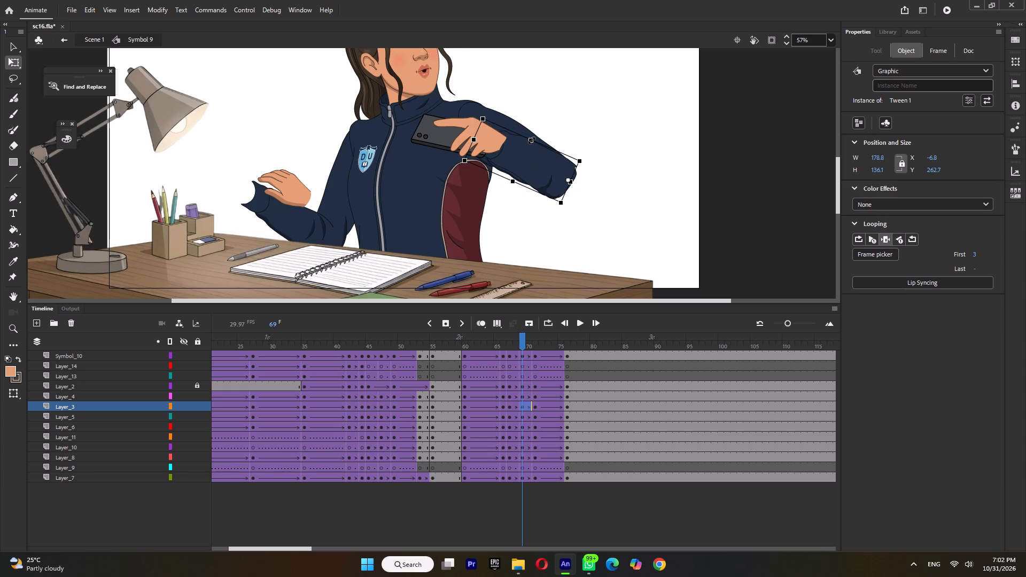
Shorten the frame 69 forearm toward the elbow and reposition the phone-holding hand so its wrist fits into the cuff.
click(479, 135)
drag(491, 140, 472, 141)
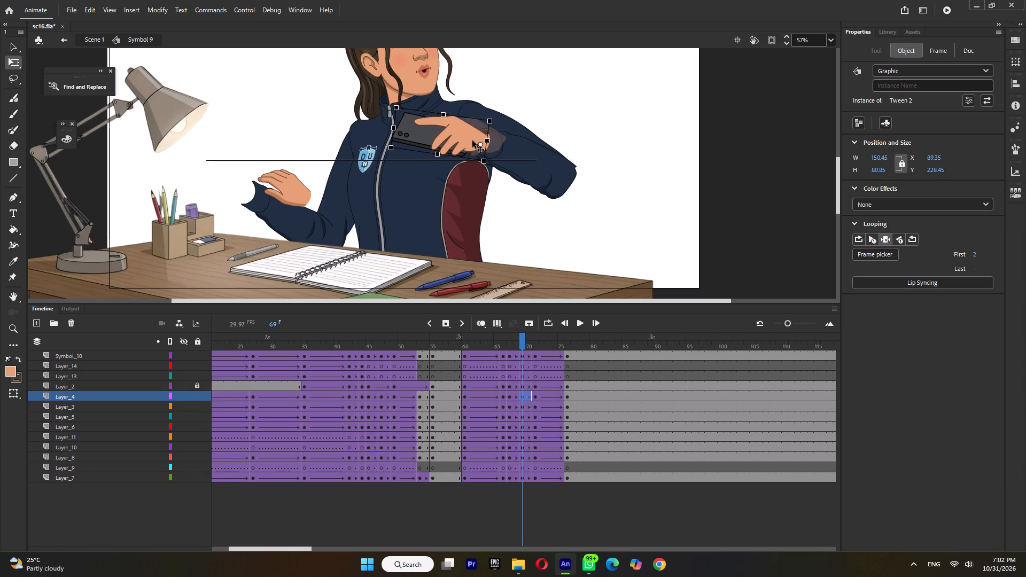
drag(472, 141, 472, 137)
click(541, 161)
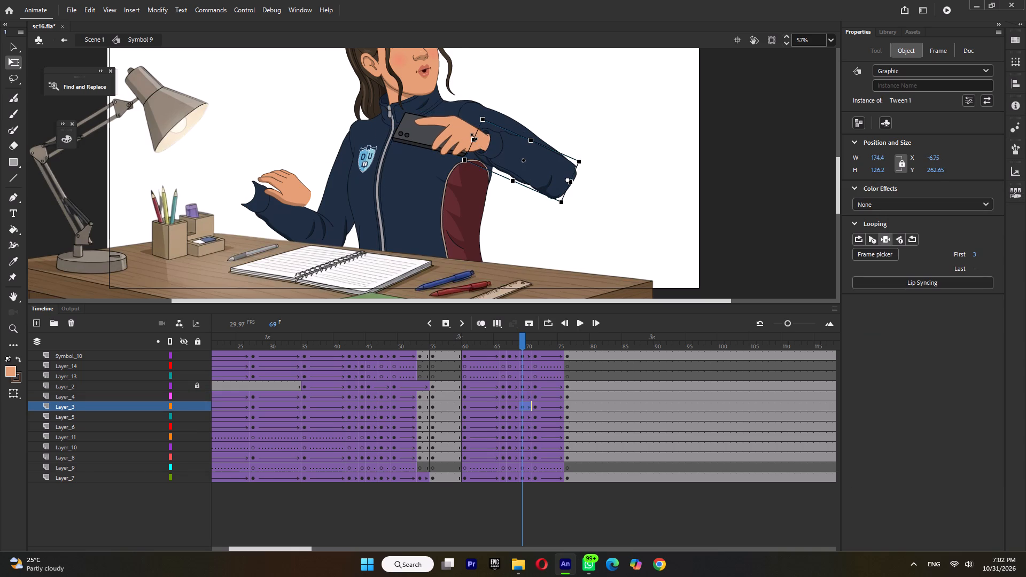
drag(475, 137, 488, 143)
click(460, 130)
ctrl+scroll(469, 135, up, 7)
drag(469, 136, 512, 152)
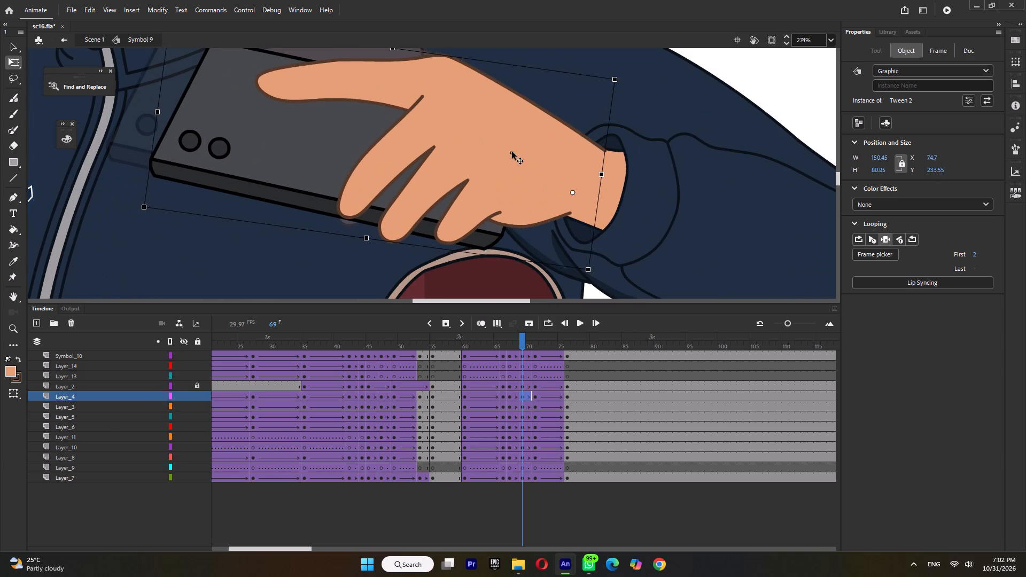
drag(512, 152, 516, 153)
ctrl+scroll(516, 153, down, 12)
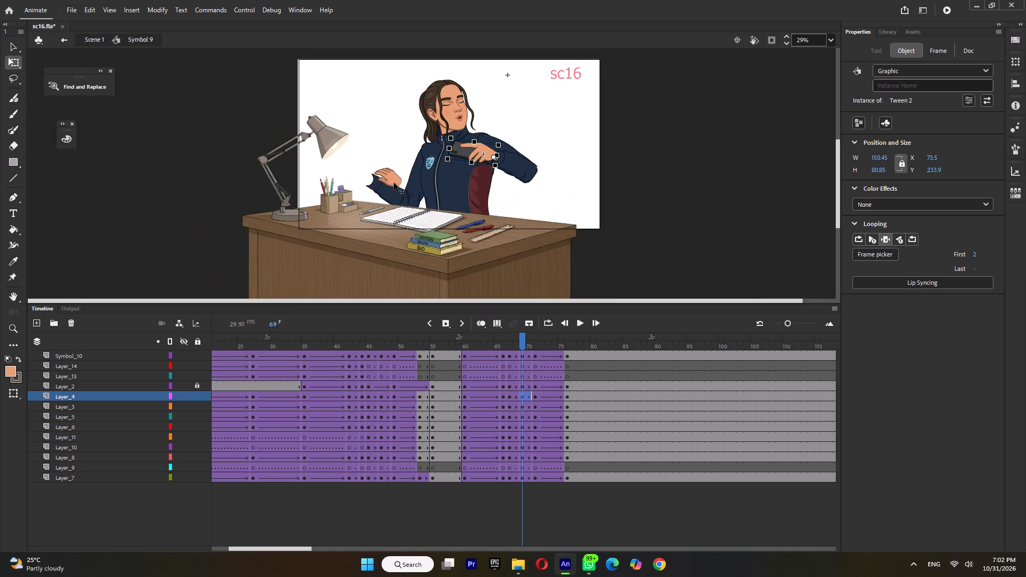
At frame 69, move the free hand left onto its cuff and switch it to the frame 3 peace sign, with its forearm also on frame 3.
click(394, 171)
ctrl+scroll(393, 175, up, 7)
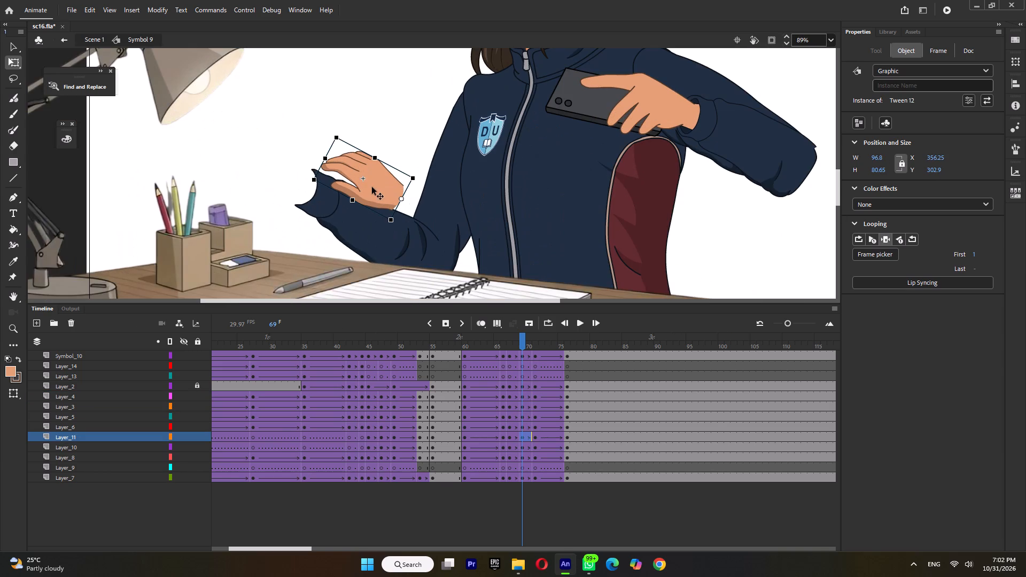
drag(384, 187, 302, 181)
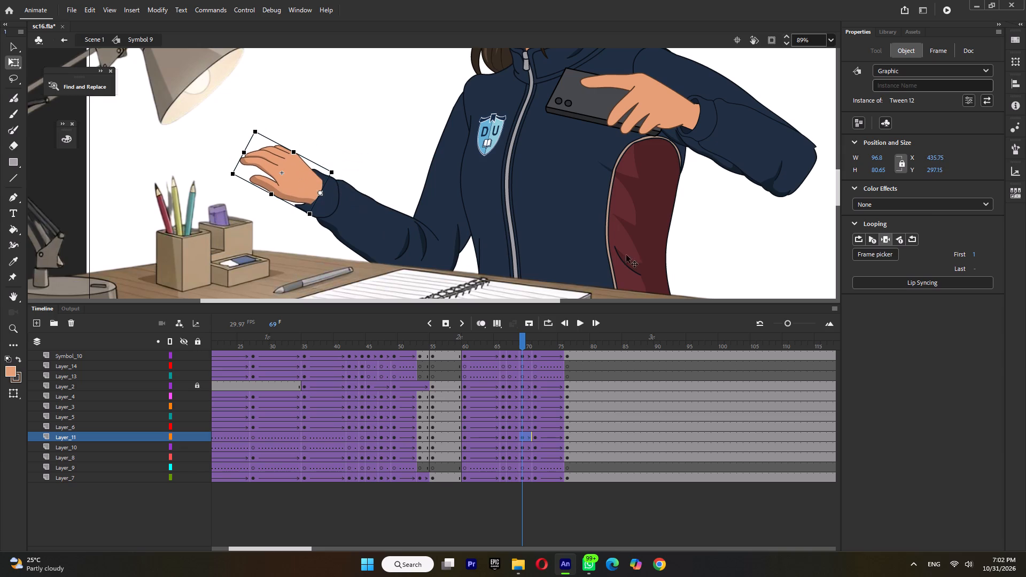
click(880, 253)
click(893, 309)
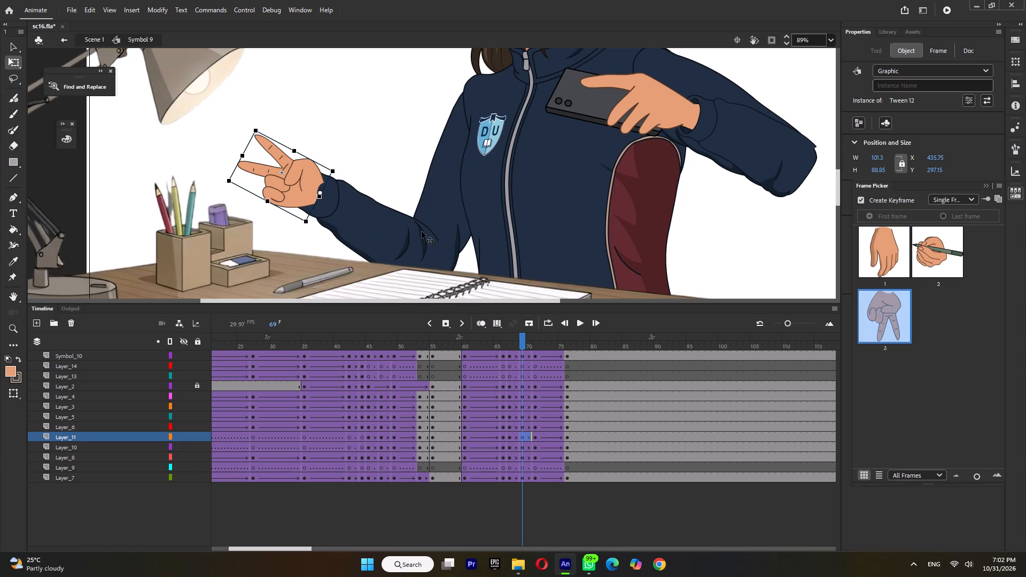
click(375, 231)
click(869, 252)
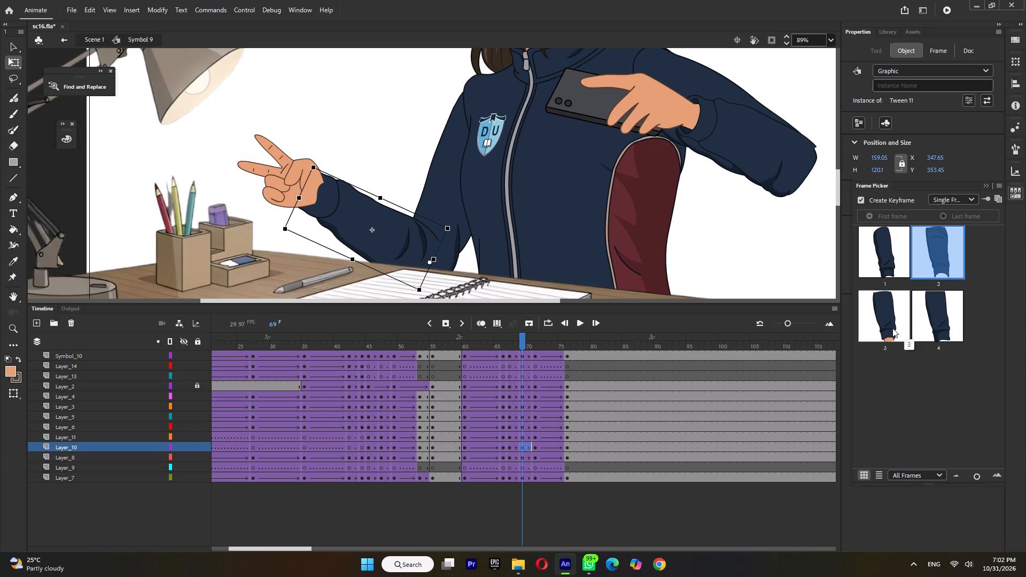
click(885, 325)
Shift the peace-sign hand up and left to fit the forearm's wrist, and nudge the whole arm slightly upward at frame 69.
click(295, 182)
drag(303, 185, 282, 174)
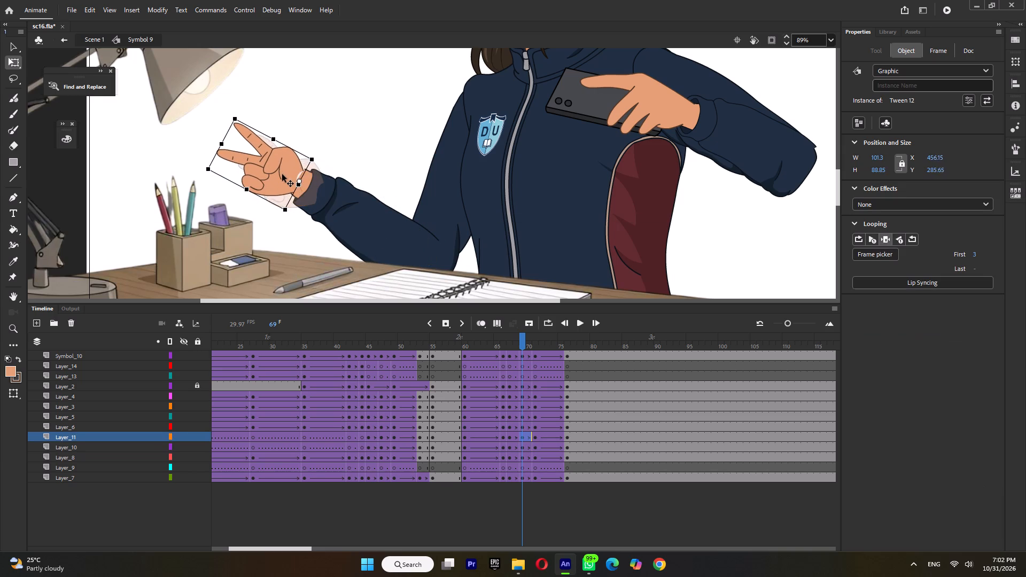
drag(282, 174, 287, 176)
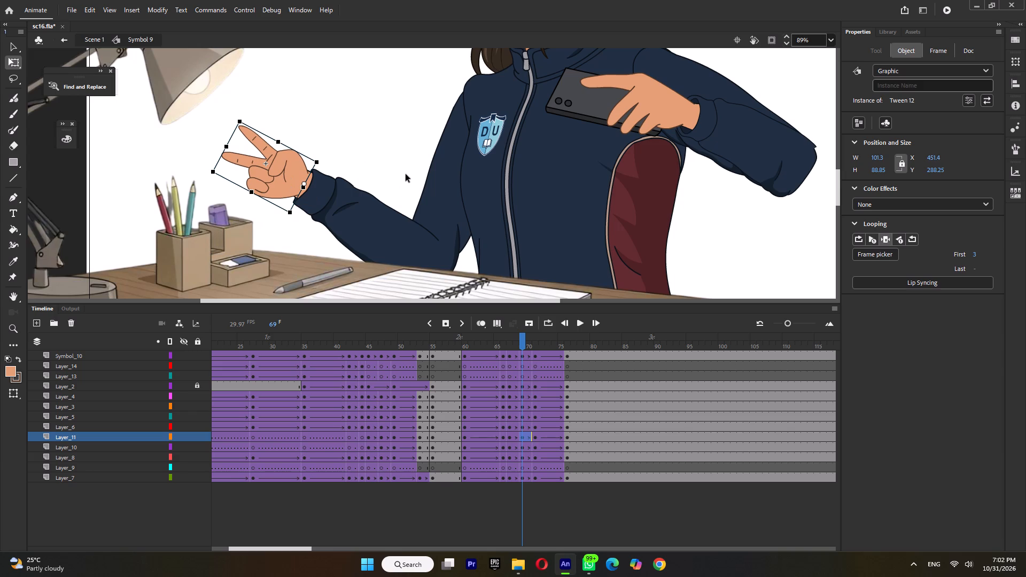
shift+click(437, 195)
shift+click(379, 210)
drag(435, 194, 435, 186)
ctrl+scroll(435, 186, down, 3)
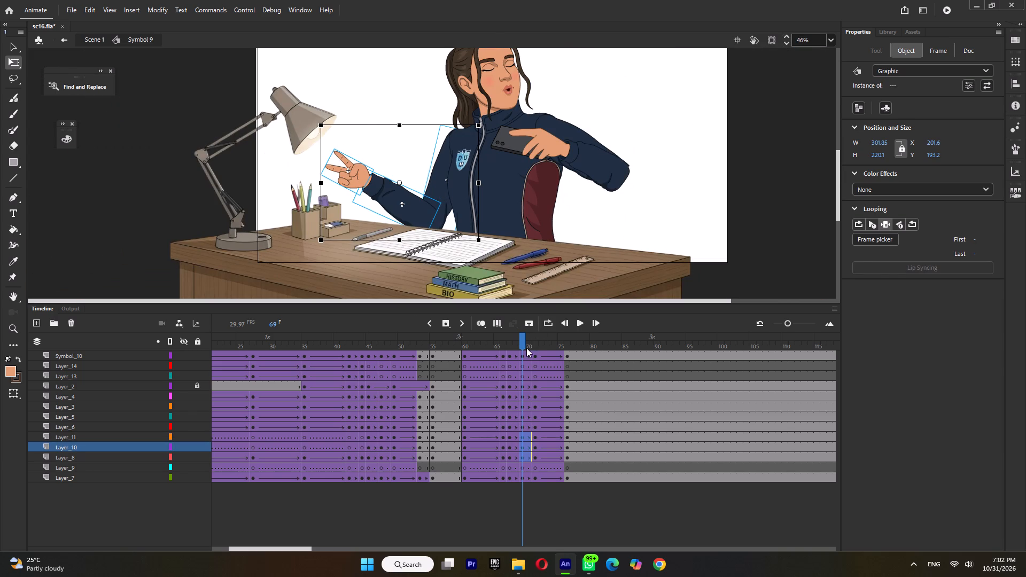
Remove the classic tween starting at frame 69 on all layers.
click(526, 345)
double_click(532, 343)
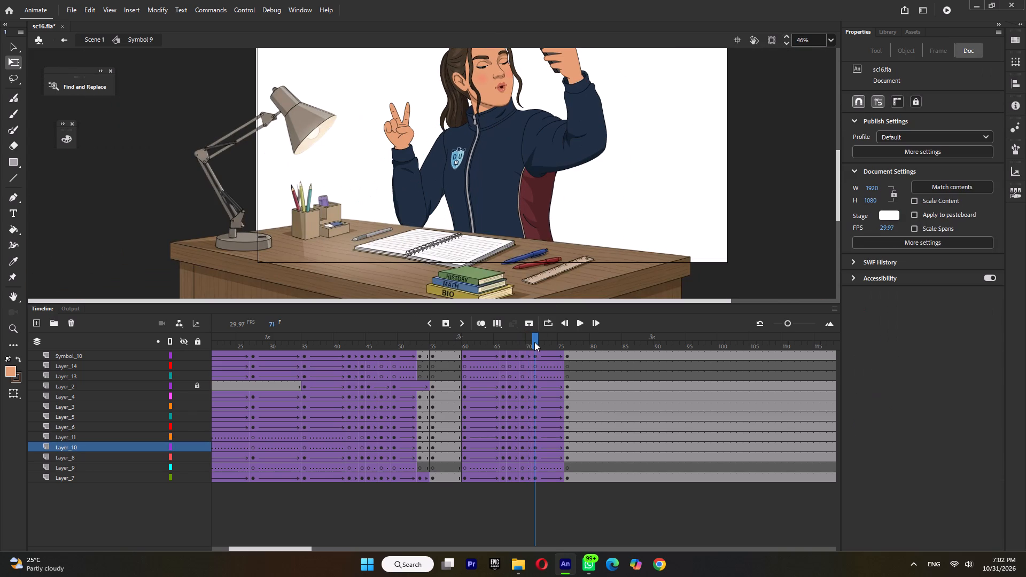
double_click(525, 340)
key(ctrl+m)
Play back the animation from around frame 60 to examine the transition into the selfie pose.
click(506, 344)
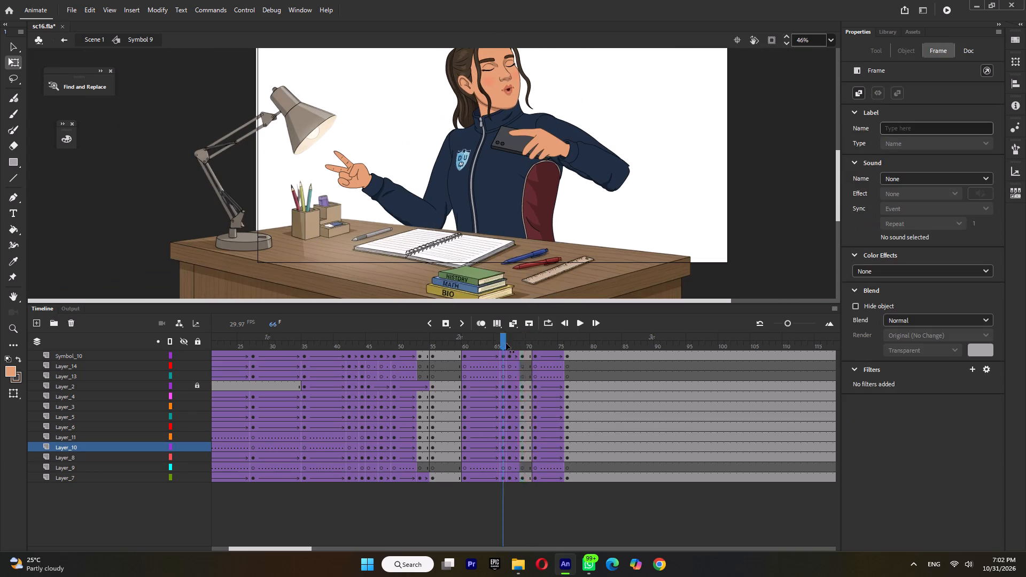
ctrl+scroll(569, 212, down, 3)
key(Return)
key(Return)
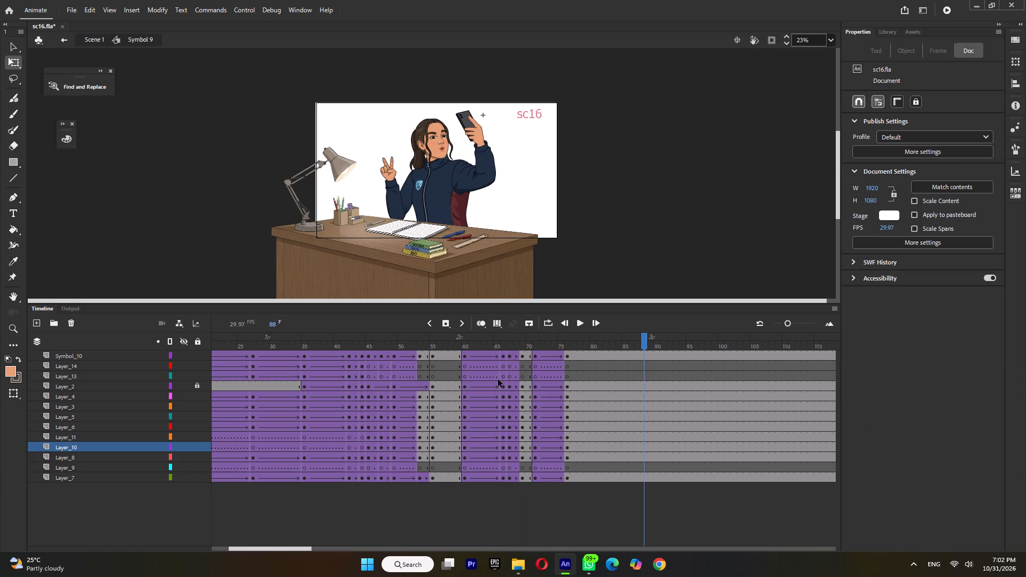
click(468, 342)
key(Return)
click(468, 342)
key(Return)
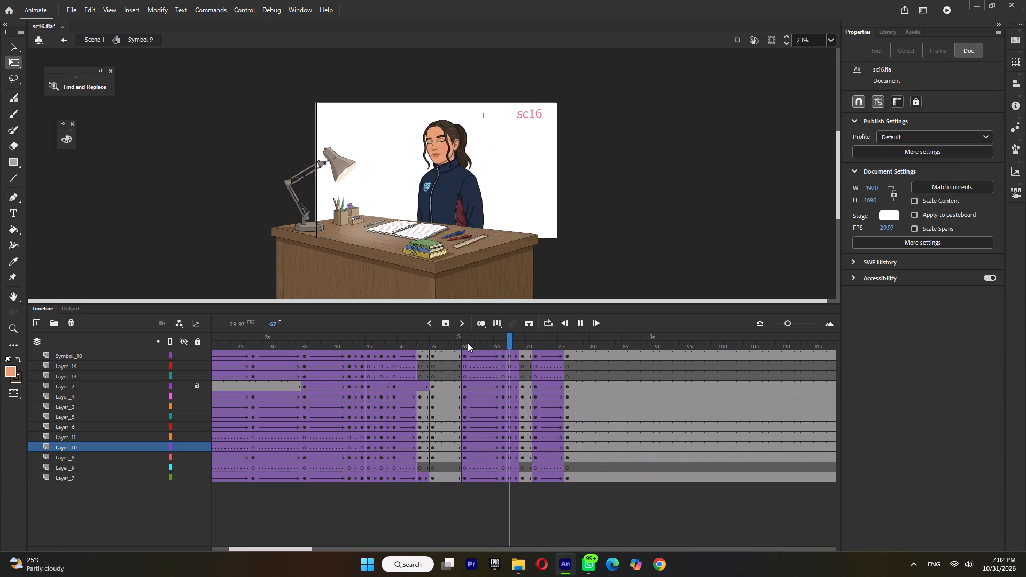
Play the animation repeatedly from frame 60 to examine the snap into the selfie pose.
click(468, 342)
key(Return)
click(468, 342)
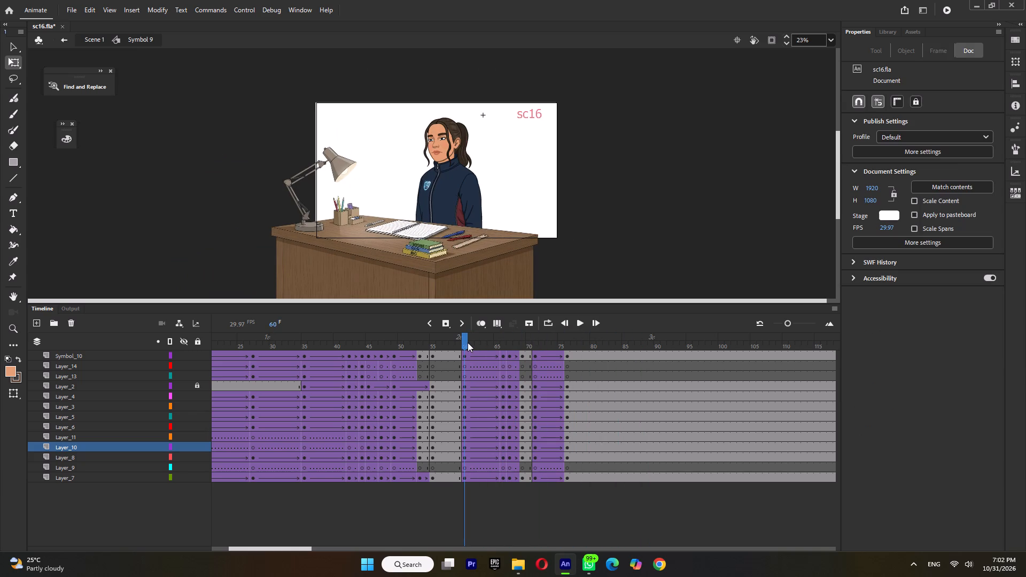
key(Return)
key(Return)
key(Return)
click(468, 342)
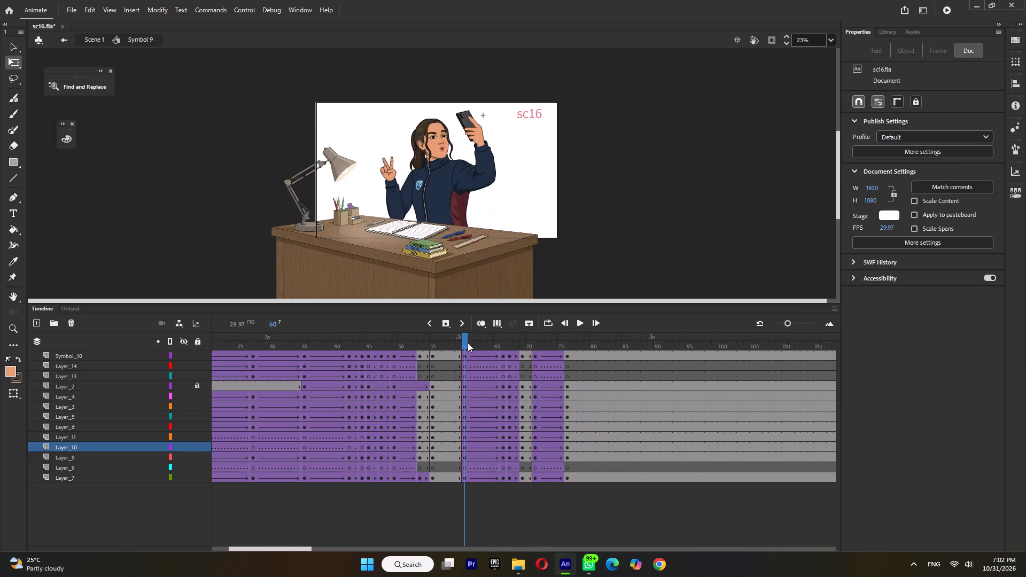
key(Return)
click(468, 342)
key(Return)
click(468, 342)
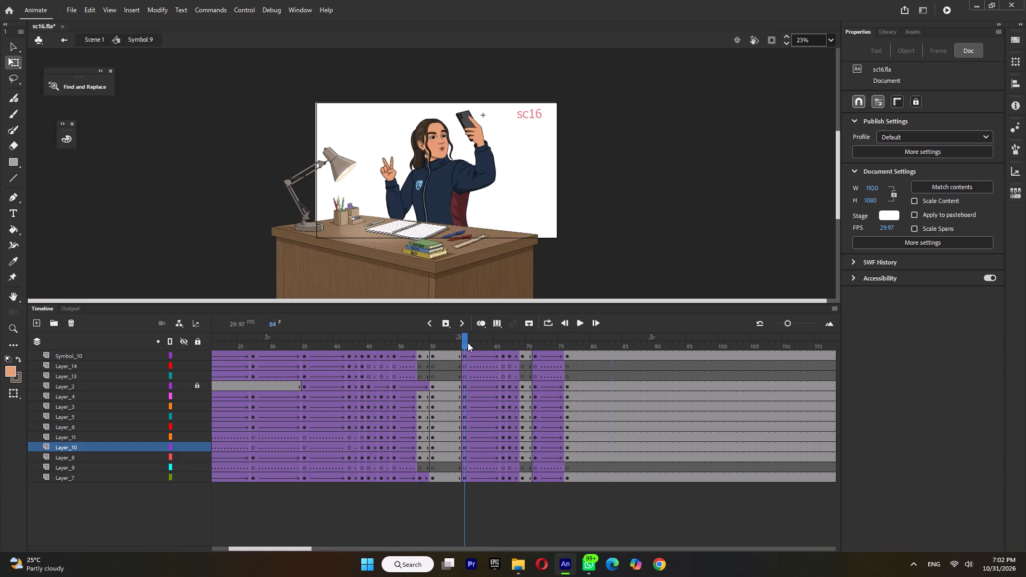
key(Return)
click(468, 342)
key(Return)
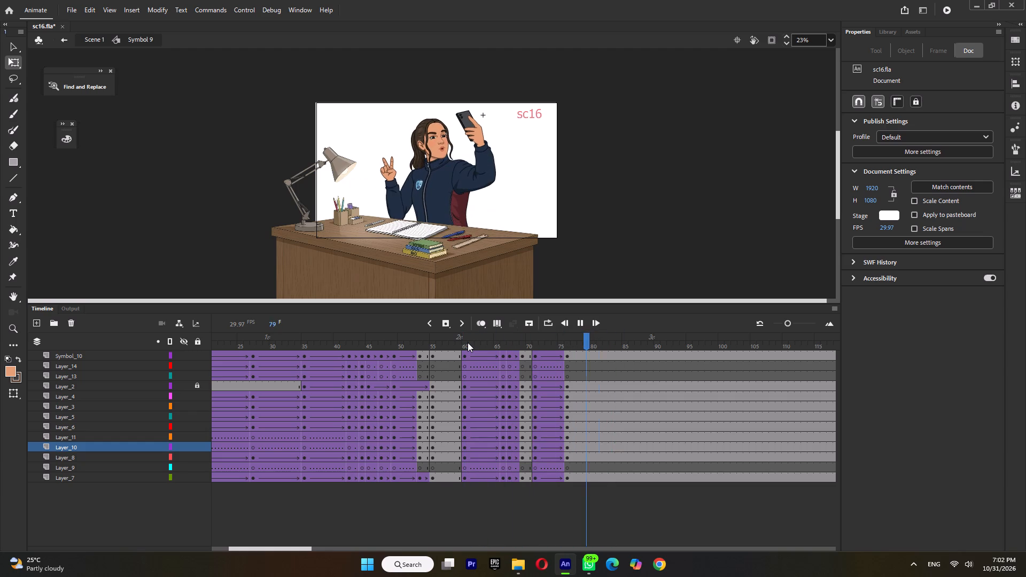
key(Return)
Inside the head's Symbol 3, insert keyframes on all layers at frames 66 and 61.
drag(472, 339, 507, 346)
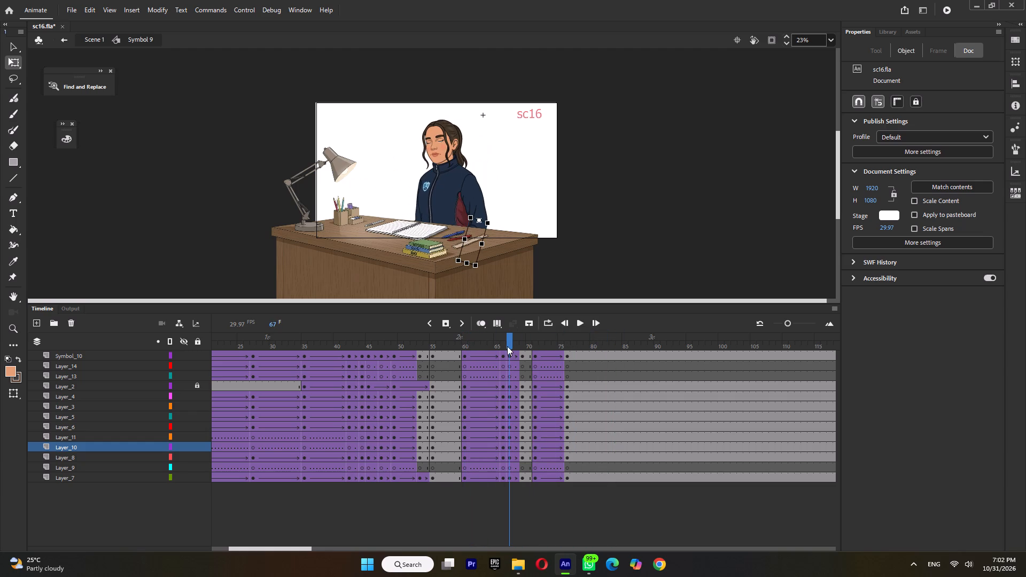
ctrl+middle_click(446, 145)
ctrl+scroll(446, 145, up, 5)
double_click(453, 143)
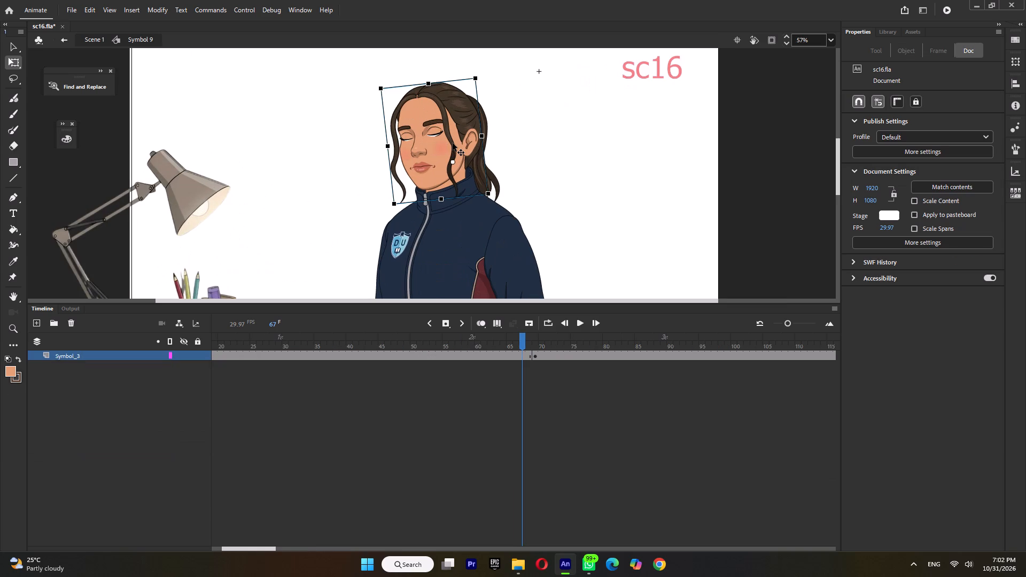
double_click(453, 143)
double_click(518, 343)
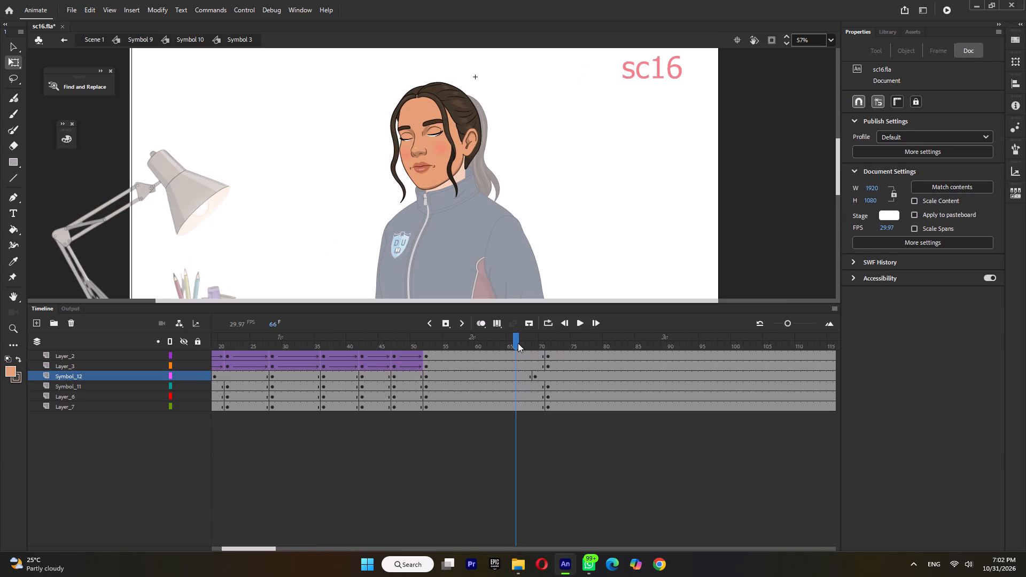
key(F6)
click(484, 338)
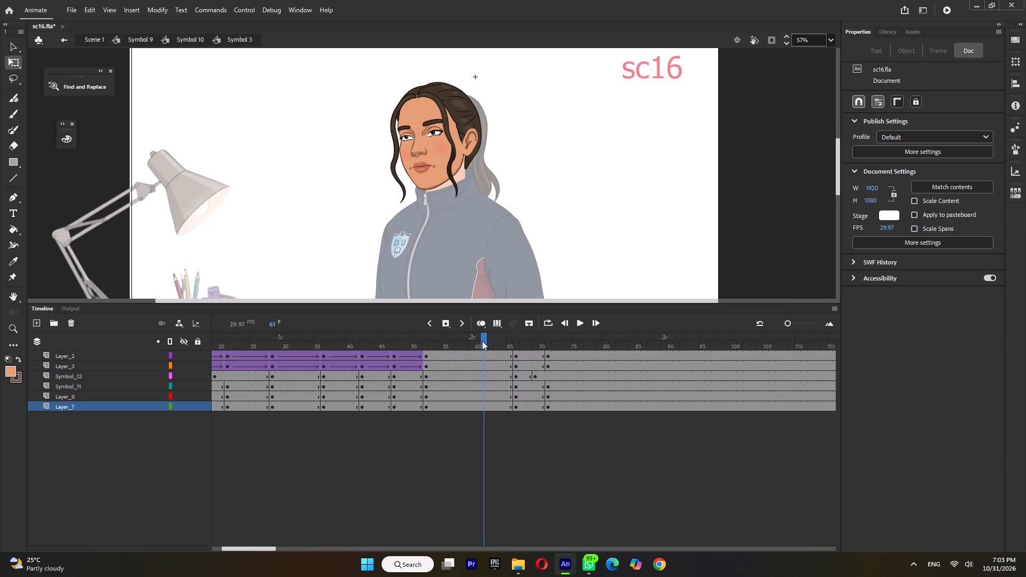
double_click(482, 341)
key(F6)
At frame 66, rotate both loose front hair strands slightly so their tips swing left.
click(515, 342)
click(548, 344)
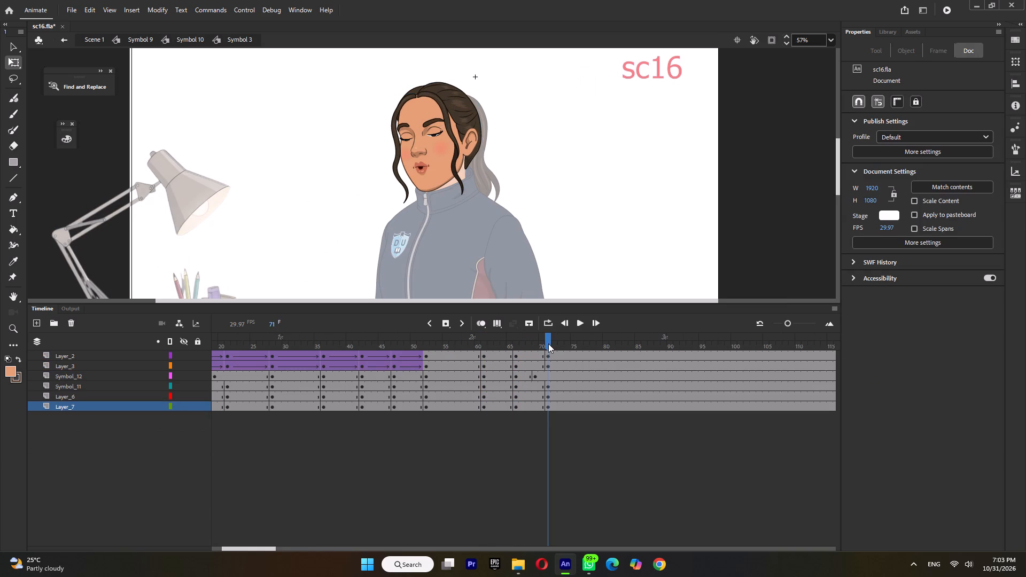
click(518, 341)
click(403, 188)
ctrl+scroll(418, 202, up, 3)
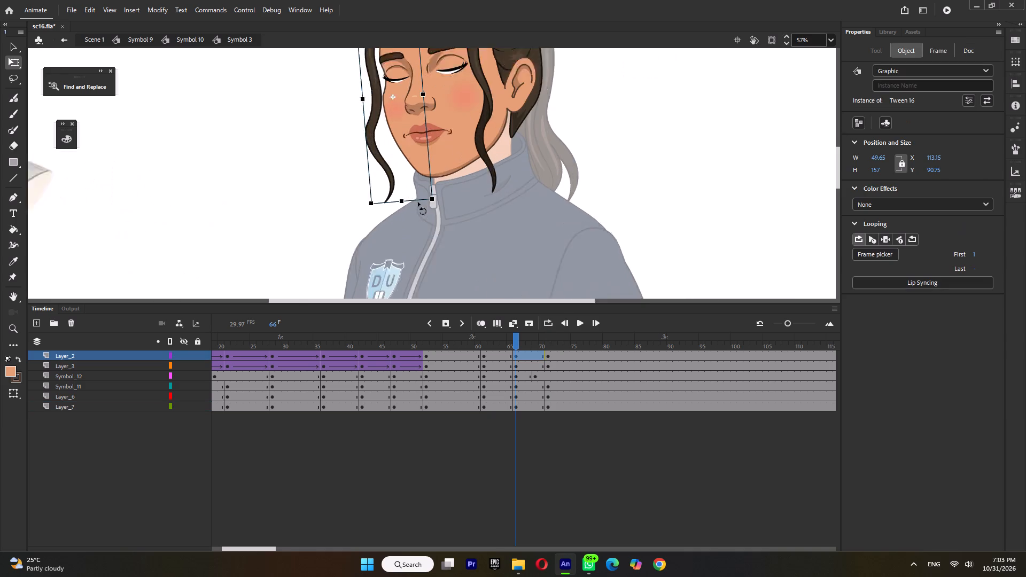
ctrl+scroll(418, 202, up, 4)
drag(439, 200, 431, 202)
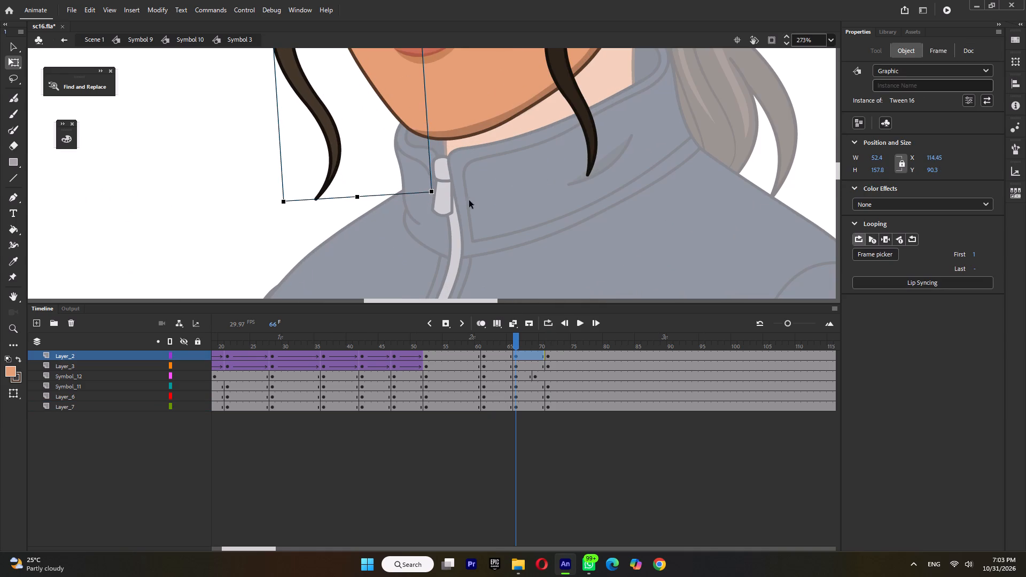
click(595, 151)
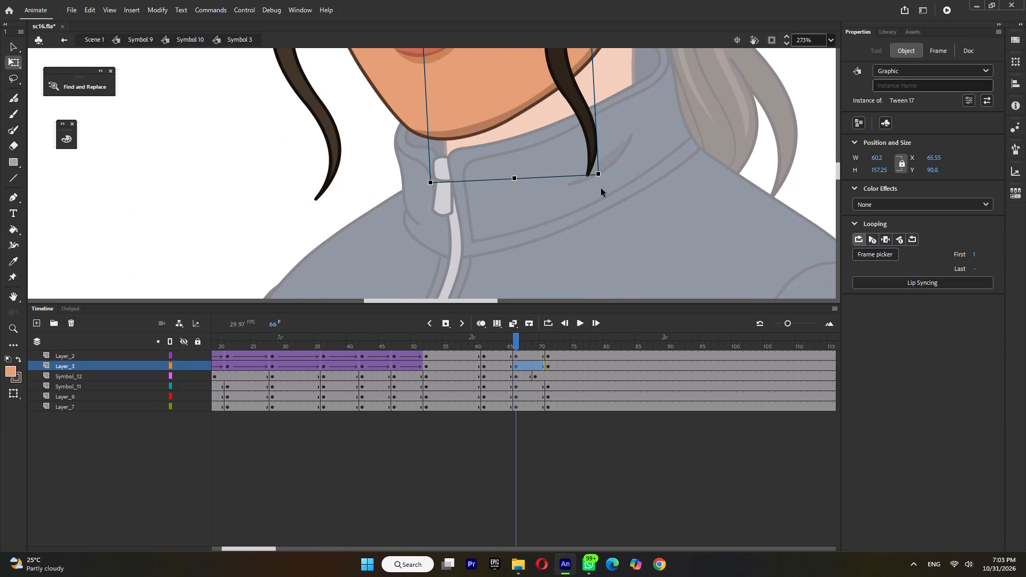
drag(601, 181, 593, 186)
Add frame 76 keyframes for both front hair strands and swing their tips slightly right at the frame 71 keyframe.
click(567, 343)
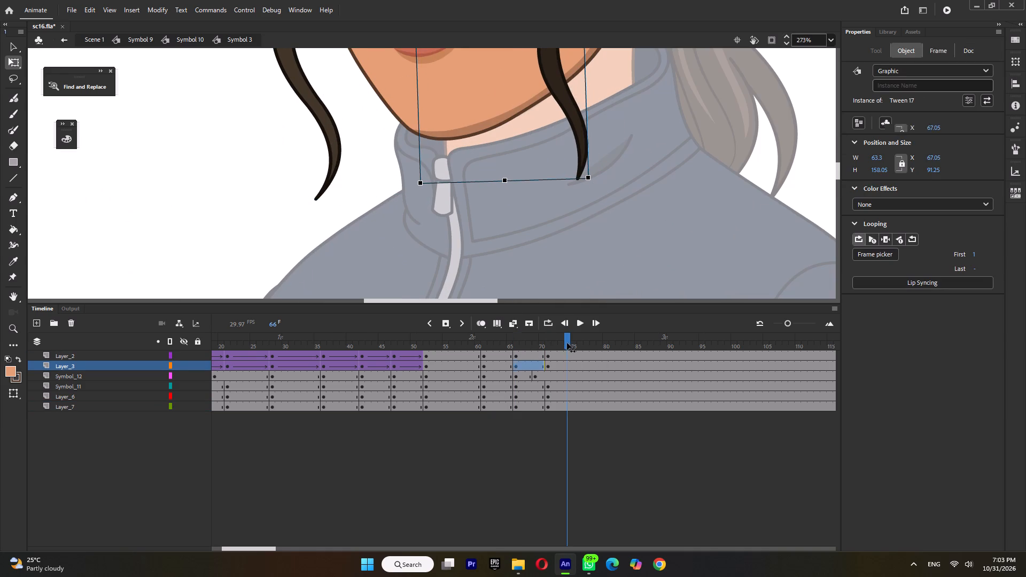
drag(580, 353, 580, 365)
key(F6)
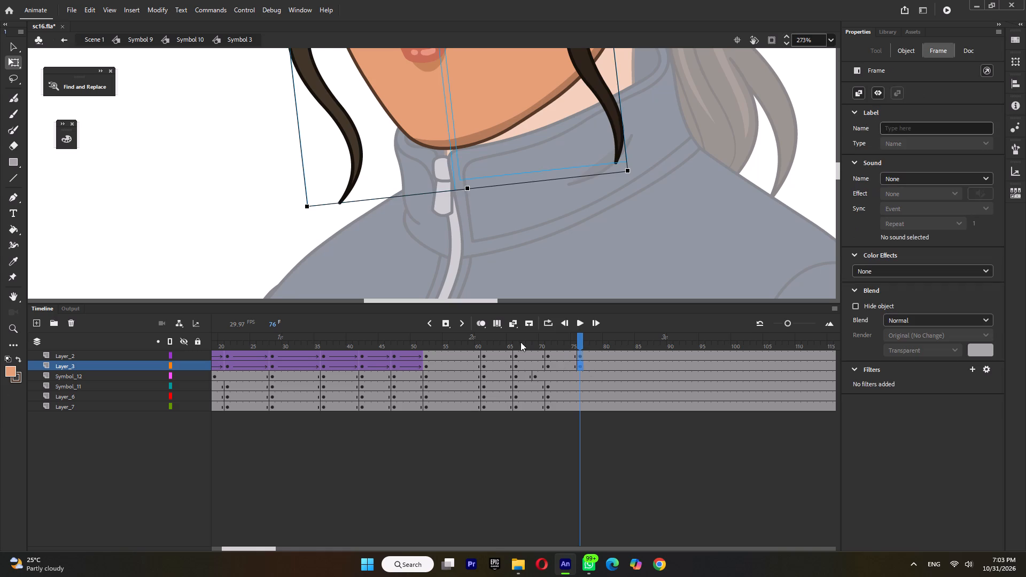
click(502, 342)
click(522, 342)
click(562, 344)
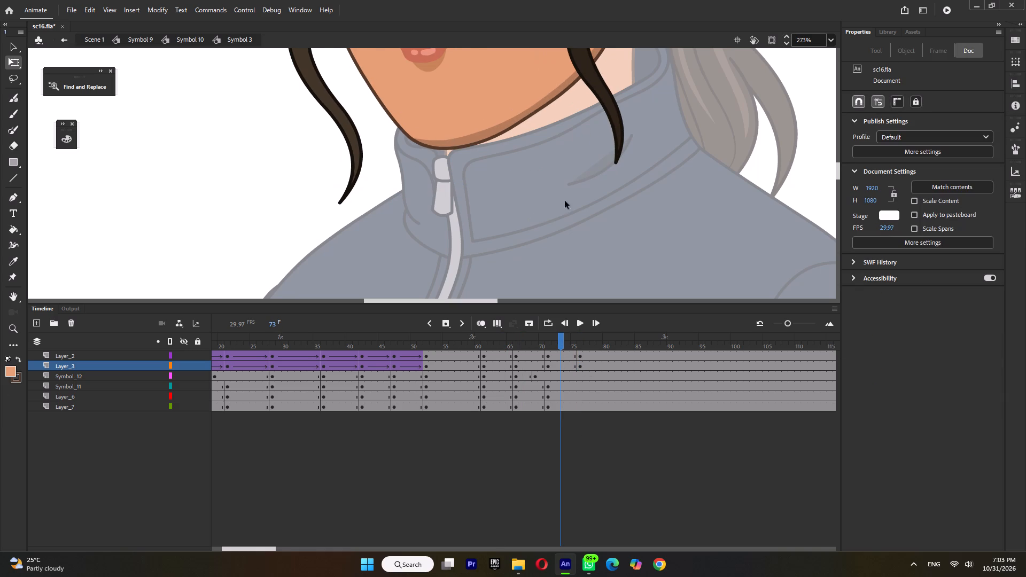
click(620, 141)
drag(627, 168, 636, 173)
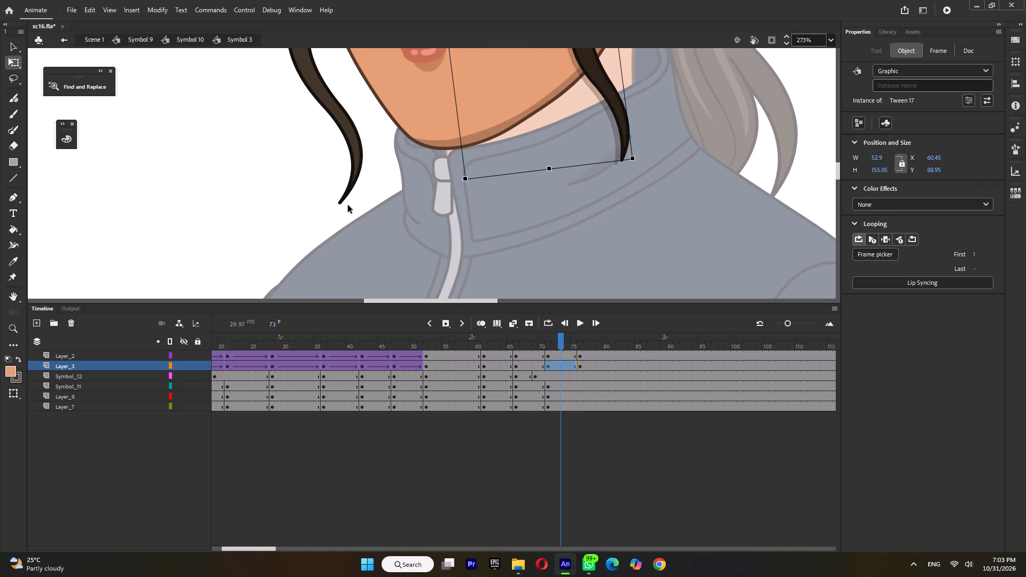
click(344, 192)
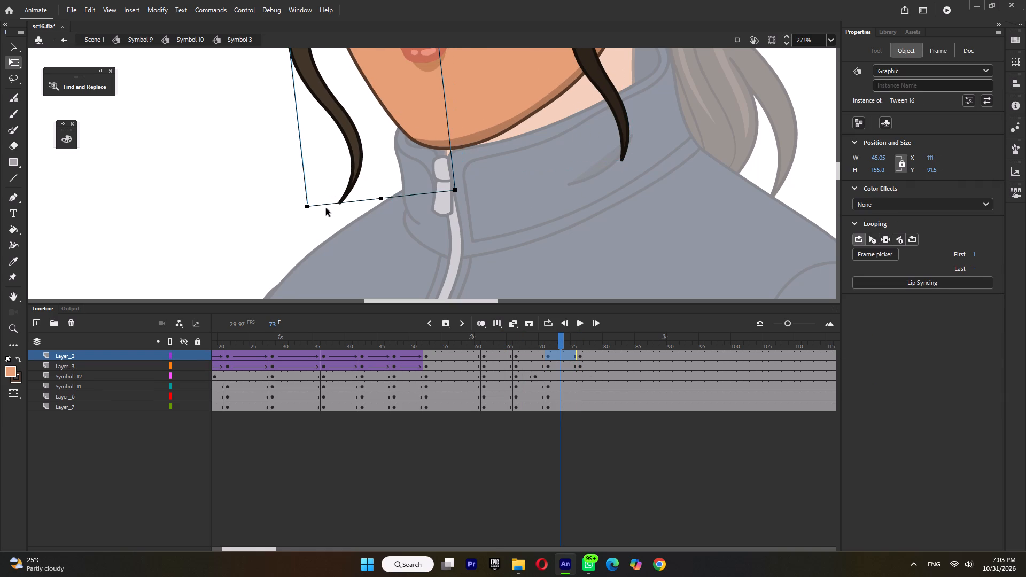
drag(307, 210, 313, 214)
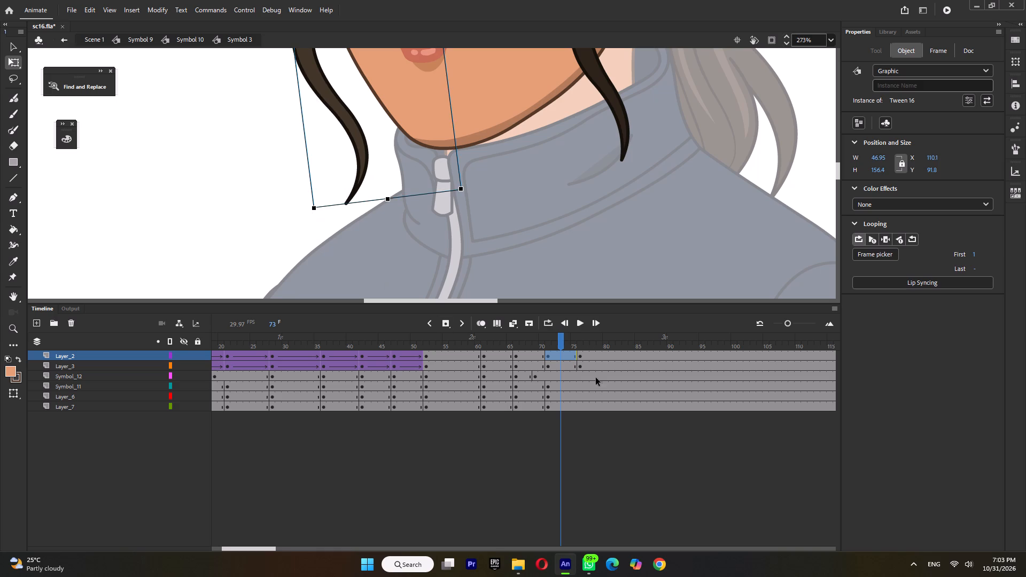
Add frame 80 keyframes for both front hair strands and swing their tips slightly left at the frame 76 keyframe.
click(587, 341)
drag(608, 352, 608, 365)
key(F6)
click(563, 339)
click(586, 341)
click(356, 183)
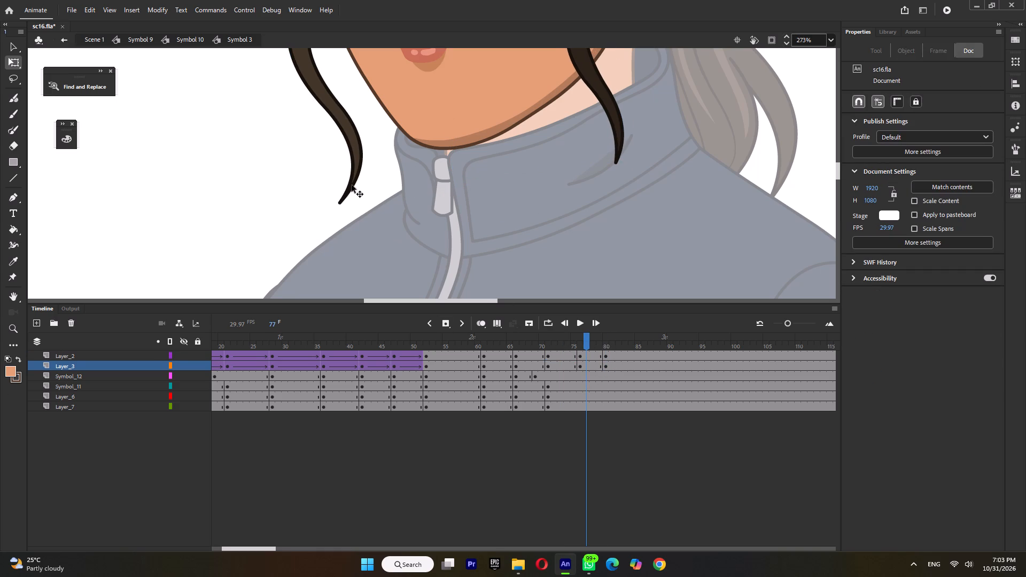
click(349, 186)
drag(453, 198, 448, 202)
click(622, 128)
drag(628, 169, 621, 177)
Apply classic tweens to both front hair strands between frames 61 and 80, and play back the swing.
ctrl+scroll(624, 188, down, 9)
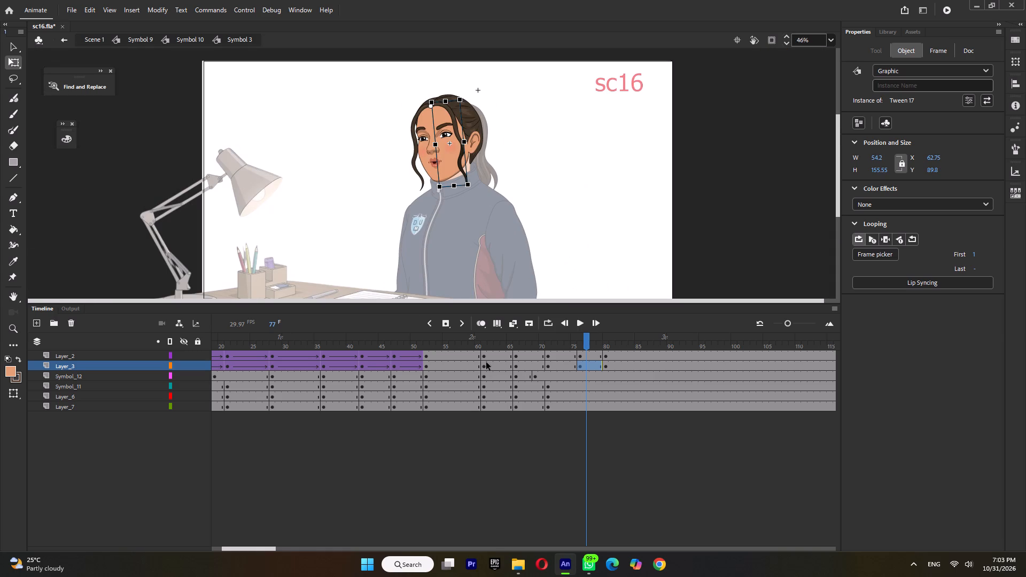
drag(499, 355, 588, 361)
key(ctrl+m)
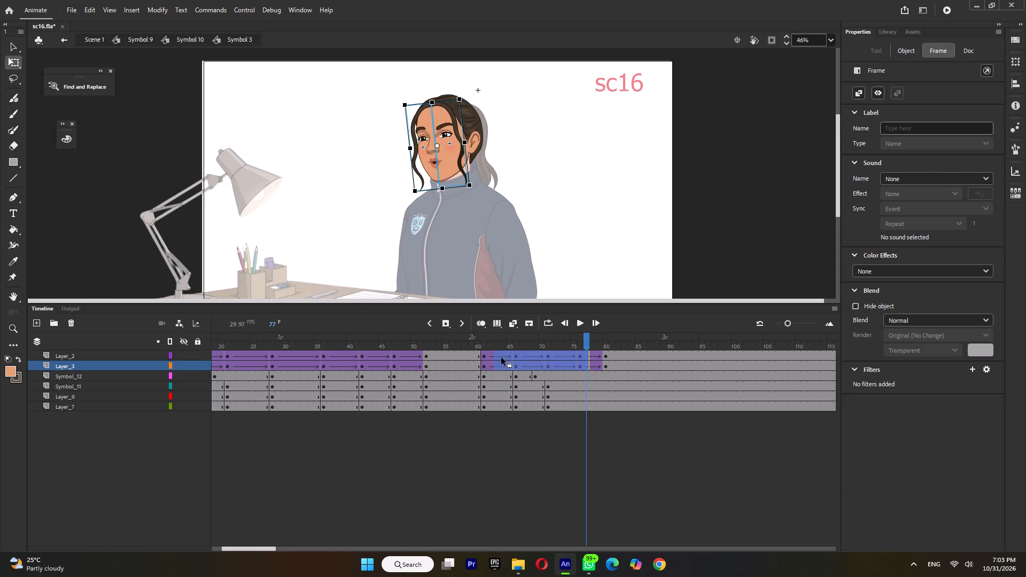
click(465, 344)
key(Return)
key(Return)
Return to Symbol 9 and play it repeatedly from frame 60 to check the hair swing within the full motion.
double_click(539, 199)
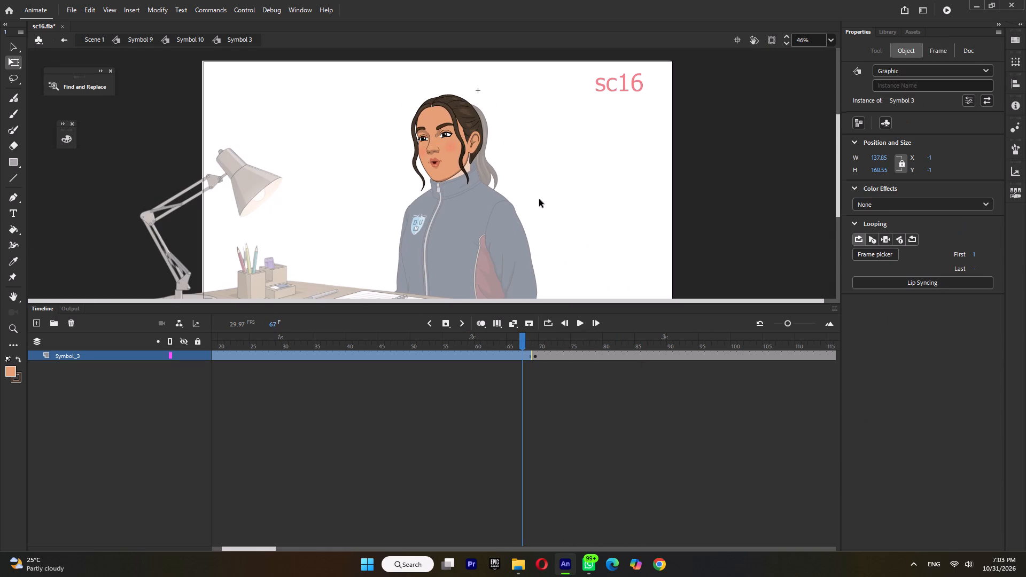
ctrl+scroll(539, 199, down, 4)
double_click(539, 199)
key(Return)
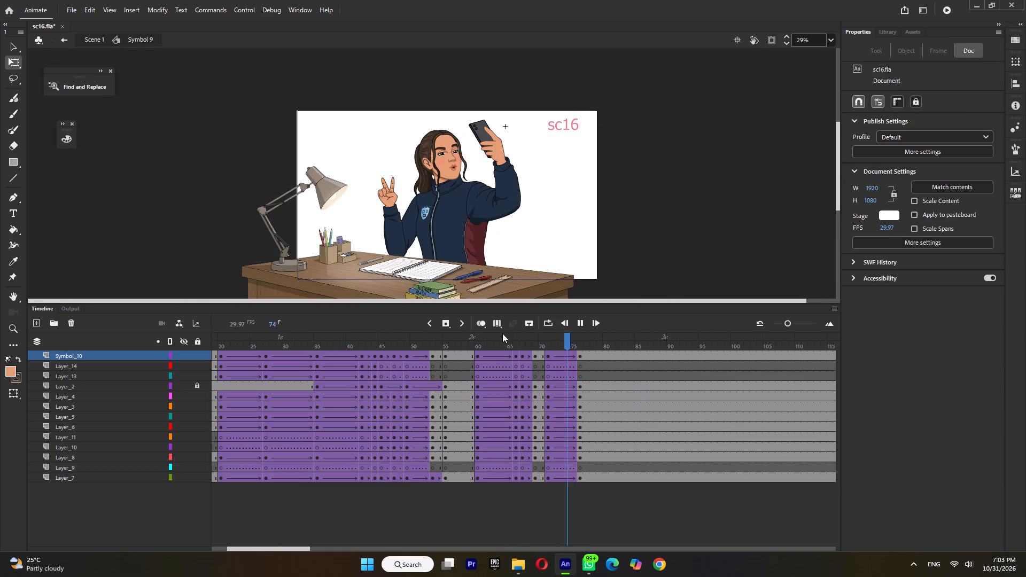
click(479, 341)
key(Return)
click(479, 340)
key(Return)
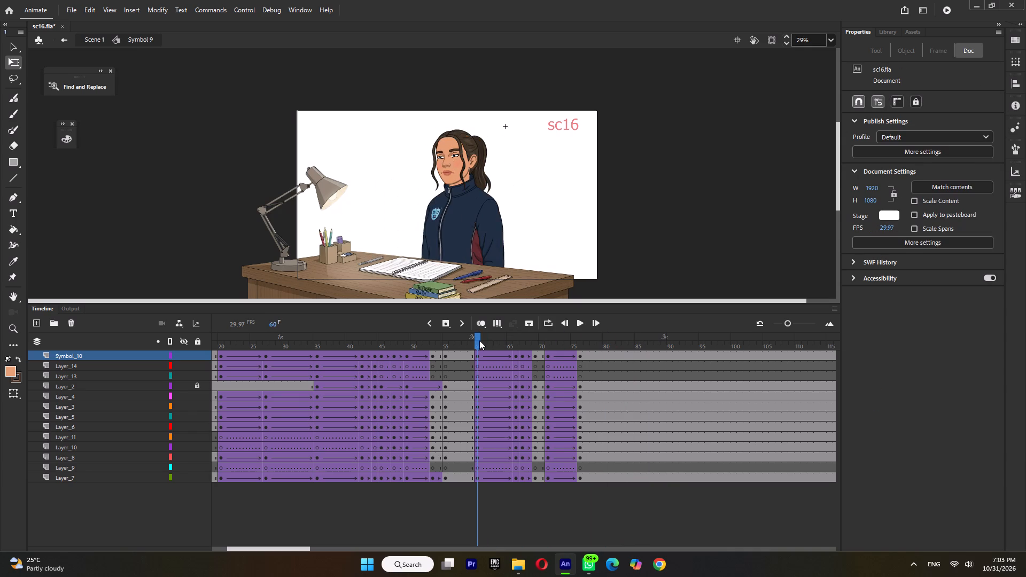
click(479, 340)
key(Return)
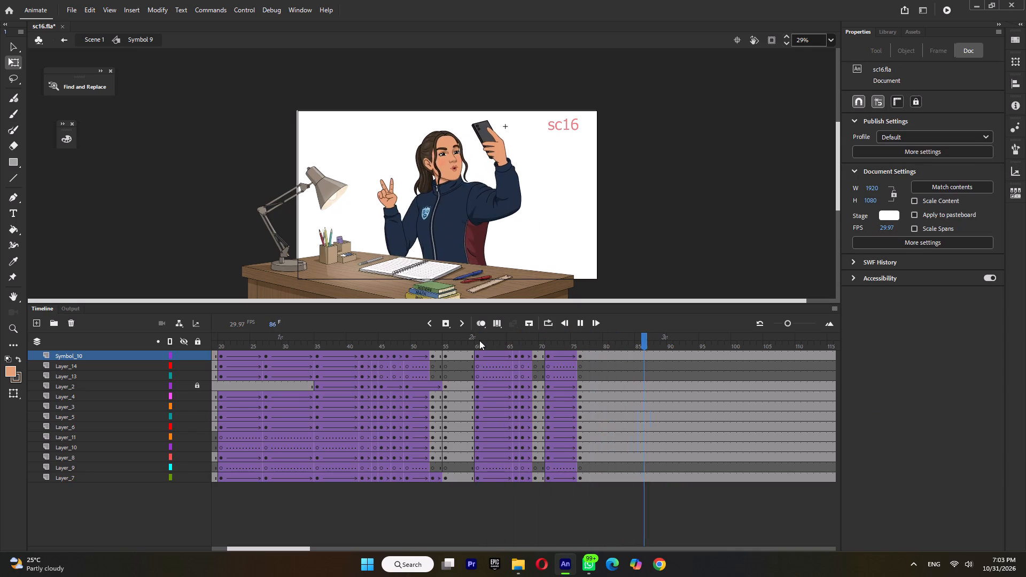
click(479, 340)
key(Return)
click(479, 340)
key(Return)
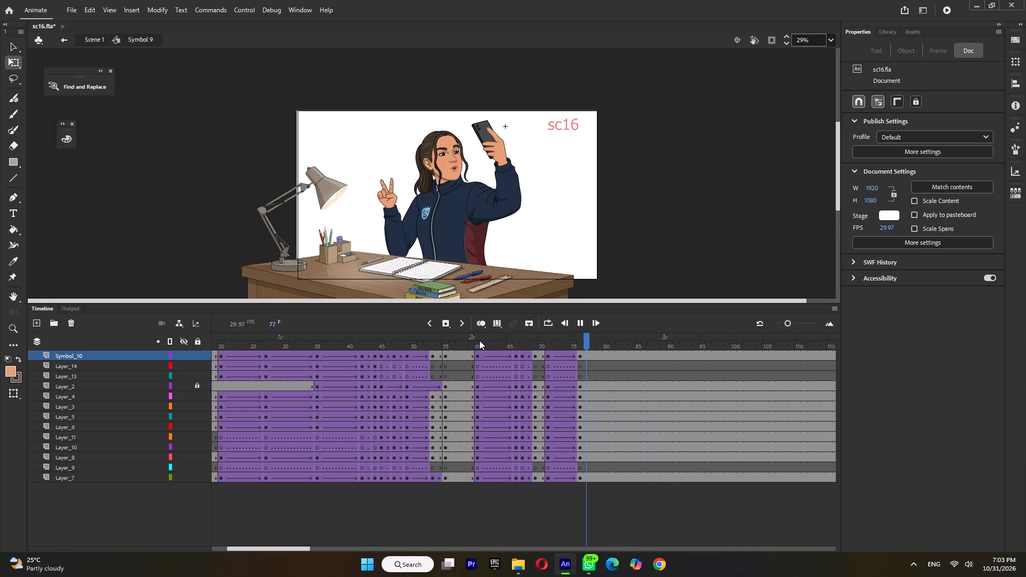
click(479, 340)
key(Return)
click(479, 340)
key(Return)
key(Return)
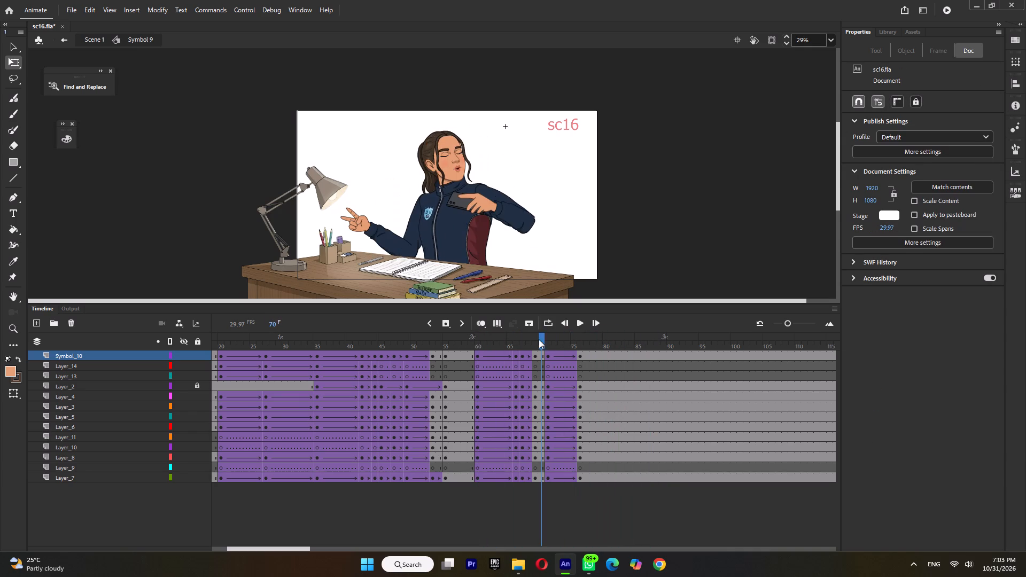
Compare the frames around 69, and shift the head and ponytail slightly right and down at frame 69.
click(522, 341)
click(534, 343)
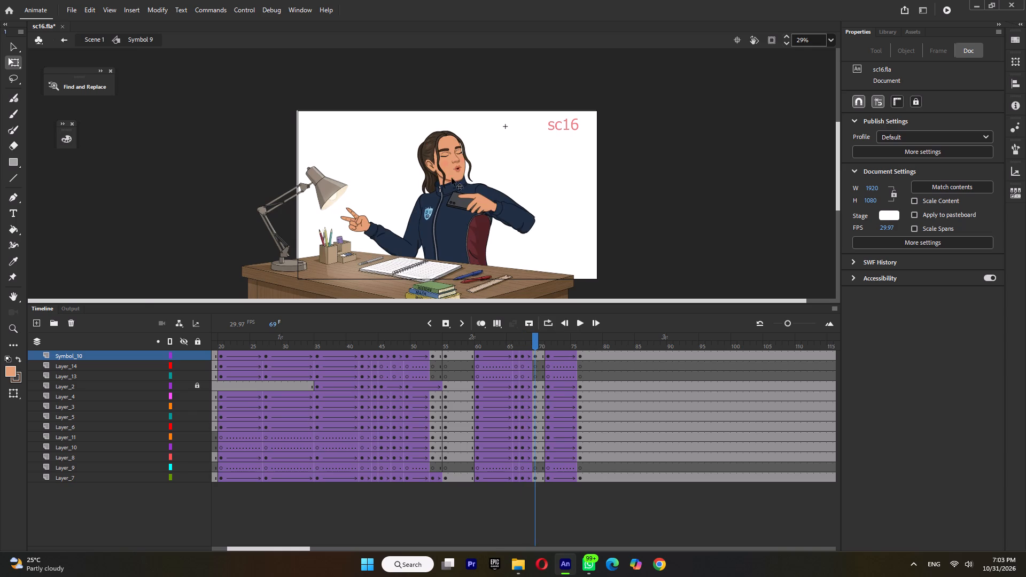
ctrl+scroll(448, 173, up, 7)
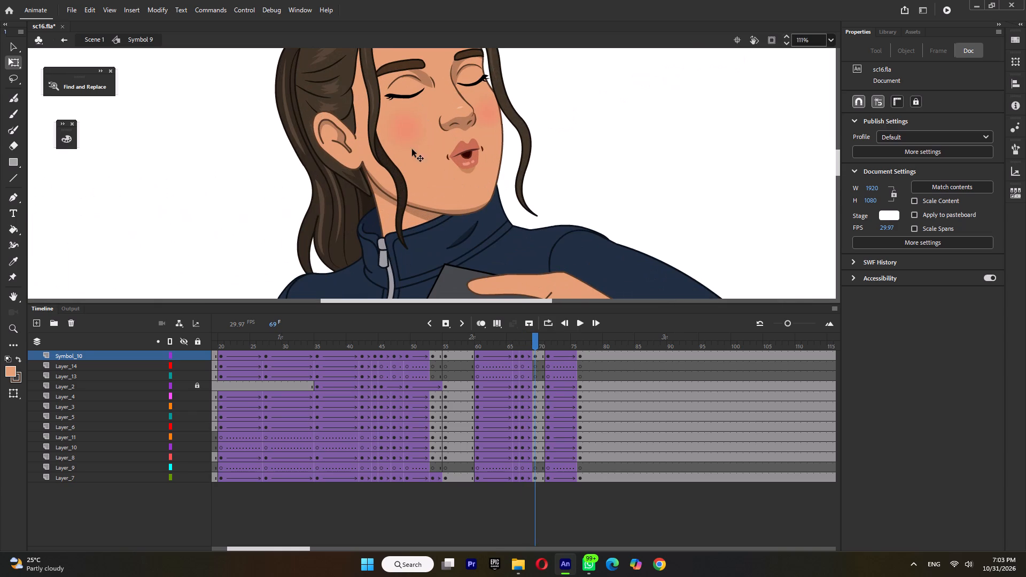
click(524, 343)
click(533, 344)
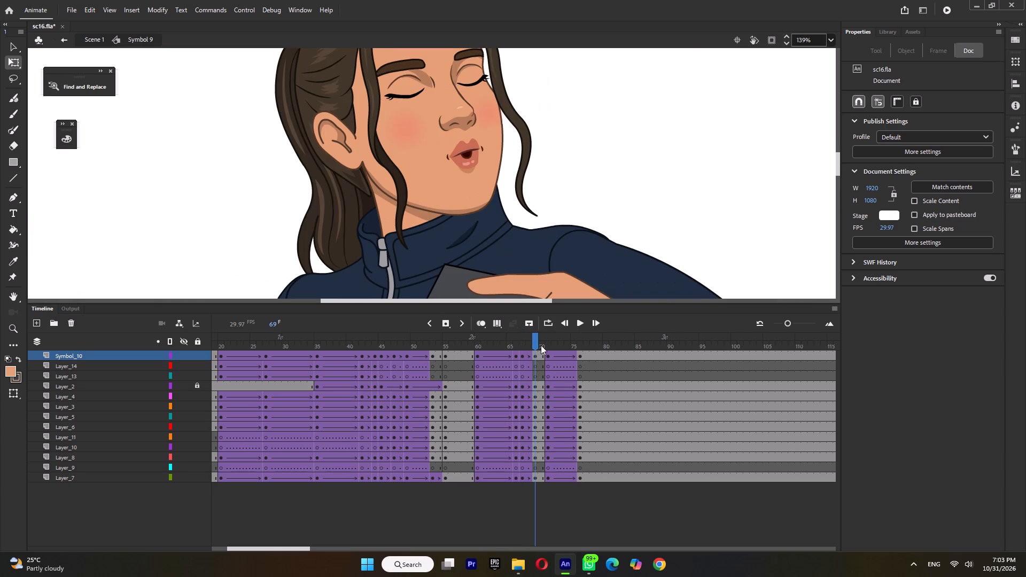
click(549, 344)
click(536, 348)
drag(250, 122, 345, 143)
ctrl+scroll(386, 170, up, 2)
drag(400, 160, 404, 170)
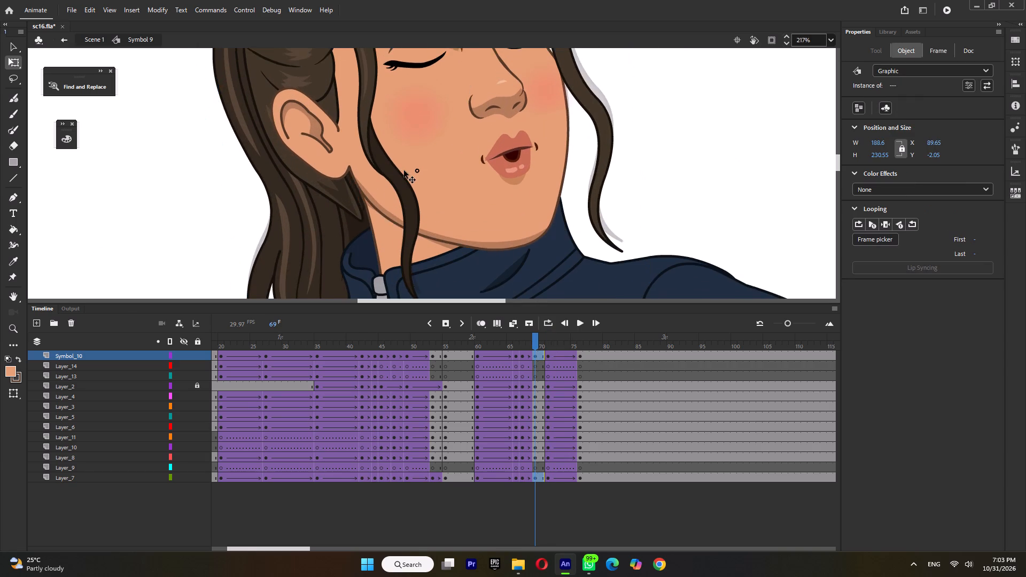
drag(404, 170, 403, 166)
drag(403, 169, 408, 169)
ctrl+scroll(405, 172, down, 5)
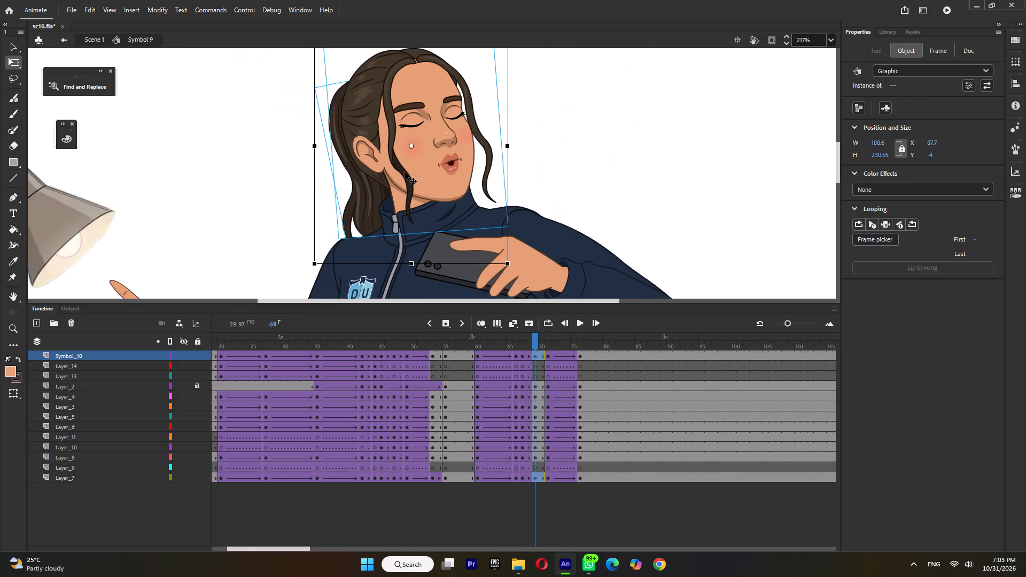
Save the document.
key(ctrl+s)
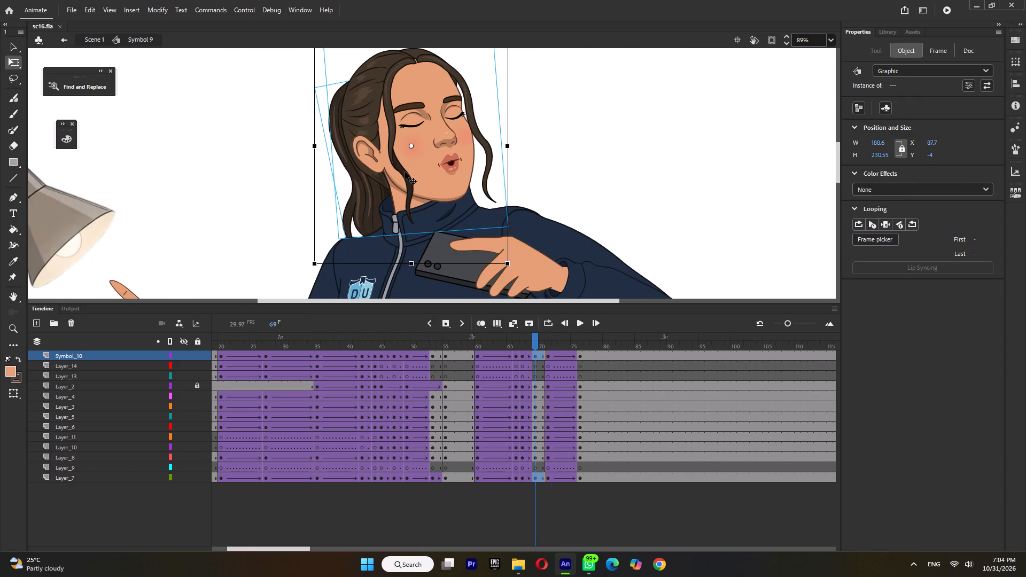
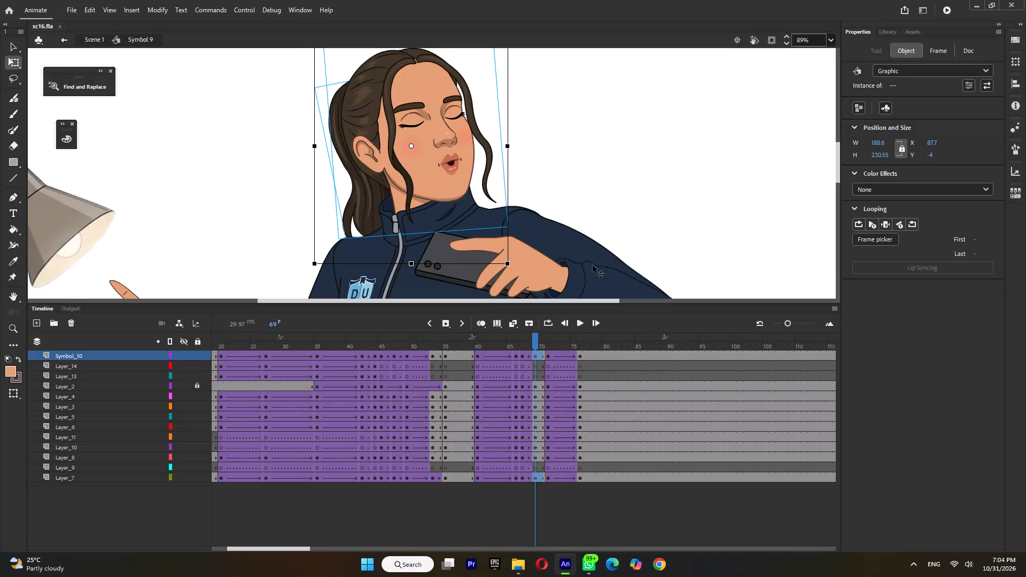
Play the selfie motion from about frame 59 to check the head adjustment, and save the document.
click(470, 347)
key(Return)
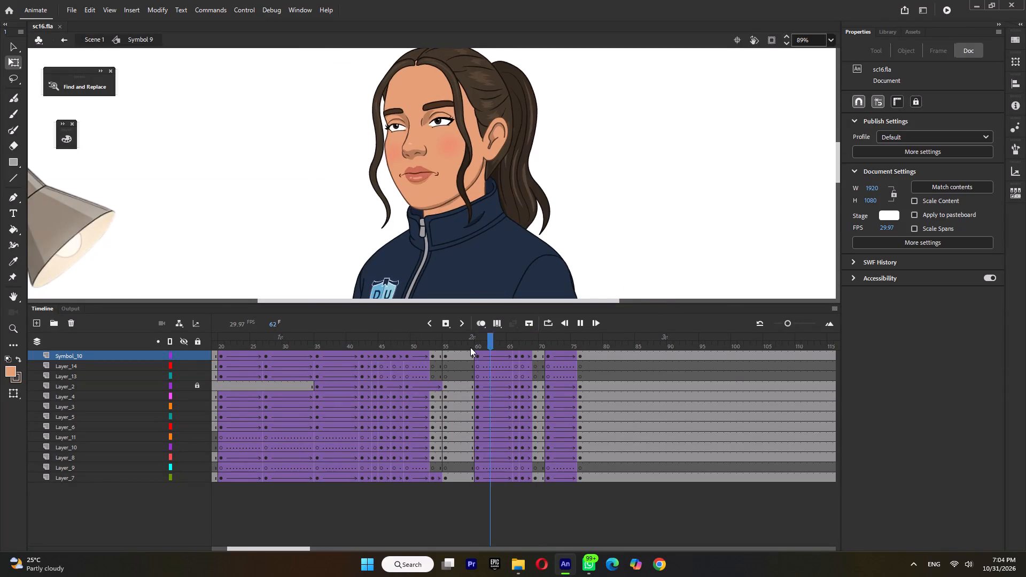
key(Return)
ctrl+scroll(531, 198, down, 4)
key(ctrl+s)
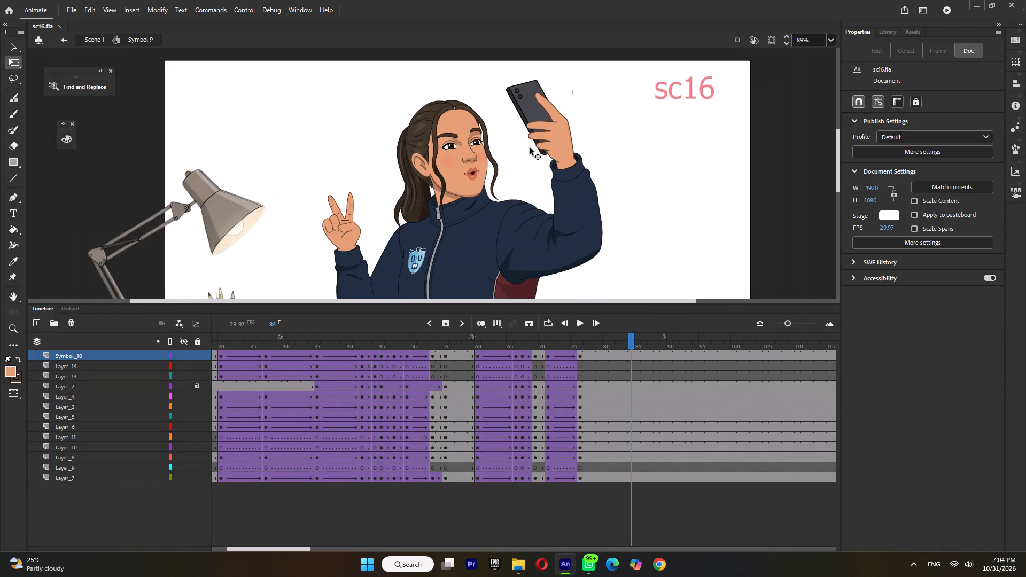
Open the raised hand-and-phone symbol Tween 2 for editing in place, and save the document.
ctrl+scroll(528, 111, up, 4)
triple_click(521, 121)
click(521, 121)
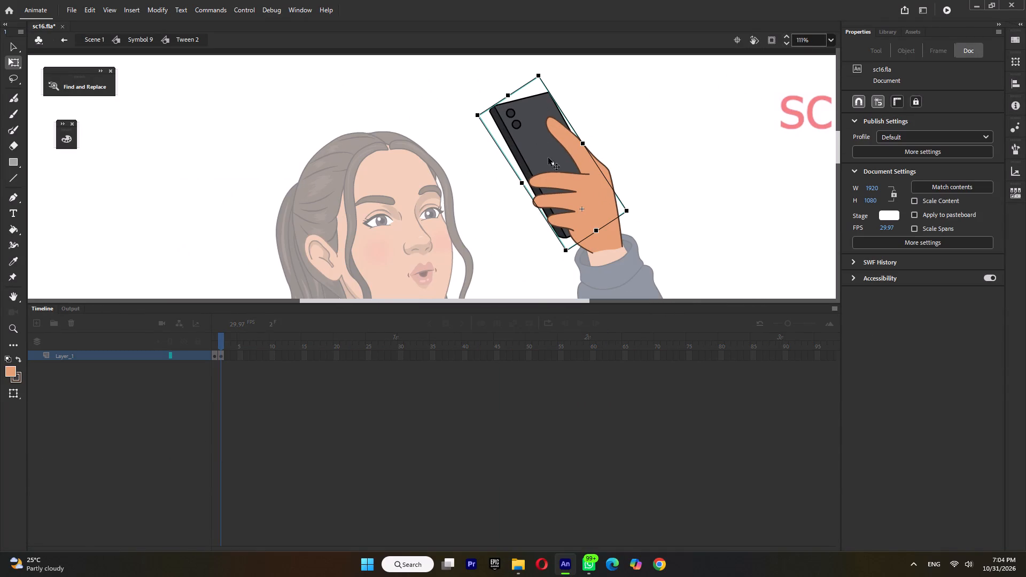
double_click(642, 137)
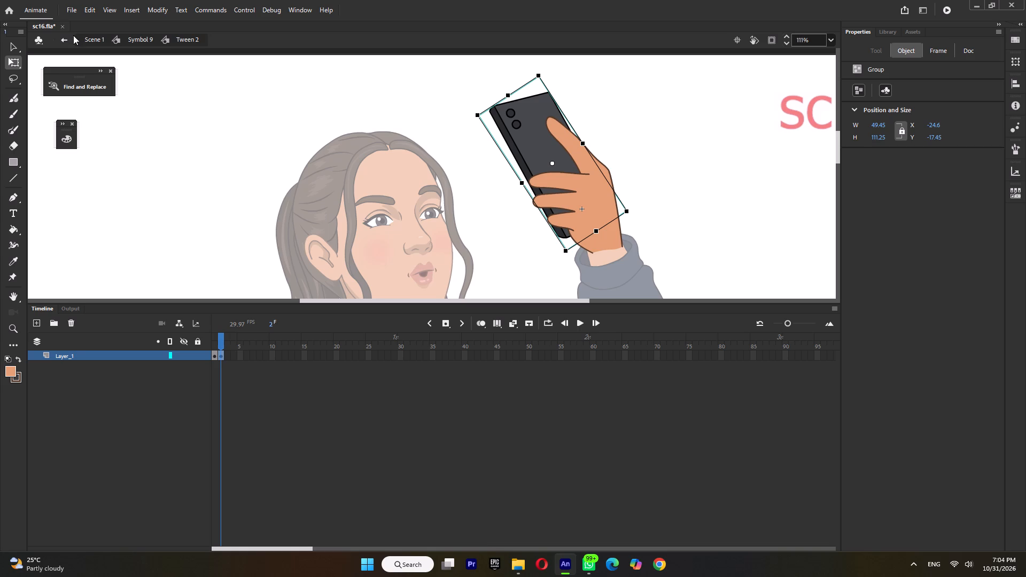
key(ctrl+s)
Open PROPS.fla from the ep06 folder in File Explorer, accepting the system default font for the missing one.
click(520, 565)
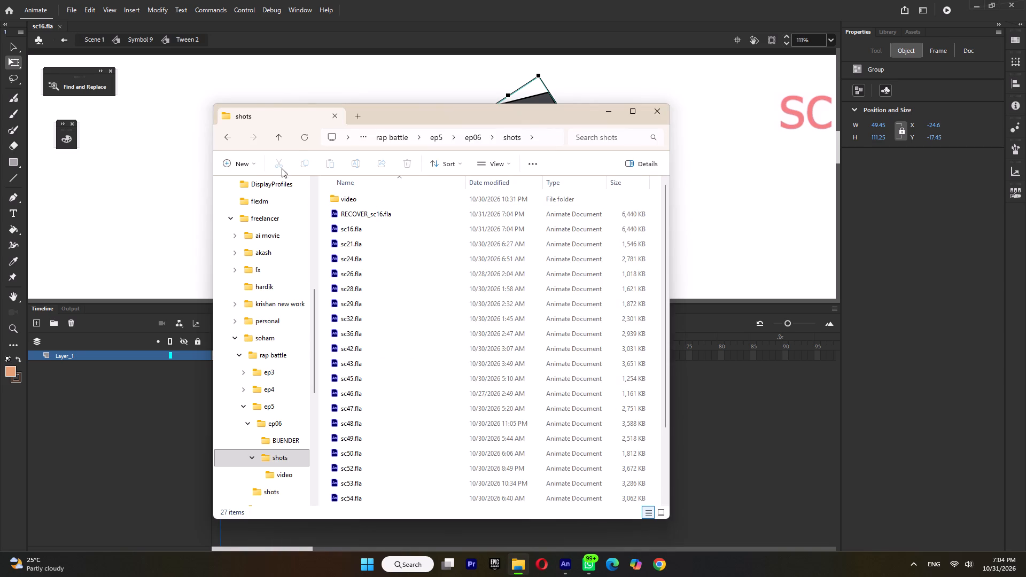
click(287, 142)
click(282, 142)
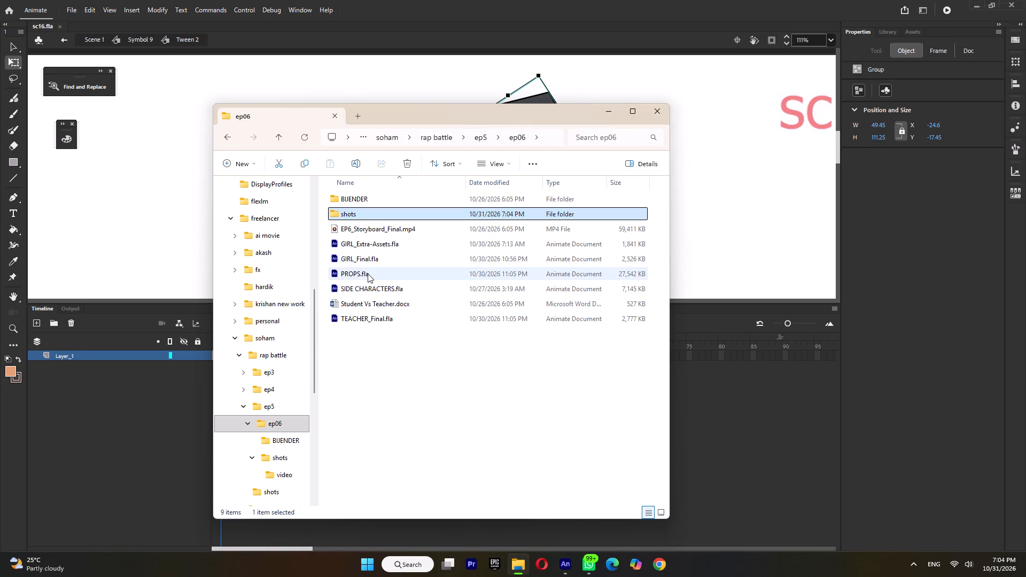
double_click(368, 274)
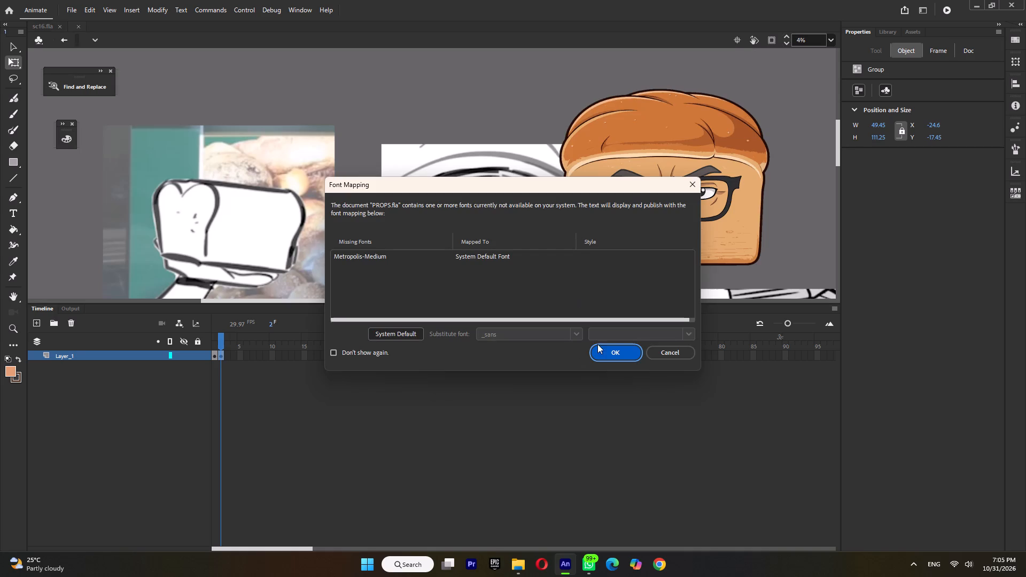
click(607, 350)
Copy the upright red phone from frame 1 of PROPS.fla.
ctrl+scroll(580, 212, down, 6)
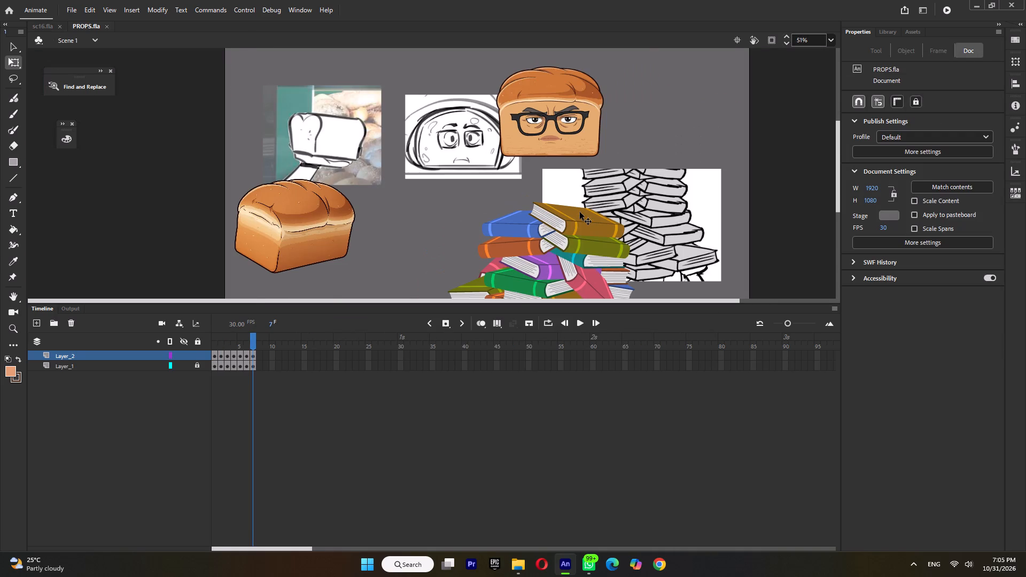
click(215, 344)
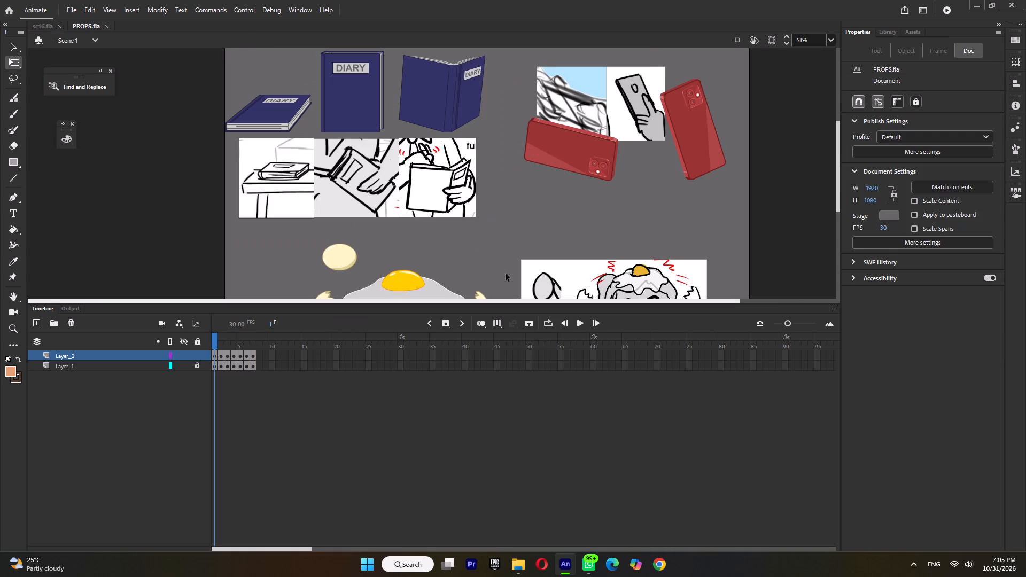
click(696, 121)
right_click(696, 121)
click(728, 164)
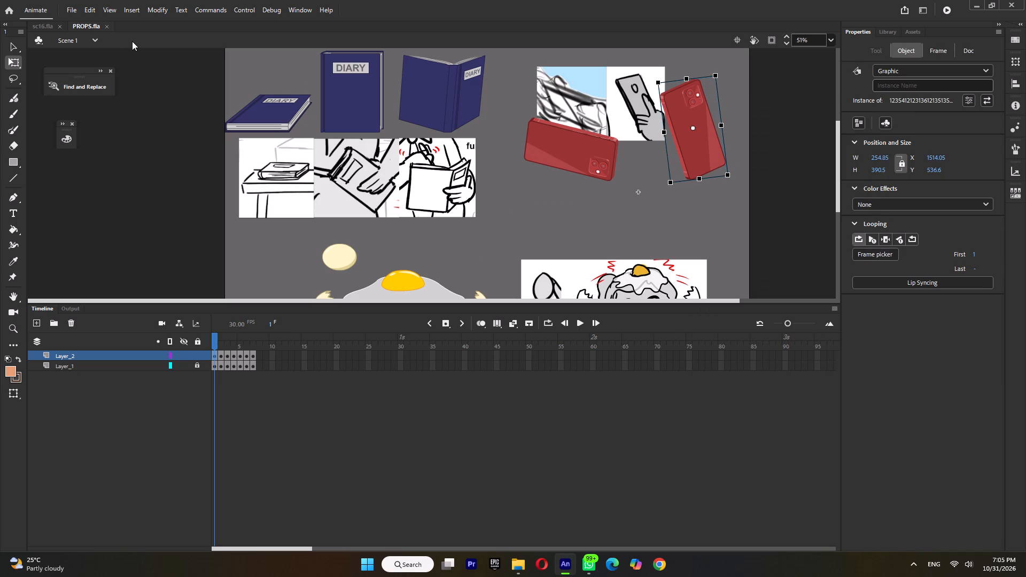
Paste the red phone into Tween 2 in sc16.fla, then rotate, flip horizontally and scale it to about 90 × 119.
click(47, 26)
right_click(437, 173)
click(491, 202)
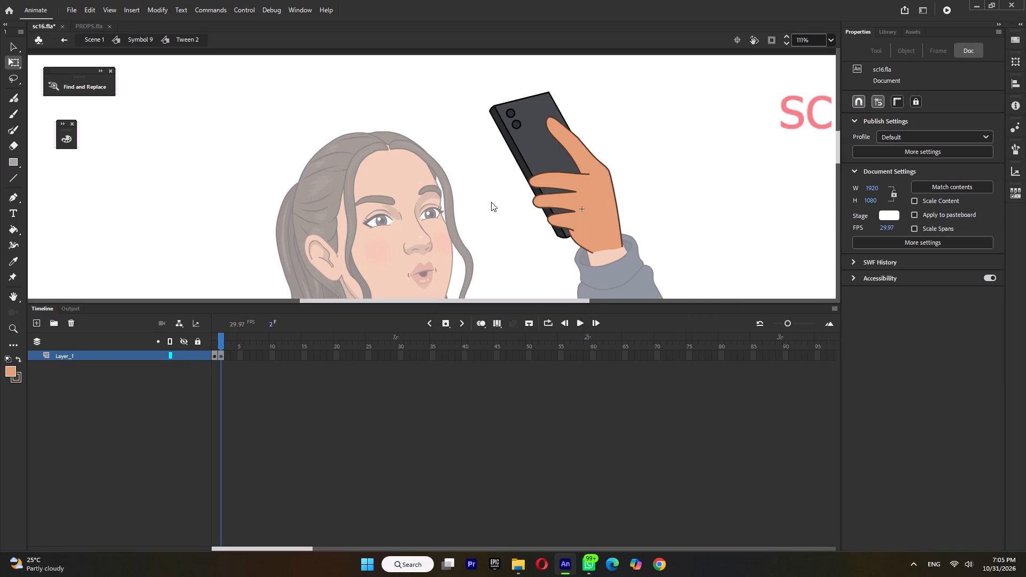
ctrl+scroll(539, 198, down, 6)
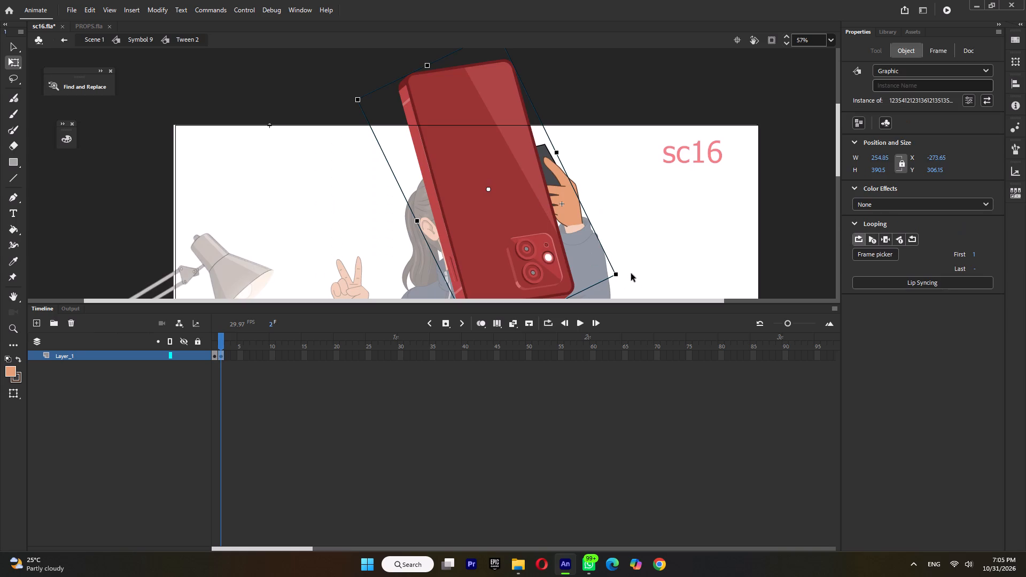
drag(623, 271, 277, 126)
right_click(439, 166)
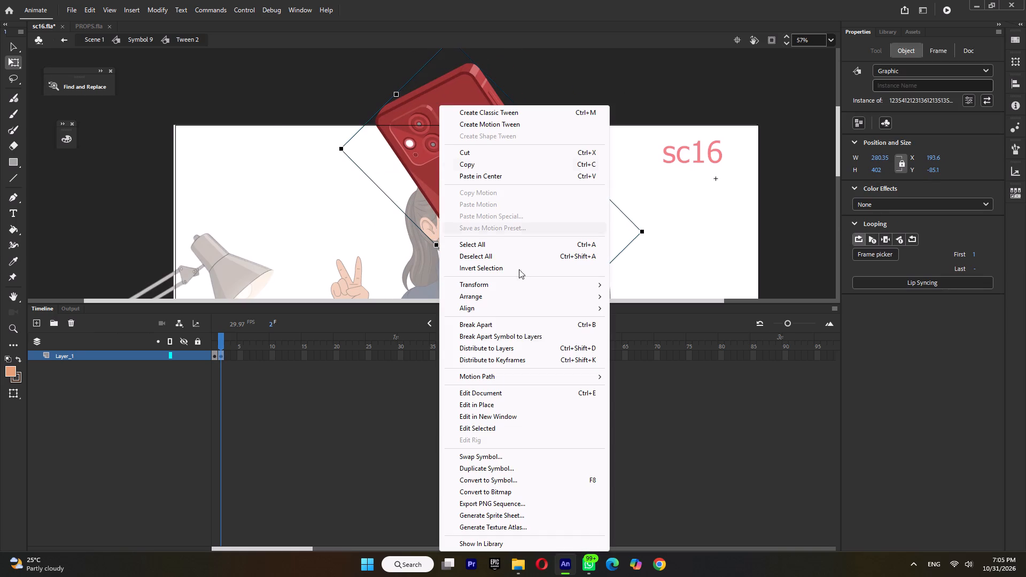
click(496, 282)
click(659, 400)
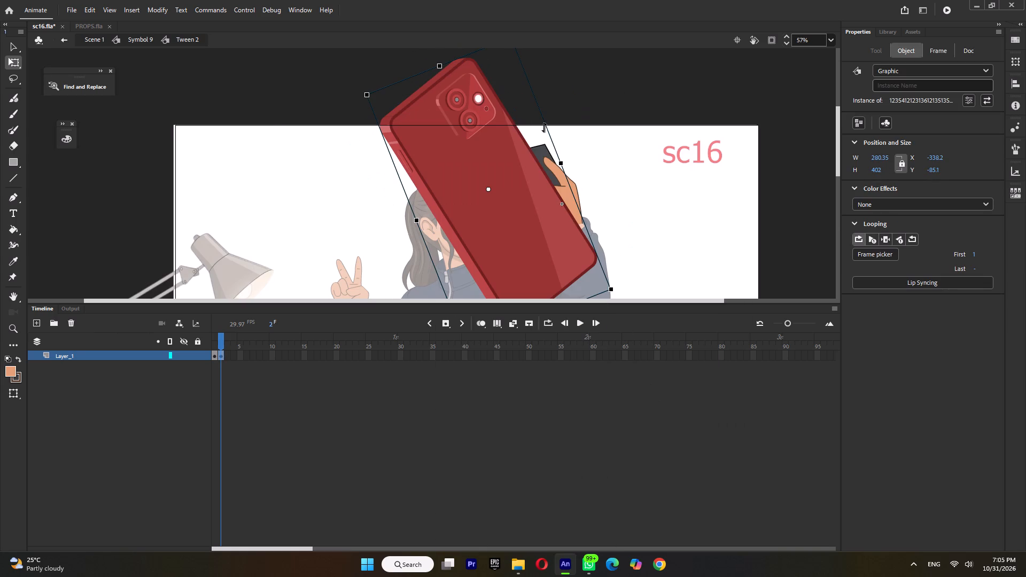
drag(617, 284, 613, 302)
shift+drag(375, 83, 421, 120)
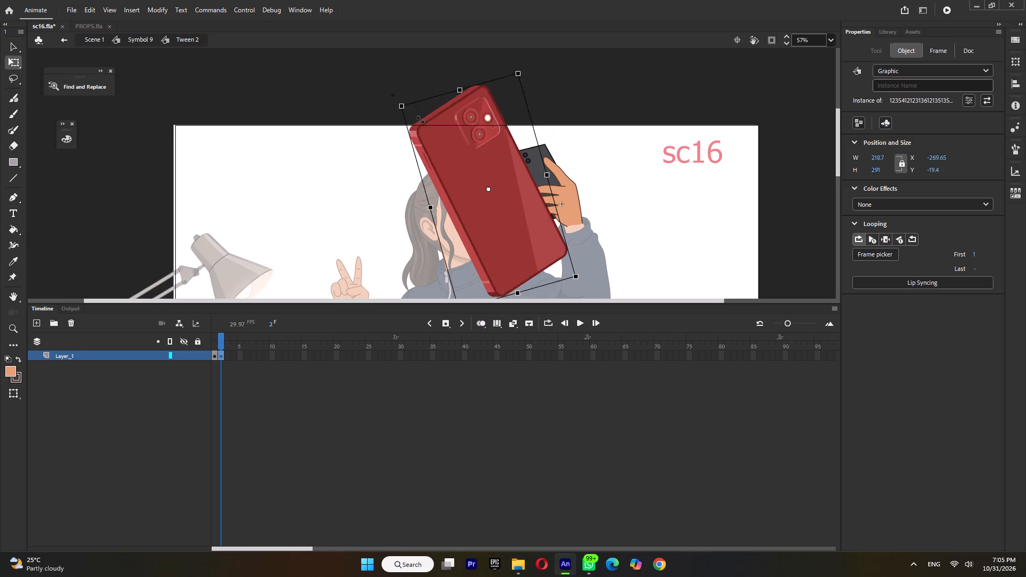
shift+drag(421, 120, 448, 138)
ctrl+scroll(486, 183, up, 5)
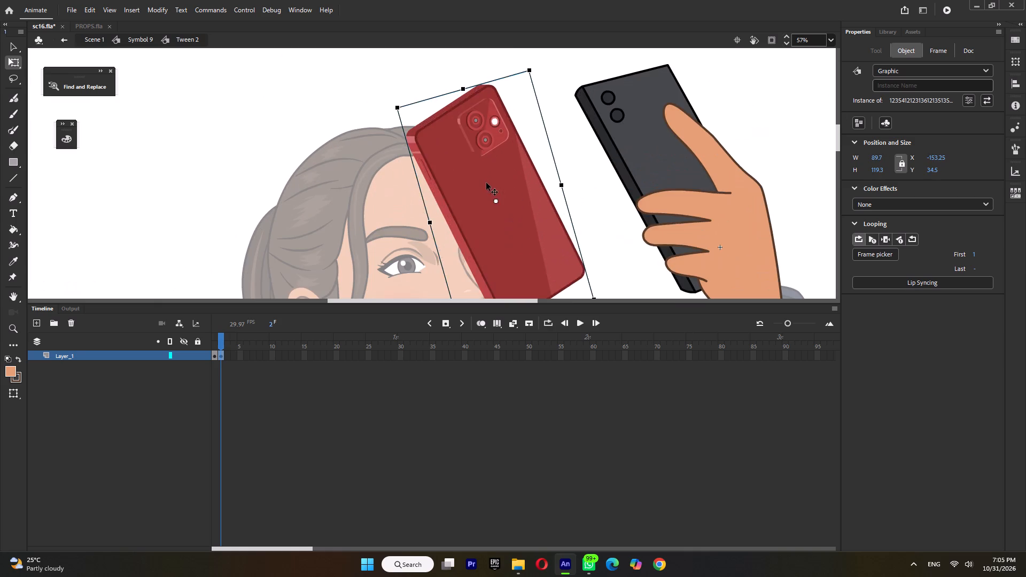
Move the red phone over the dark phone in the raised hand and send it back behind the fingers.
drag(486, 178, 658, 151)
key(ctrl+Down)
key(ctrl+Down)
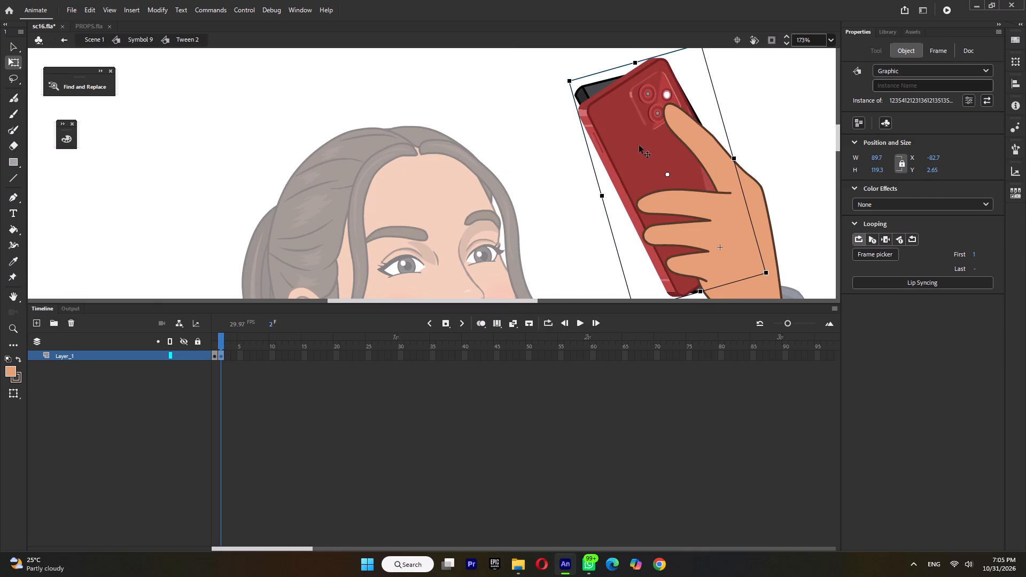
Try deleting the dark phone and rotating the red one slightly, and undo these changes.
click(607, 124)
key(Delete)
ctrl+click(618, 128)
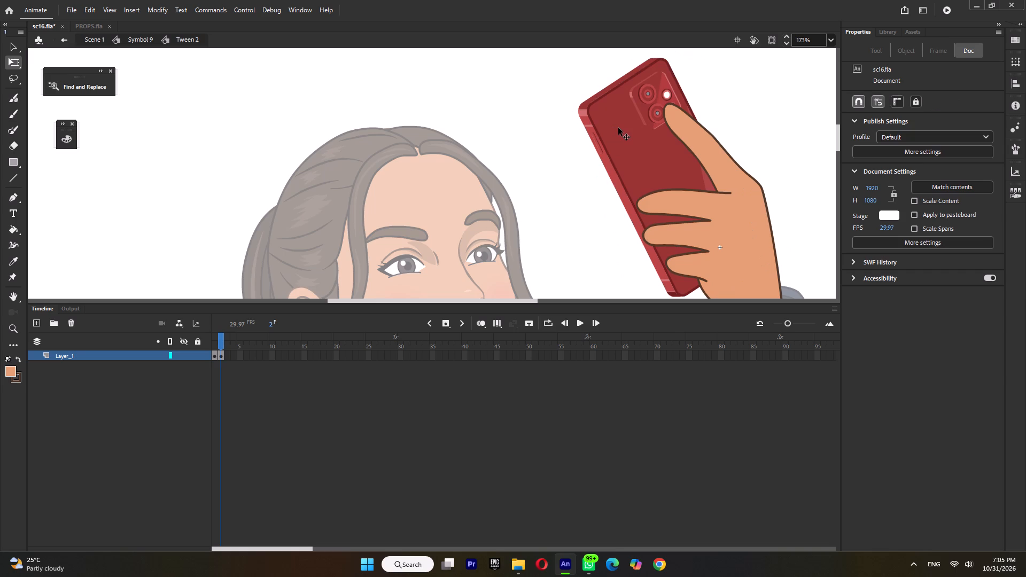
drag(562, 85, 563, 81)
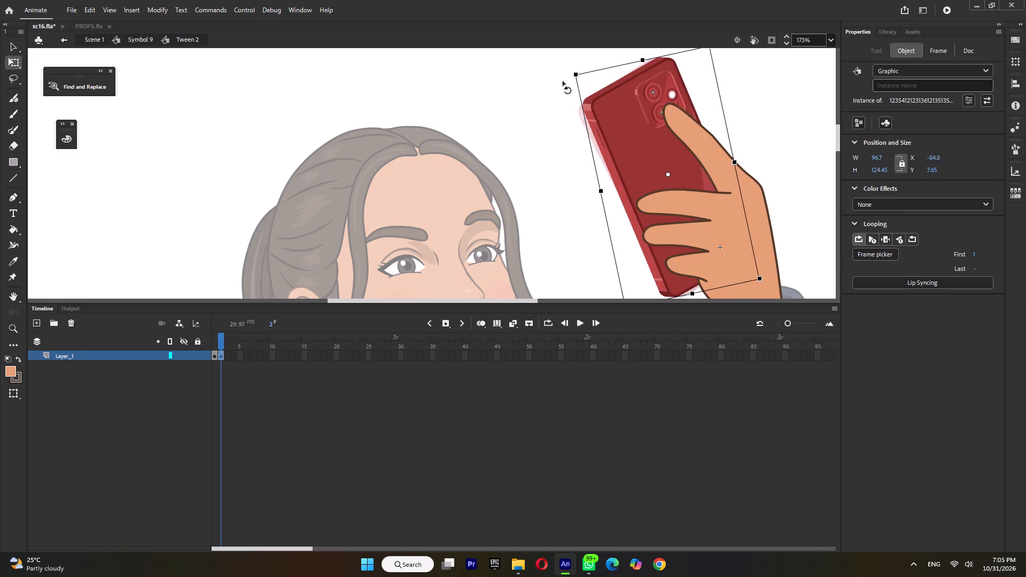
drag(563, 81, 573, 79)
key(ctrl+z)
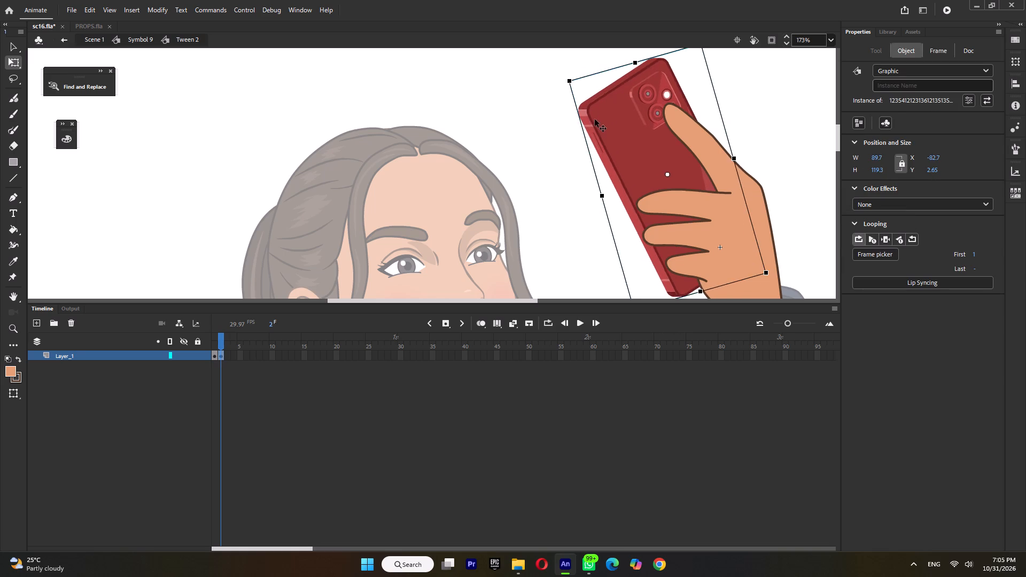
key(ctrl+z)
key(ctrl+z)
Nudge the red phone slightly up and right, and skew it to match the dark phone's angle.
click(592, 140)
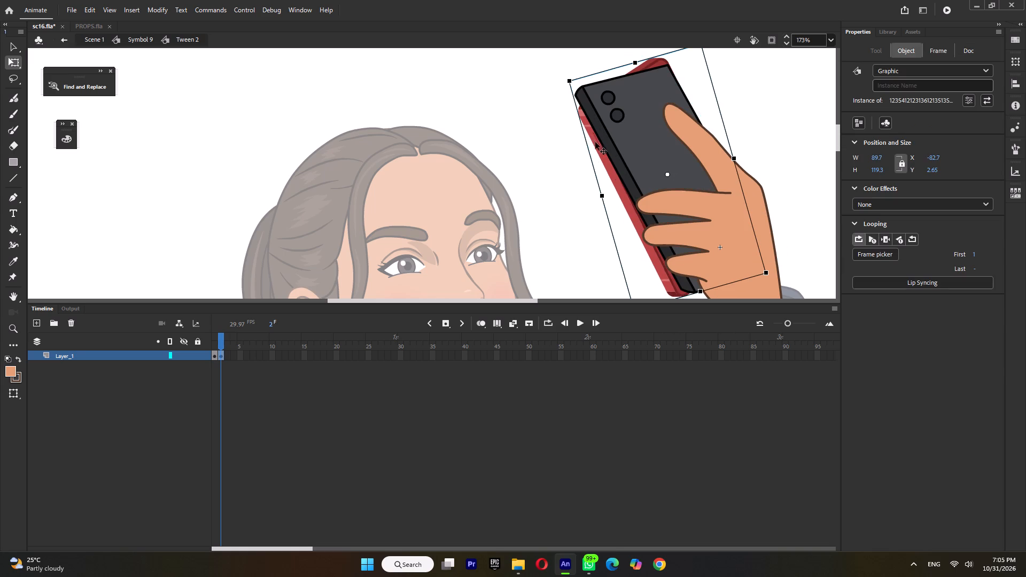
drag(597, 144, 601, 138)
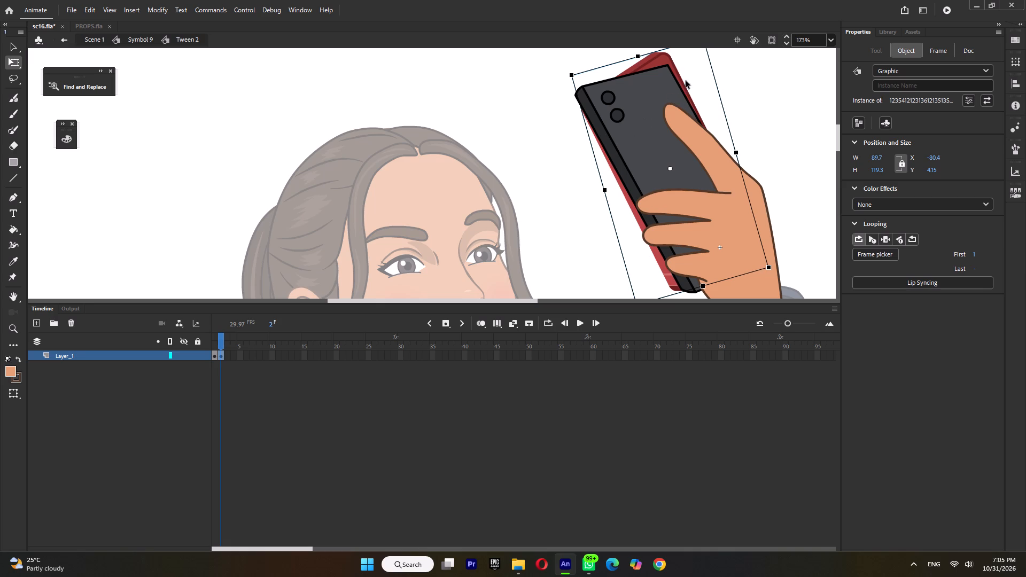
drag(716, 82, 724, 98)
Delete the old dark phone from the raised hand.
click(640, 131)
key(Delete)
Ease the red phone's skew back slightly, to about 87 × 126, so it sits naturally in the hand.
click(639, 150)
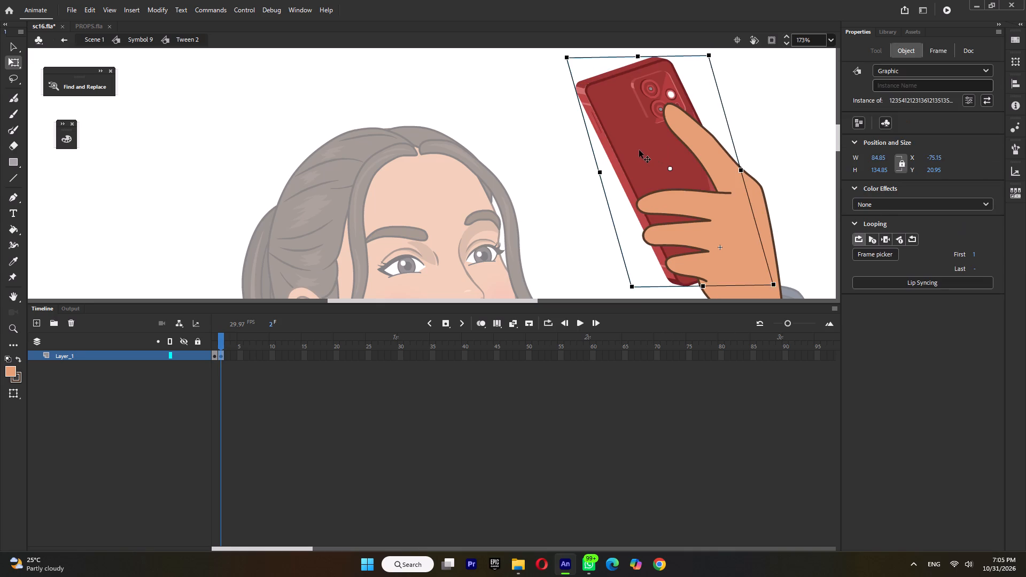
ctrl+scroll(645, 131, down, 5)
ctrl+scroll(642, 132, up, 3)
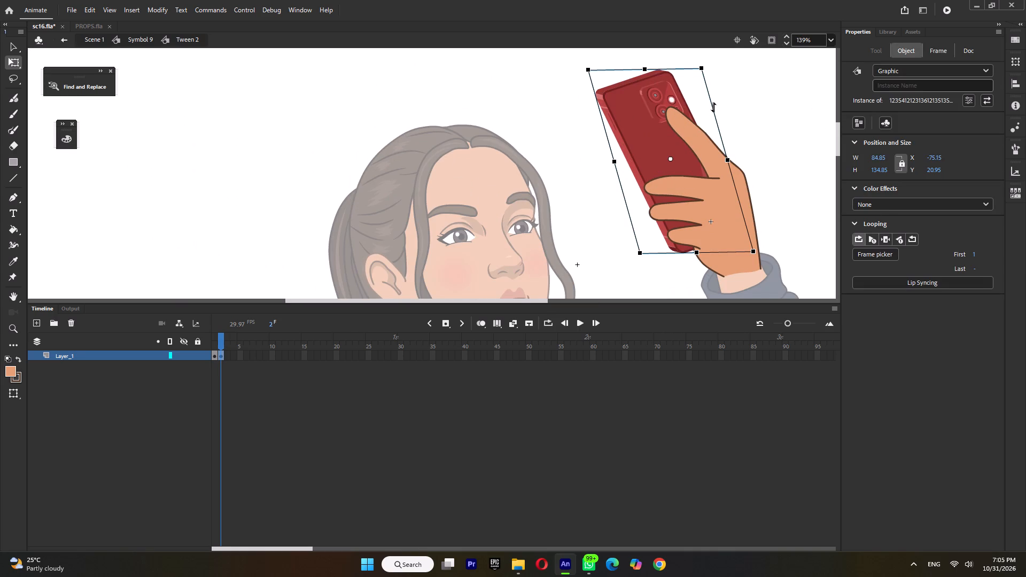
drag(714, 107, 712, 99)
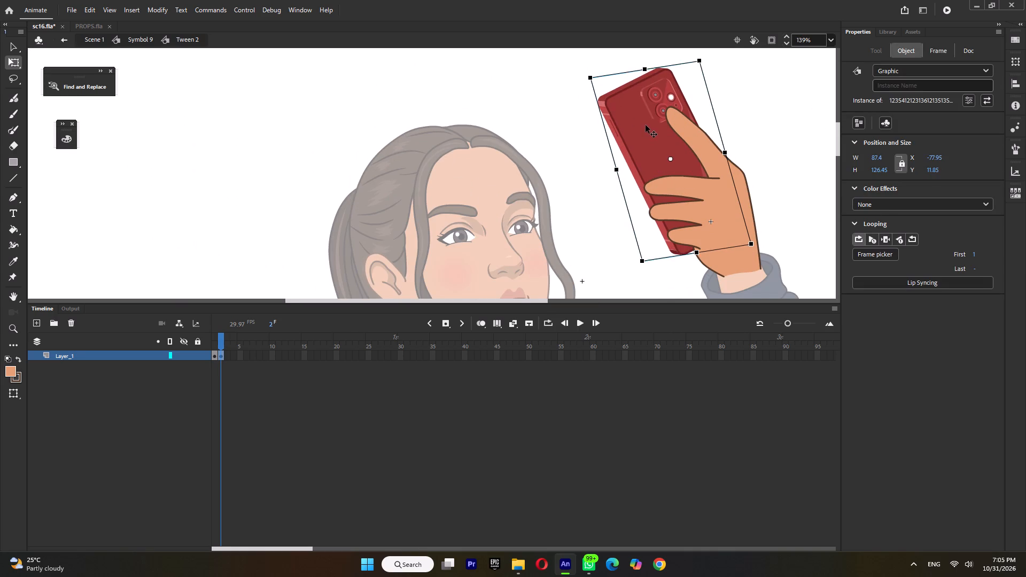
ctrl+scroll(646, 129, down, 5)
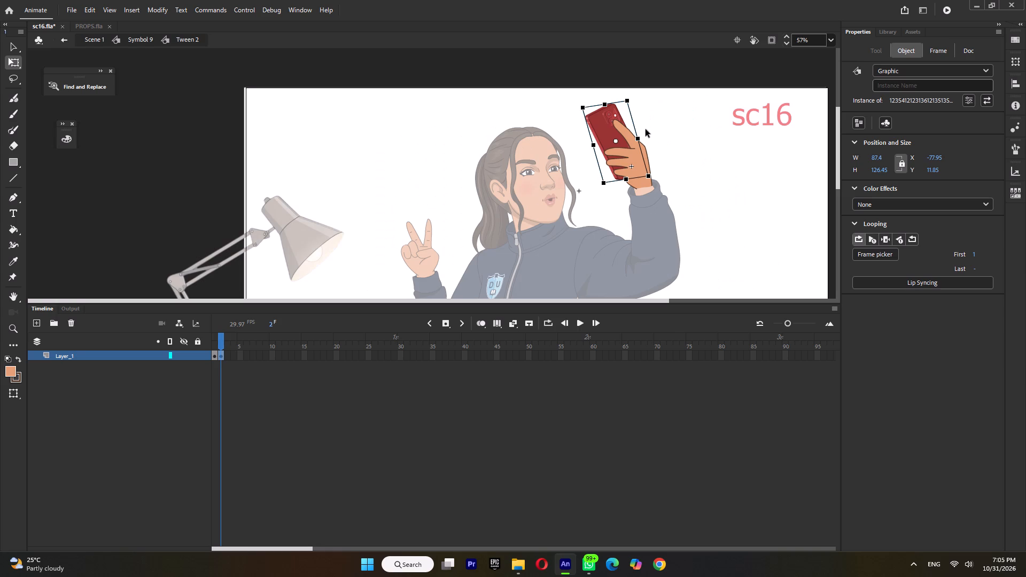
Return to Symbol 9, play the motion from frame 55 with the red phone, and save the document.
double_click(678, 134)
ctrl+scroll(678, 134, down, 2)
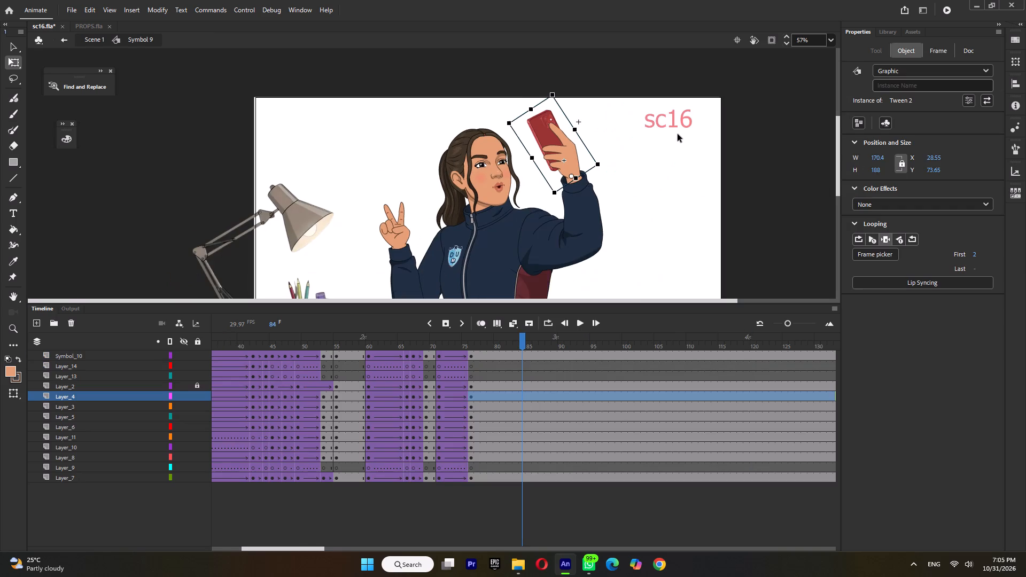
click(339, 342)
key(Return)
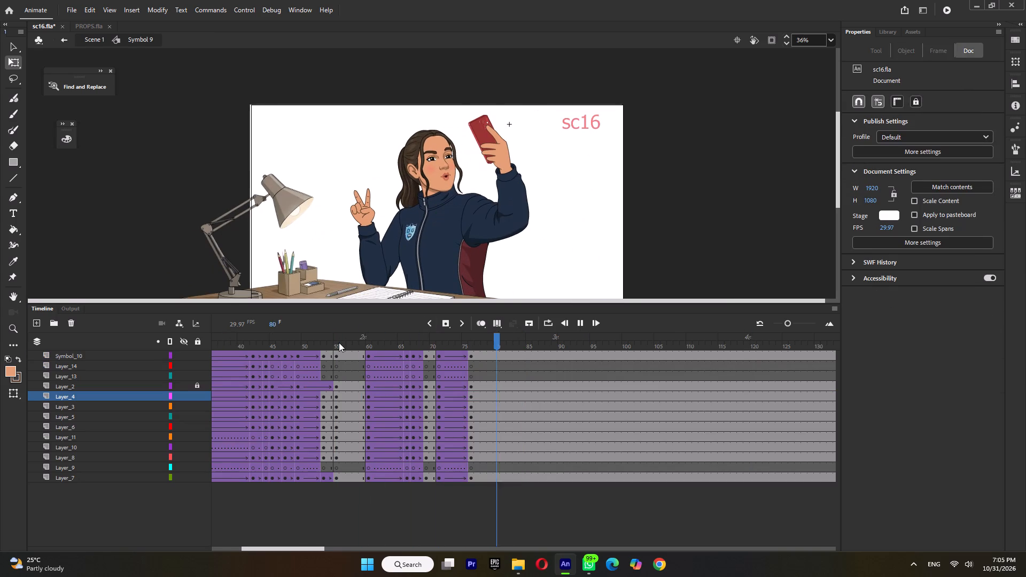
key(Return)
key(ctrl+s)
Play Symbol 9 repeatedly from frame 1 to review the full animation, and scrub through the frames around 26.
drag(302, 342, 42, 350)
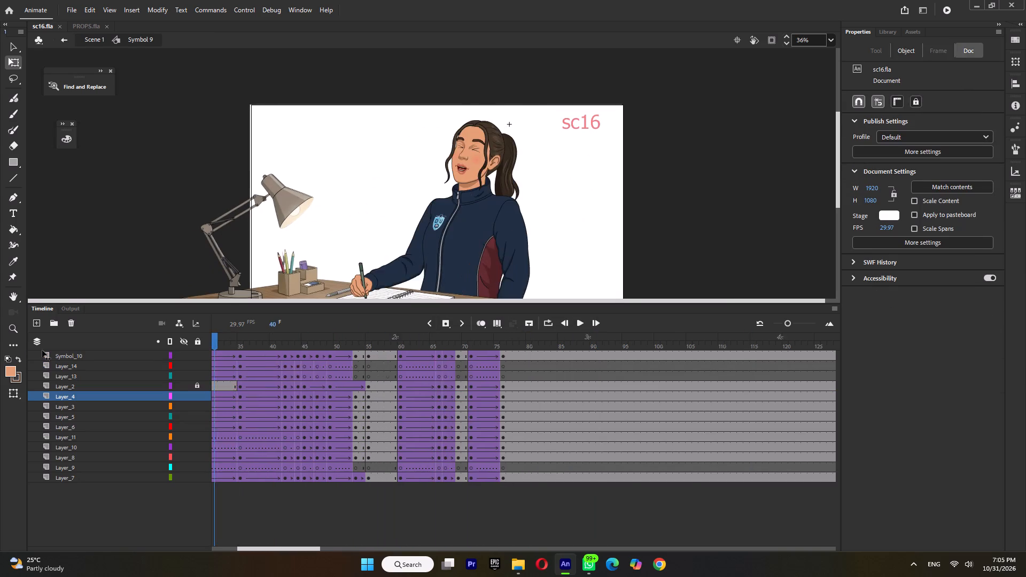
drag(42, 350, 6, 354)
key(Return)
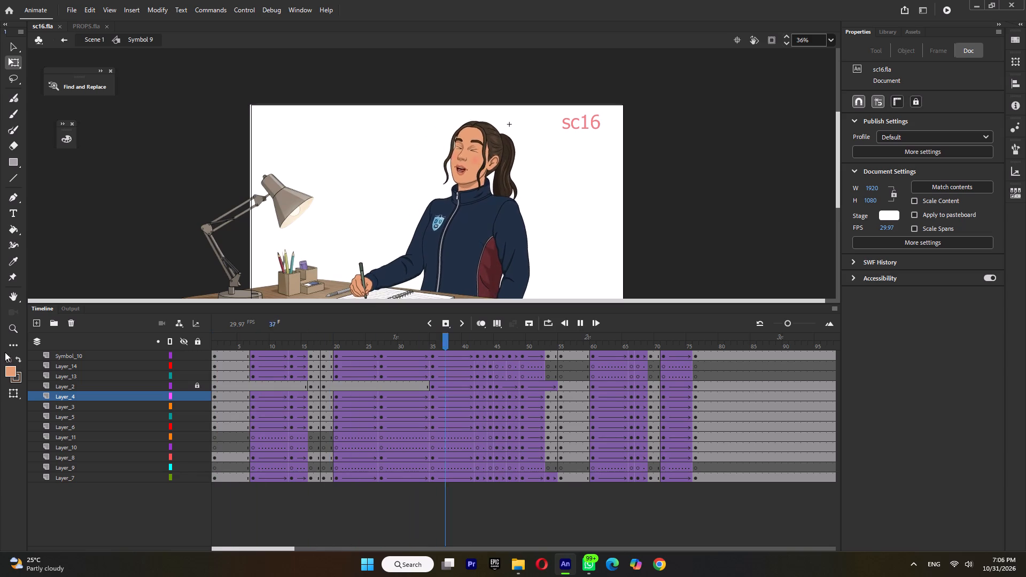
key(Return)
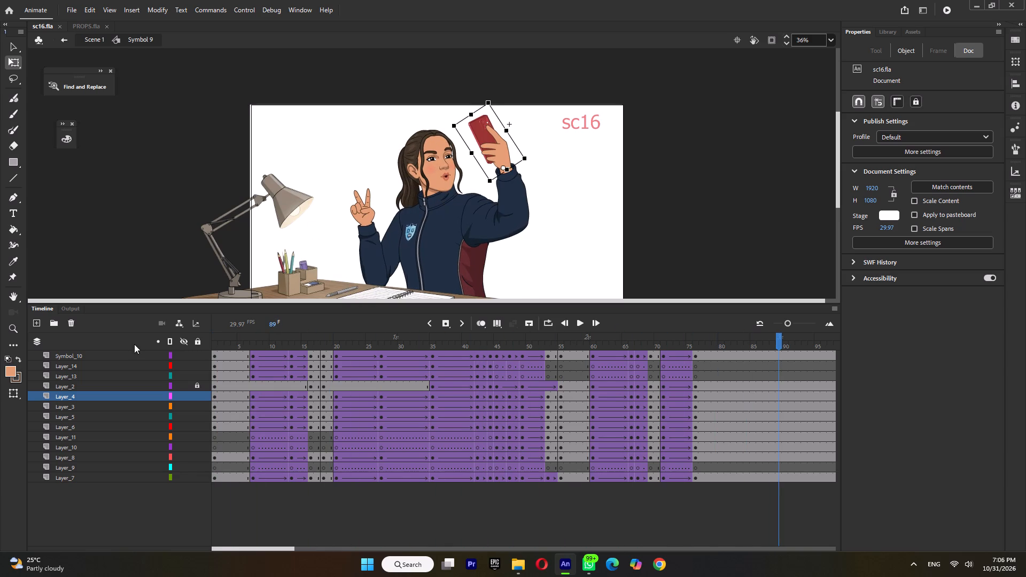
drag(235, 338, 172, 350)
key(Return)
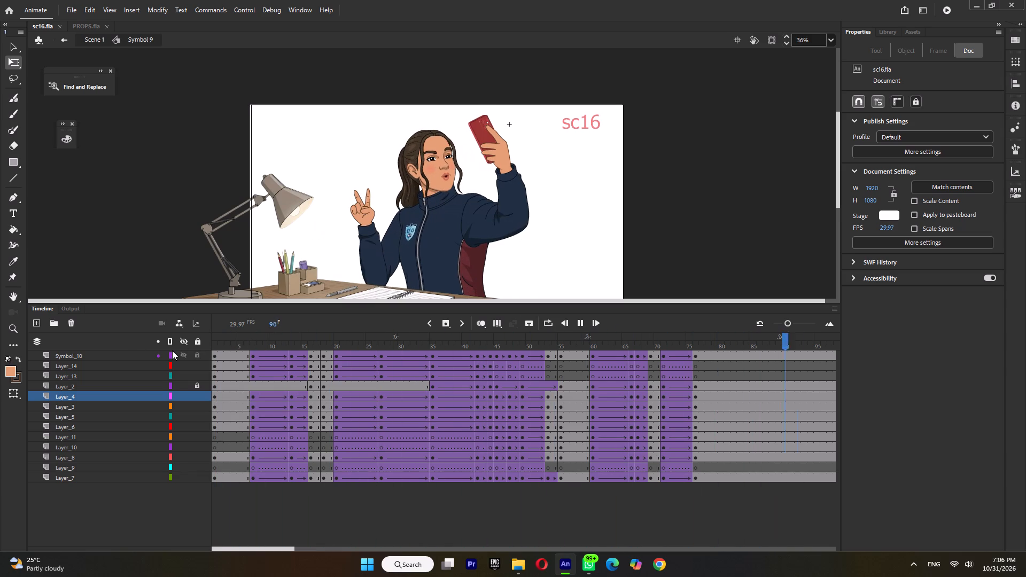
key(Return)
click(214, 340)
key(Return)
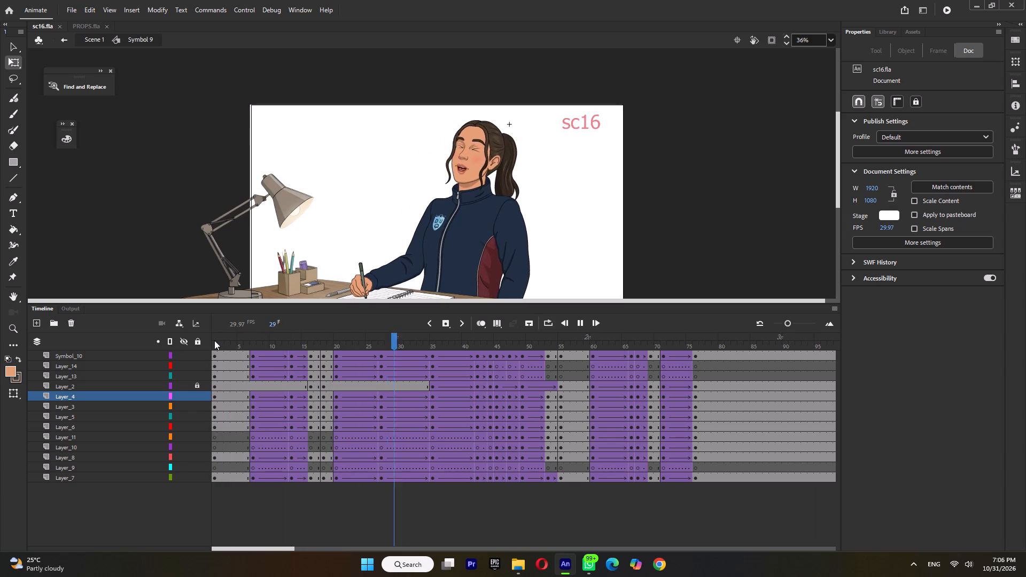
click(214, 340)
key(Return)
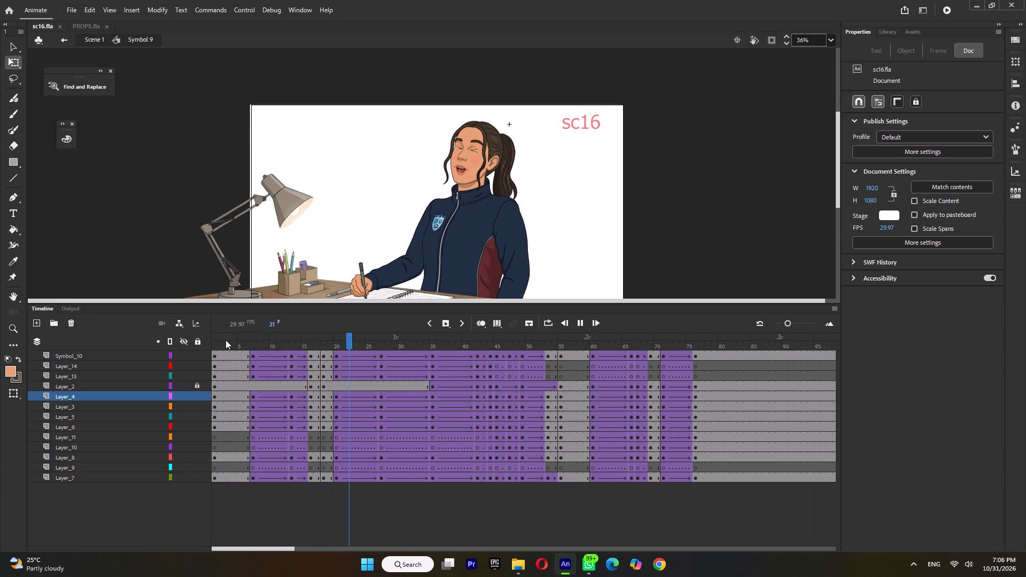
key(Return)
drag(361, 345, 383, 352)
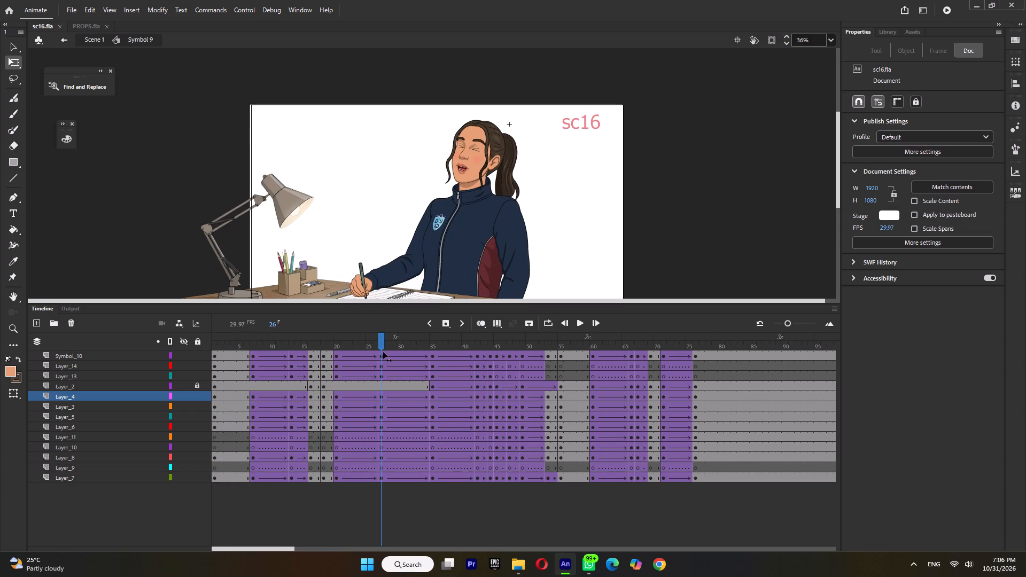
Scrub and replay Symbol 9 across roughly frames 15 to 50 to examine the timing of the girl's head and body movement.
drag(383, 352, 436, 358)
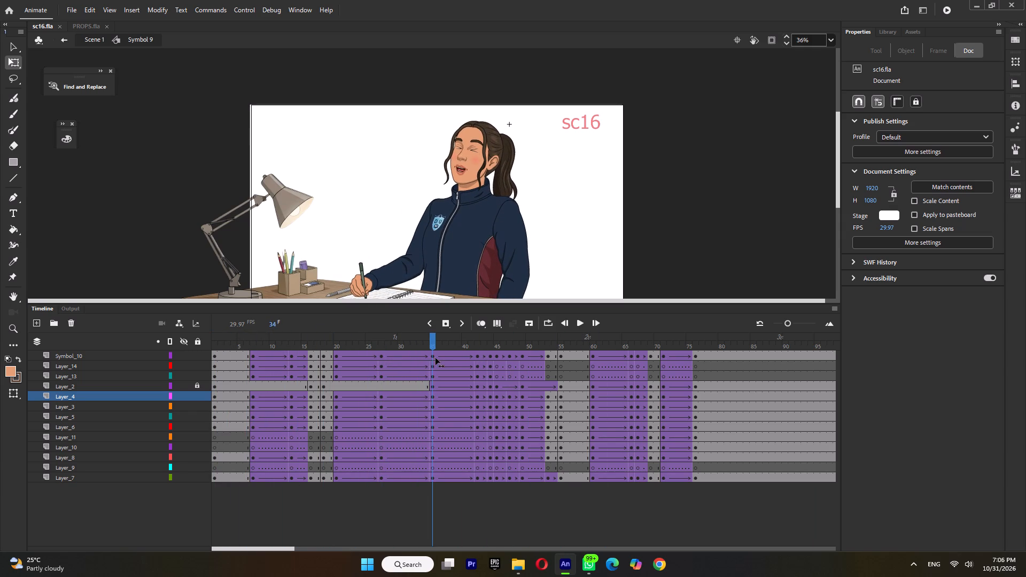
drag(436, 358, 381, 384)
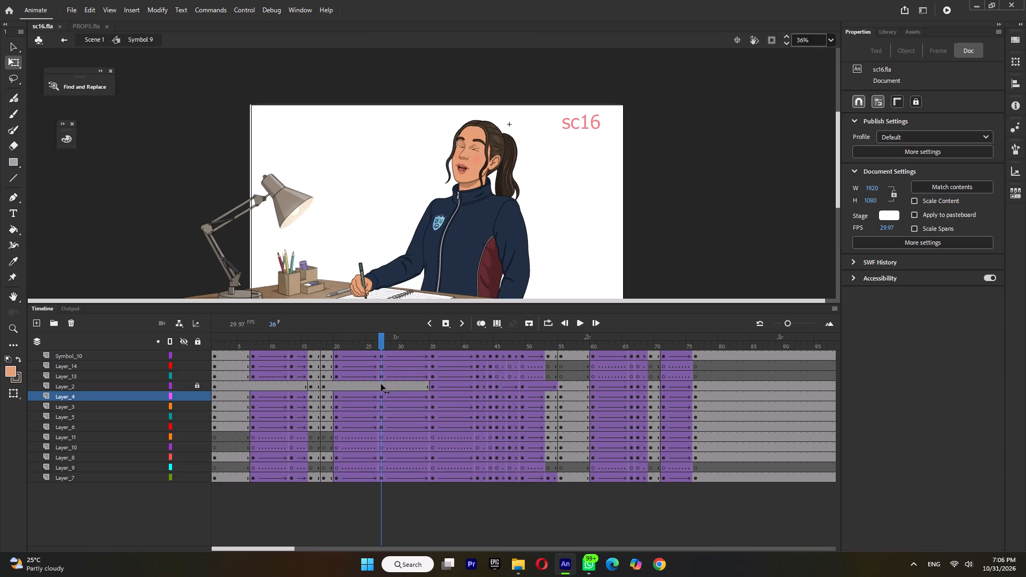
drag(381, 384, 515, 387)
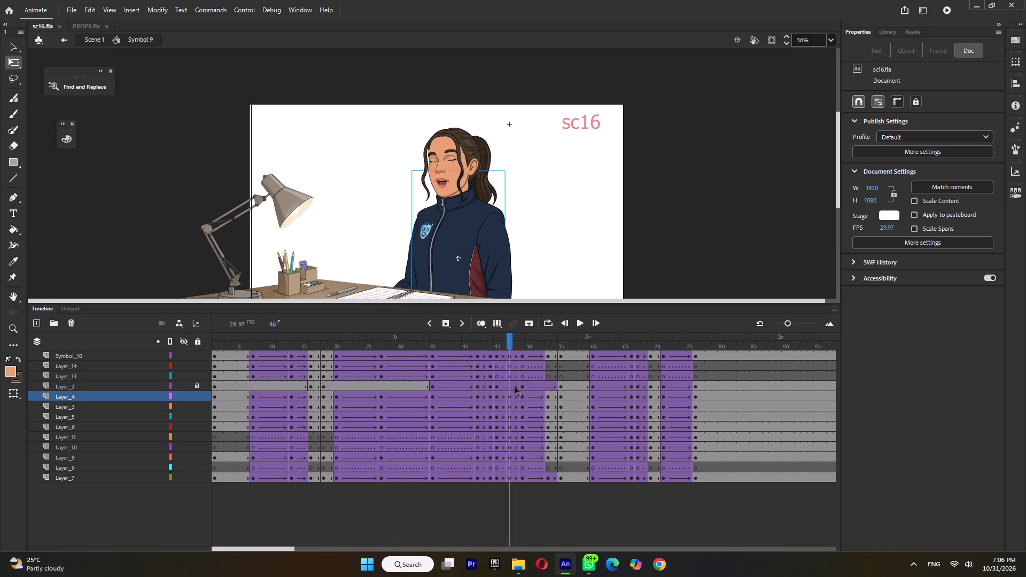
drag(515, 387, 413, 396)
key(Return)
key(Return)
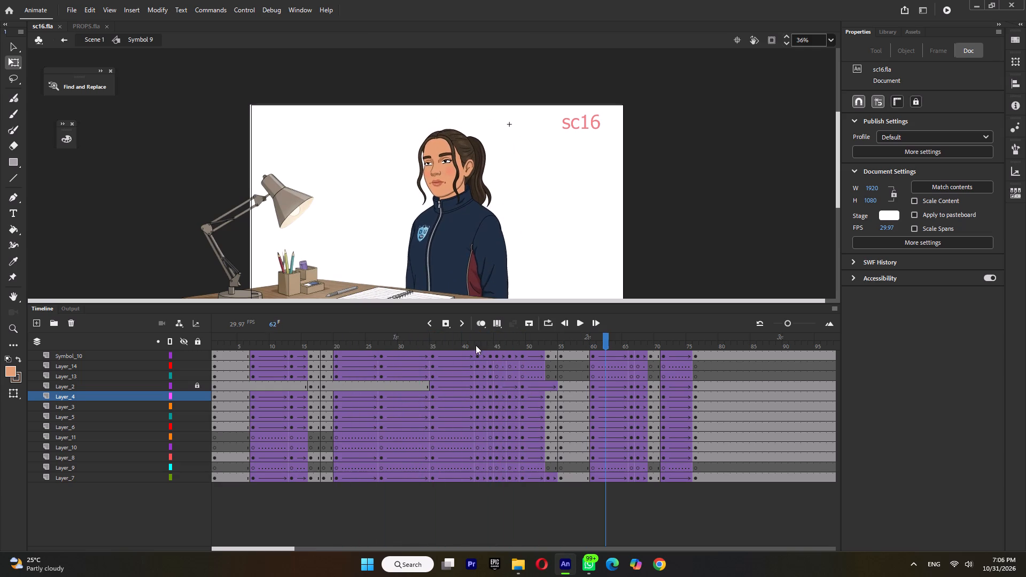
click(405, 337)
key(Return)
click(319, 340)
key(Return)
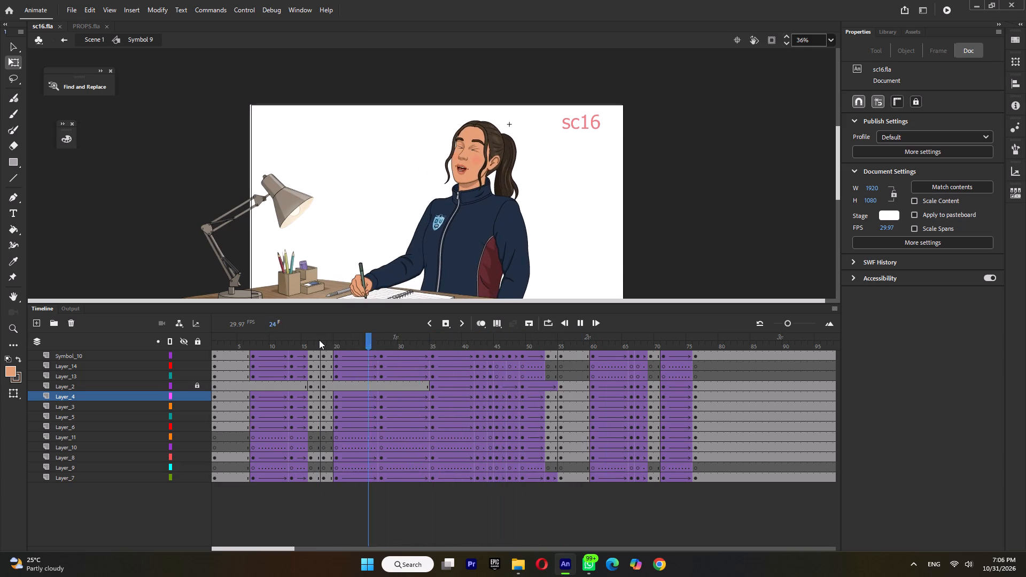
click(255, 342)
key(Return)
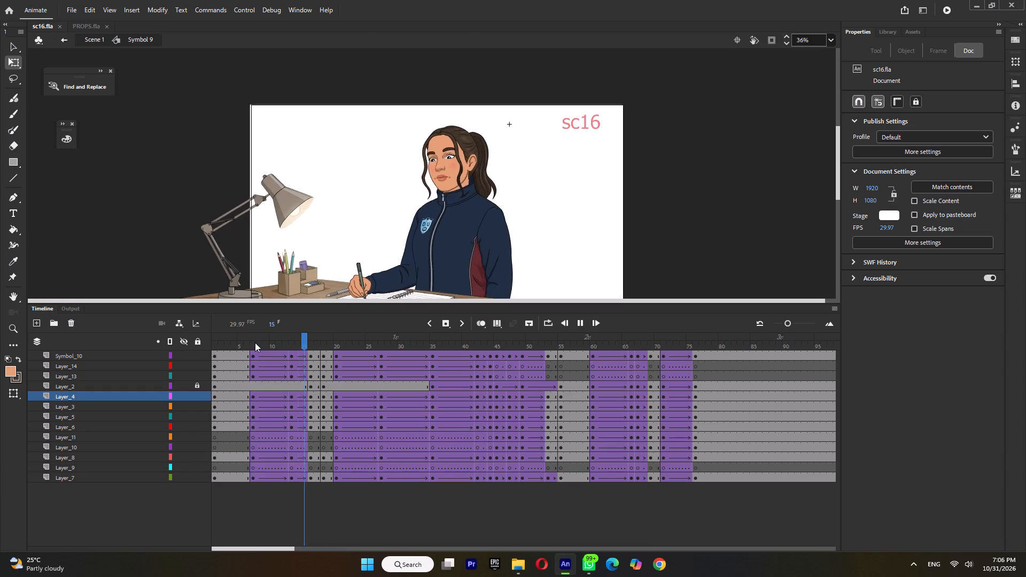
key(Return)
drag(307, 340, 348, 354)
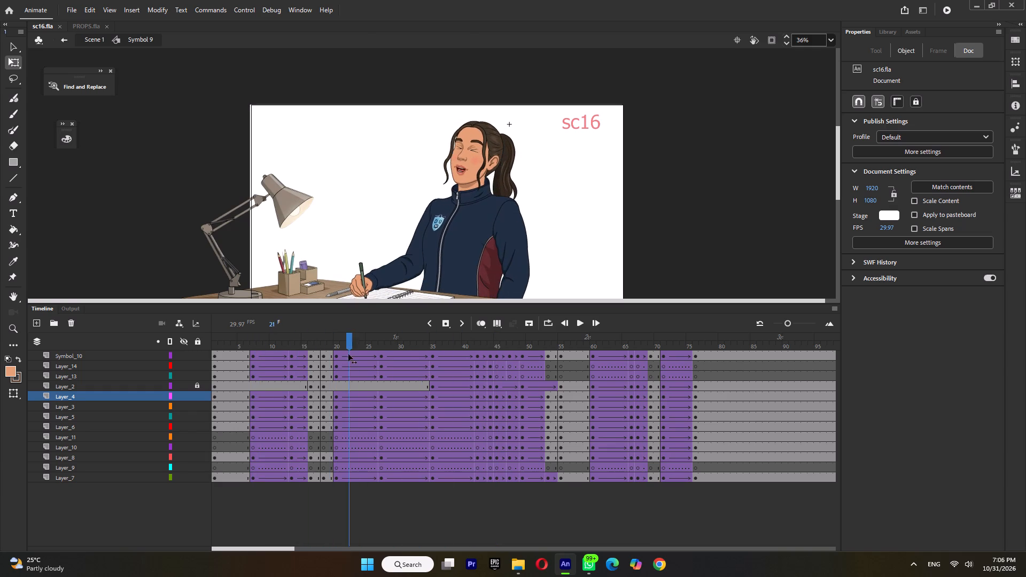
drag(348, 354, 433, 362)
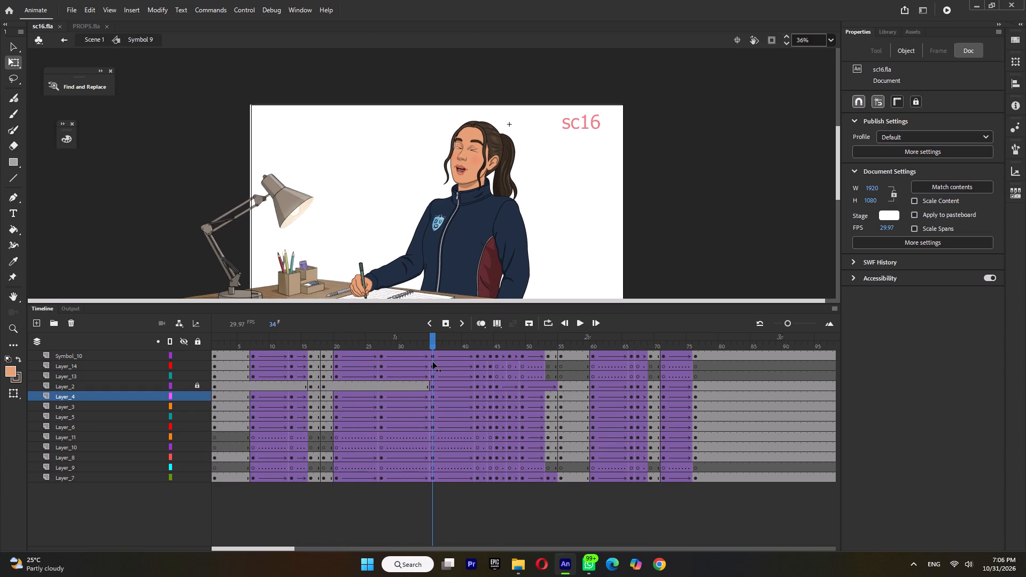
drag(433, 362, 538, 375)
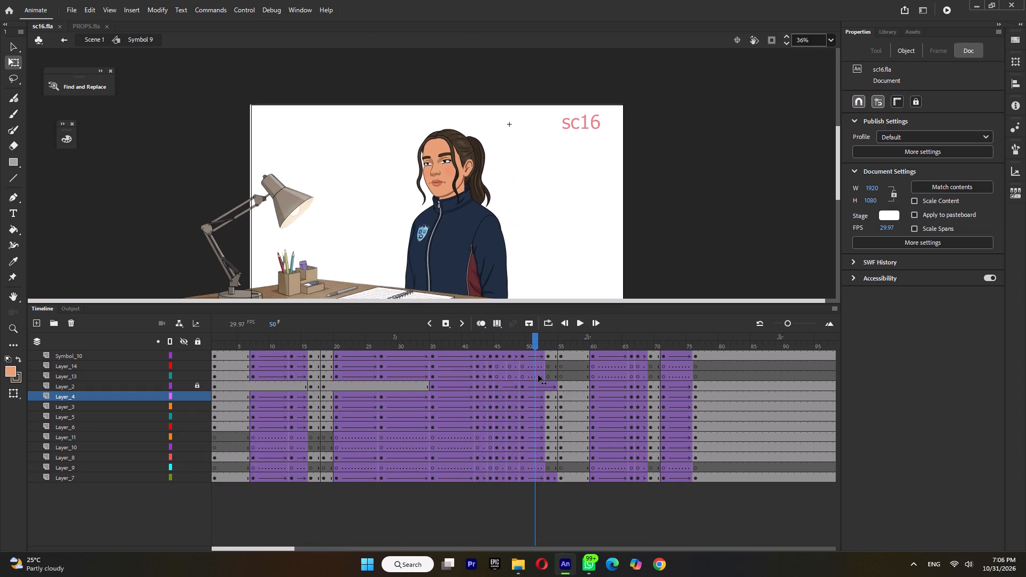
drag(538, 375, 398, 378)
In Symbol 9, shift the keyframes on all layers from frame 35 to 36 and from frame 27 to 28.
double_click(431, 346)
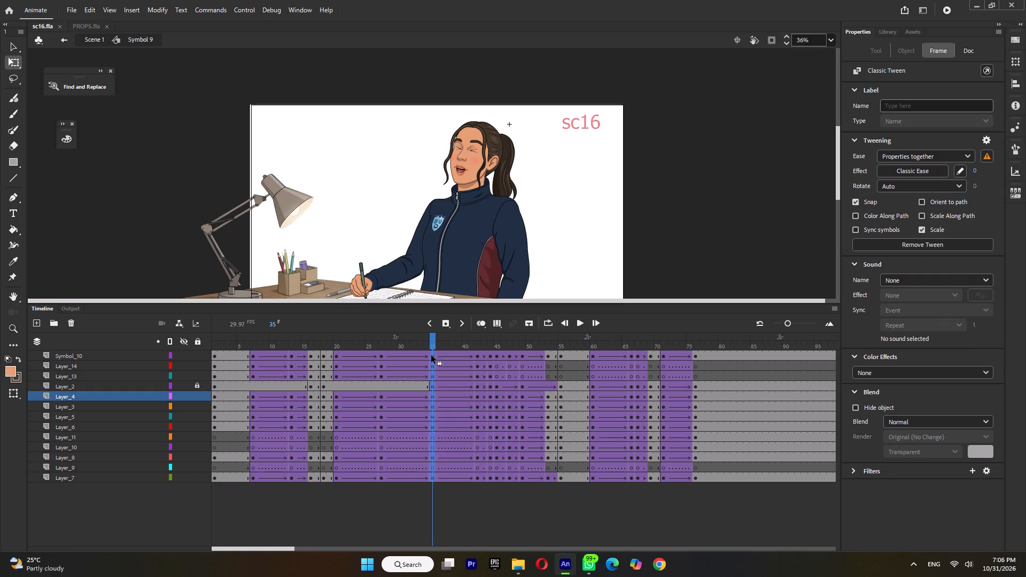
drag(433, 357, 441, 357)
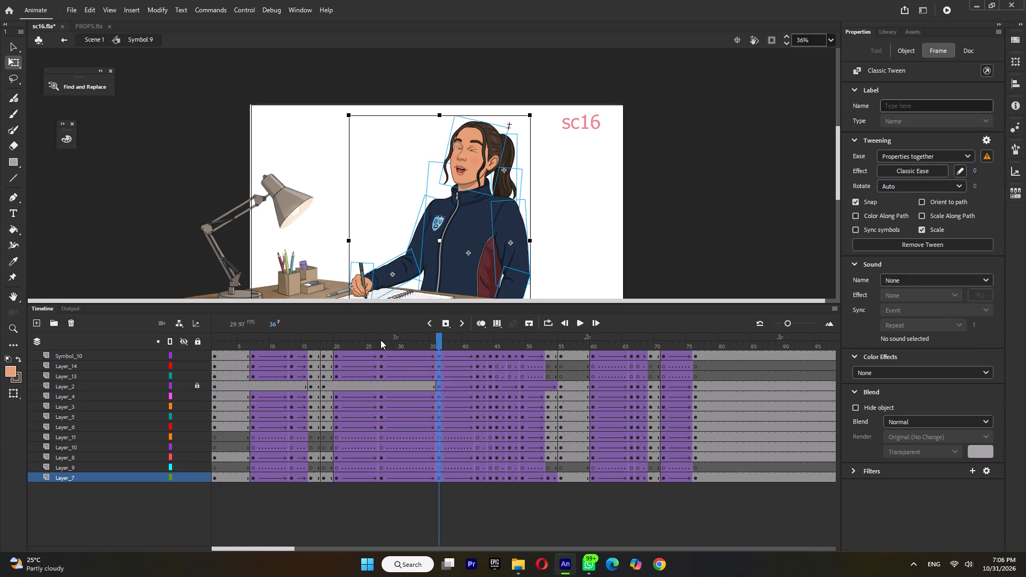
double_click(380, 340)
drag(381, 353, 386, 354)
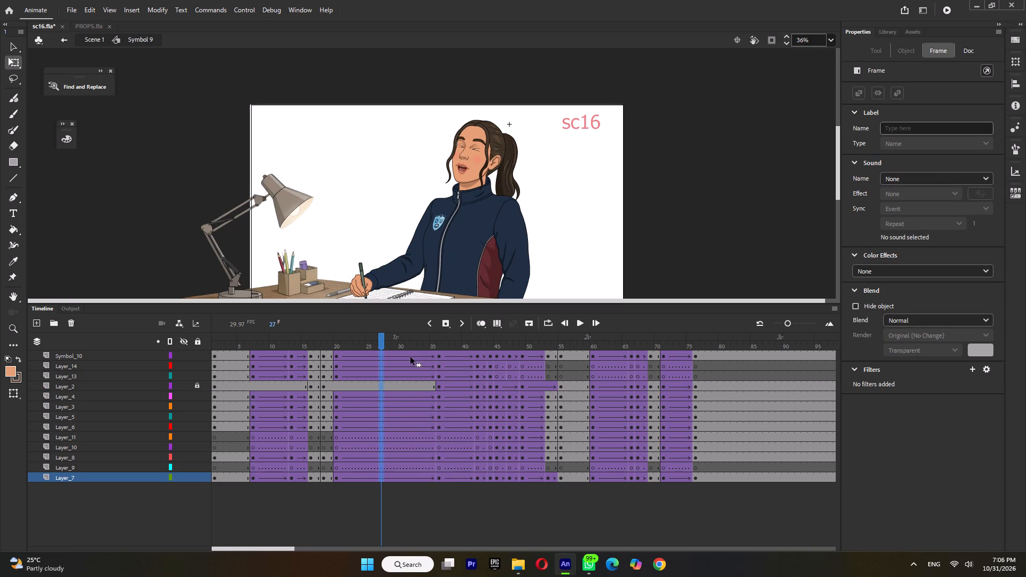
Replay and scrub Symbol 9 from about frame 8 to 56 to examine the retimed motion.
click(261, 342)
key(Return)
key(Return)
drag(357, 340, 405, 350)
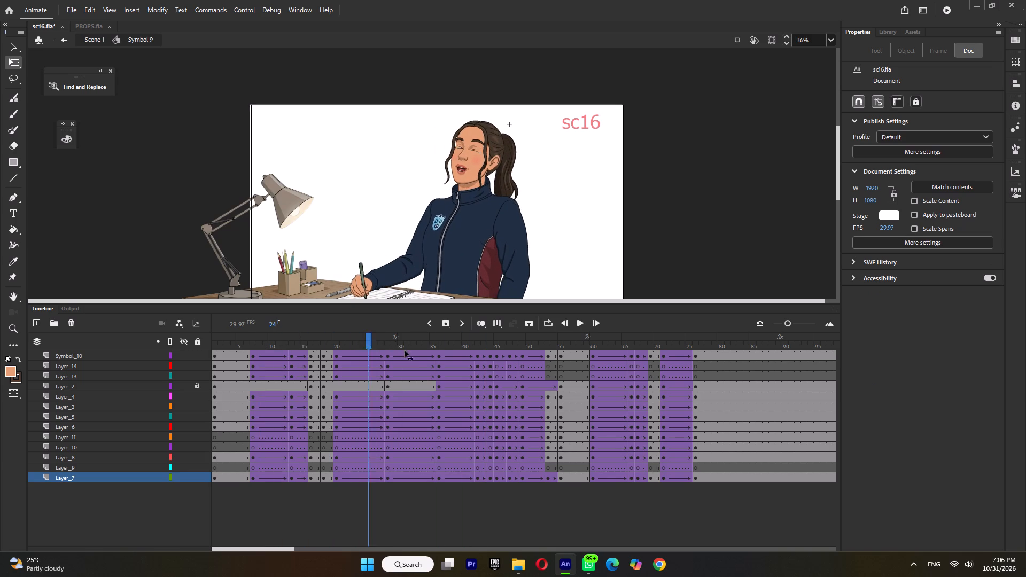
drag(405, 350, 462, 365)
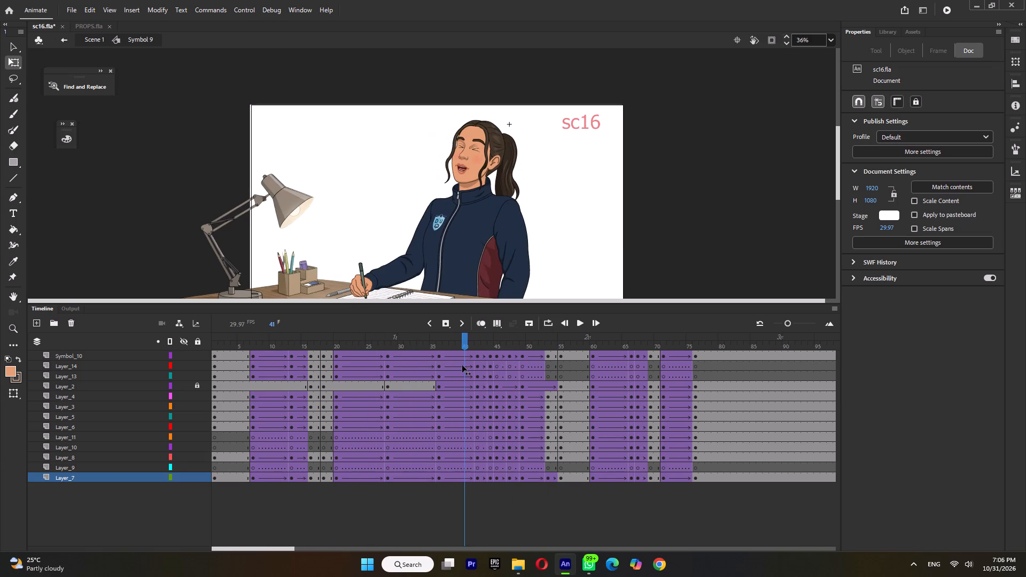
drag(462, 365, 554, 377)
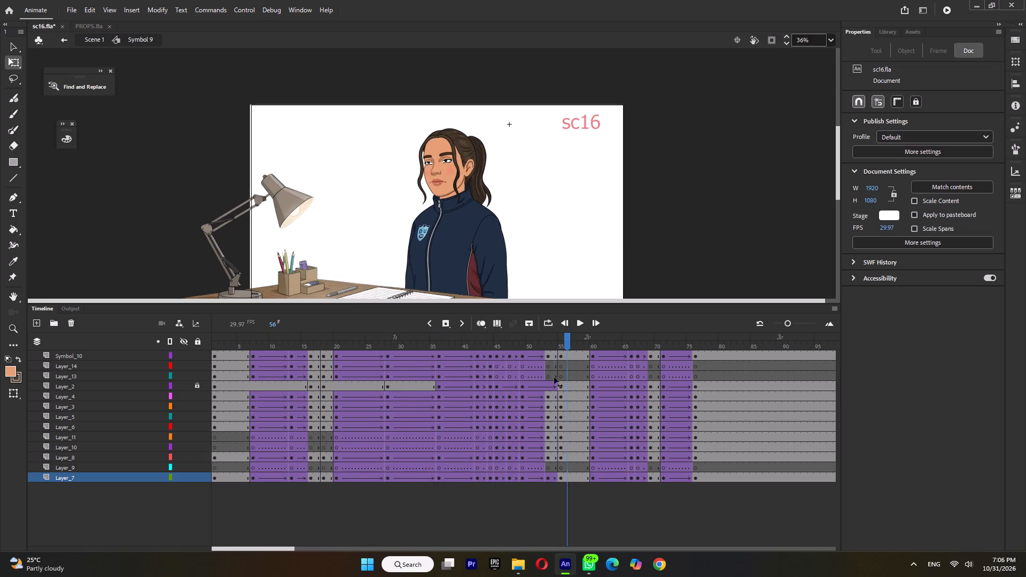
drag(554, 377, 429, 377)
key(Return)
key(Return)
Return to Scene 1 and save sc16.fla.
double_click(635, 228)
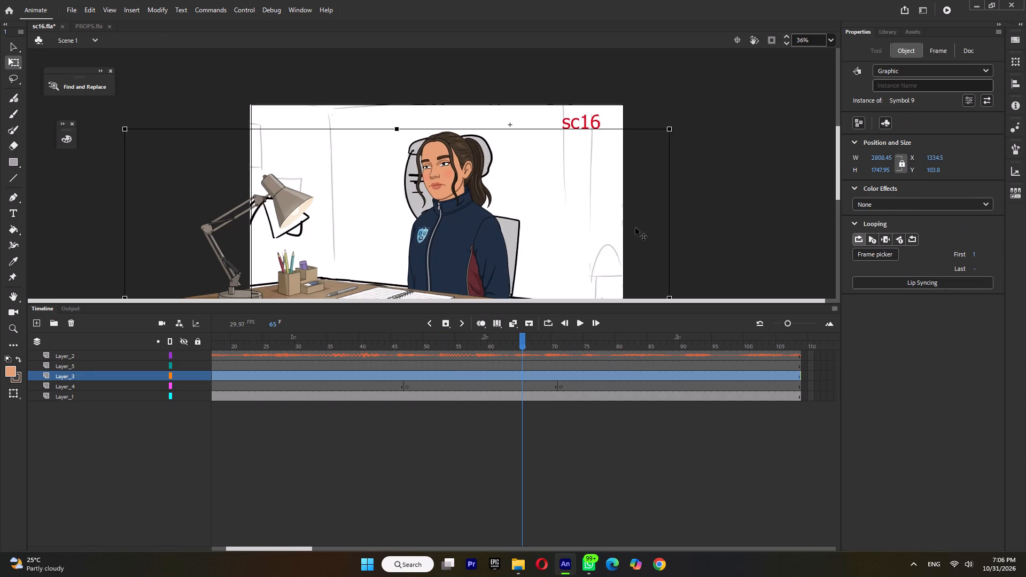
ctrl+scroll(636, 235, down, 4)
key(ctrl+s)
Play Scene 1 from about frame 20 and scrub frames 95 to 102 to examine the selfie pose against the rough sketch.
click(238, 345)
key(Return)
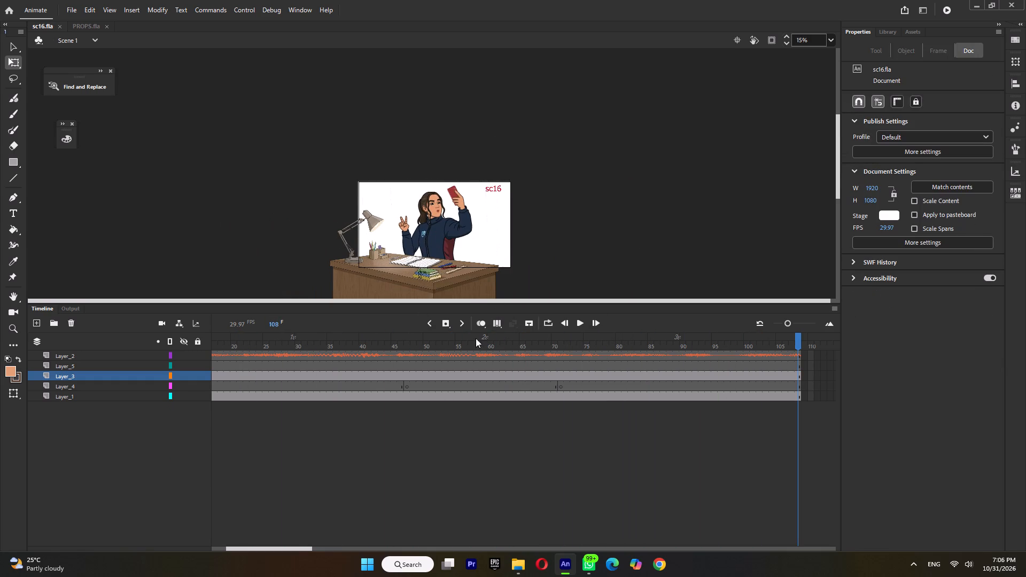
drag(471, 341, 723, 353)
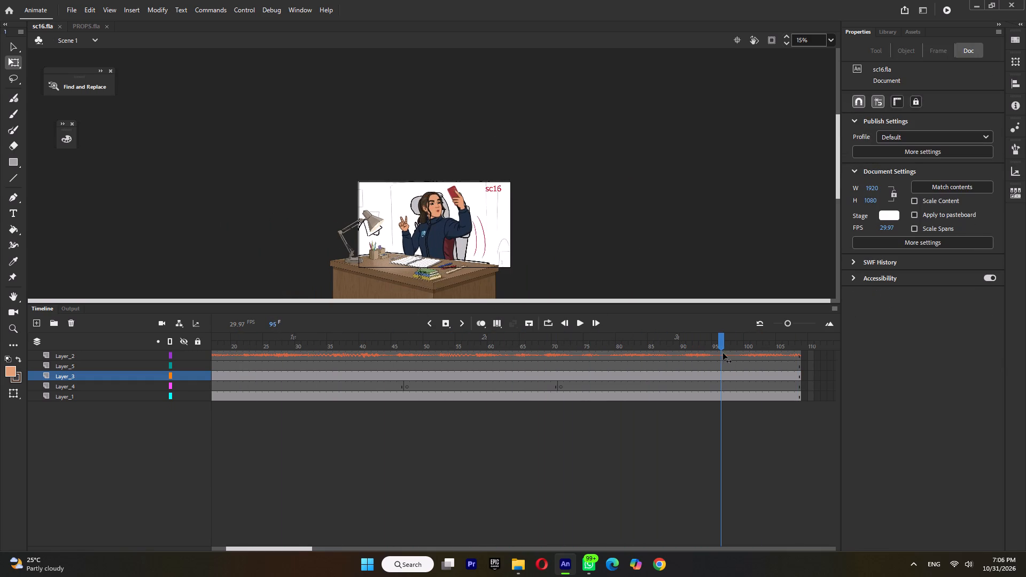
drag(723, 353, 748, 354)
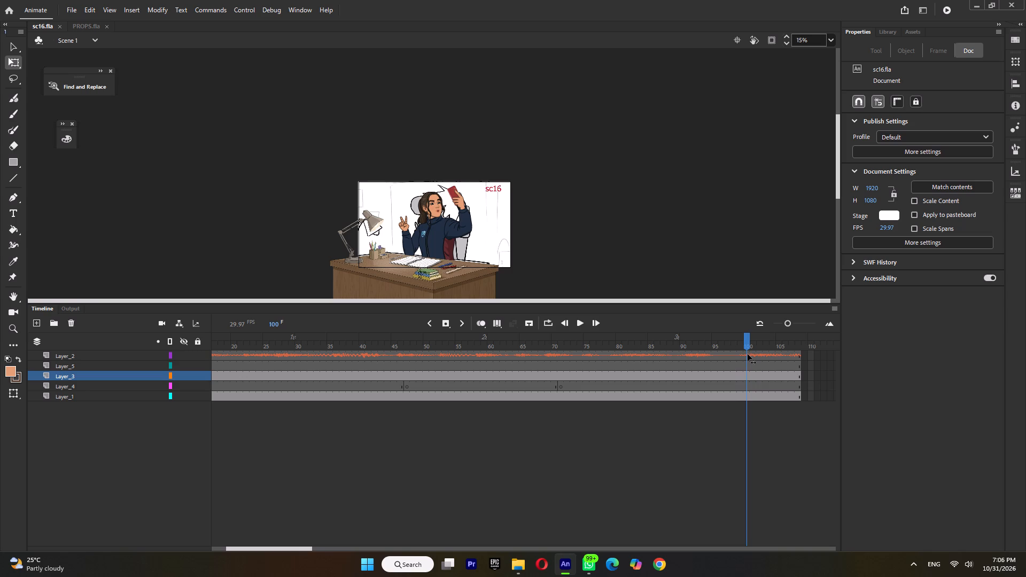
drag(748, 354, 769, 355)
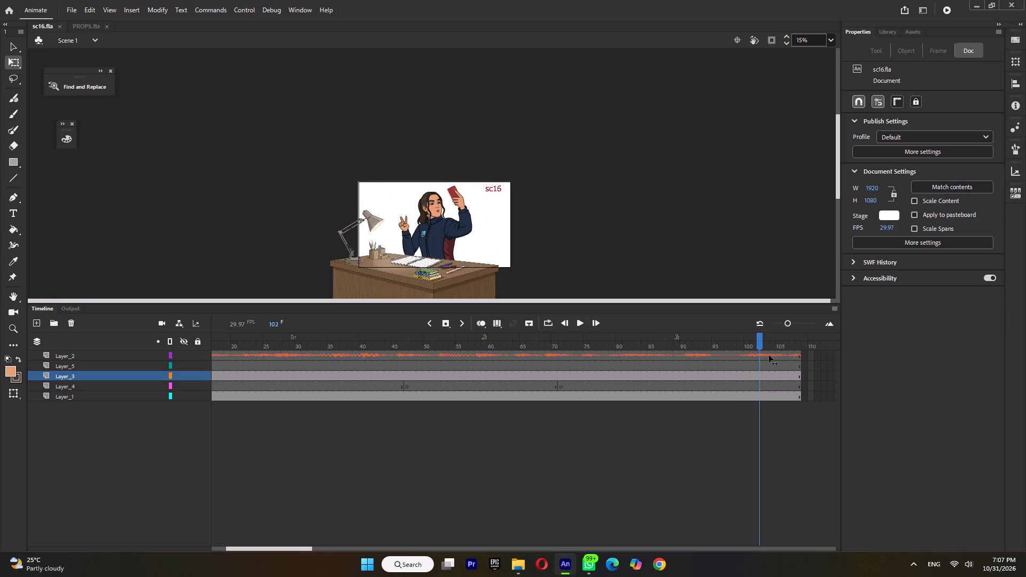
drag(769, 355, 729, 367)
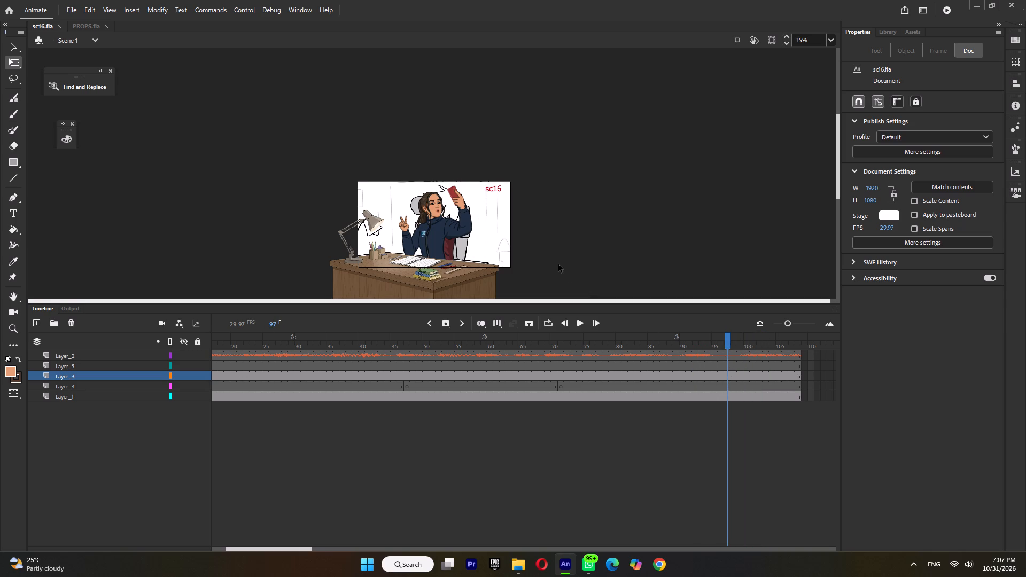
In File Explorer, search the thehappyslate folder on drive C for "impact" and open Impact.fla.
click(517, 564)
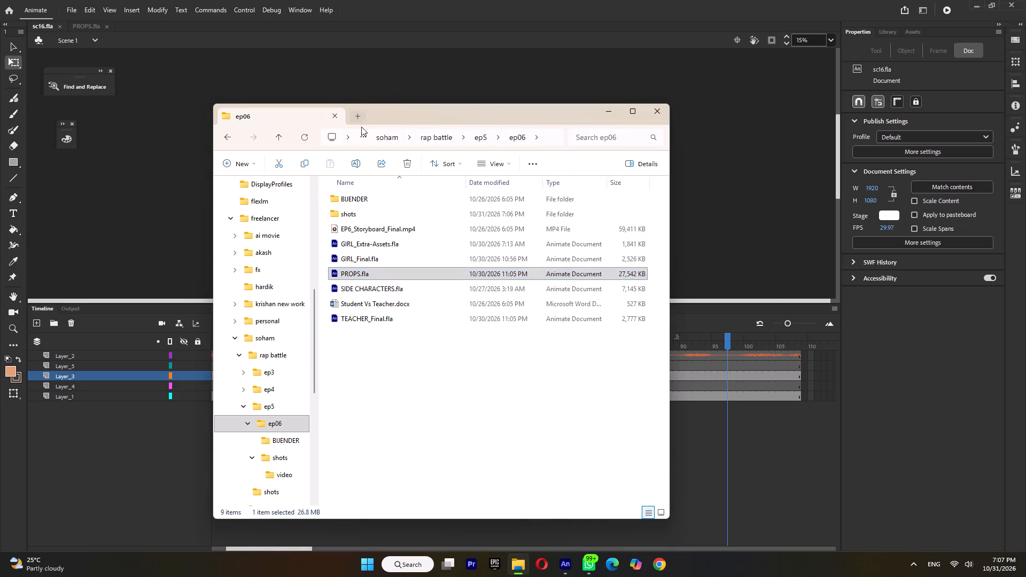
click(271, 463)
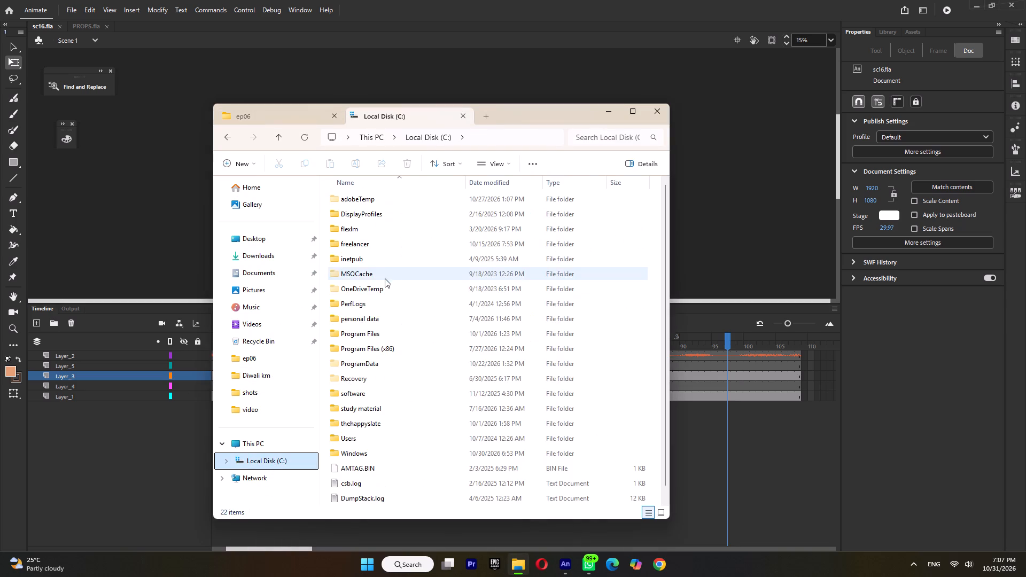
double_click(375, 422)
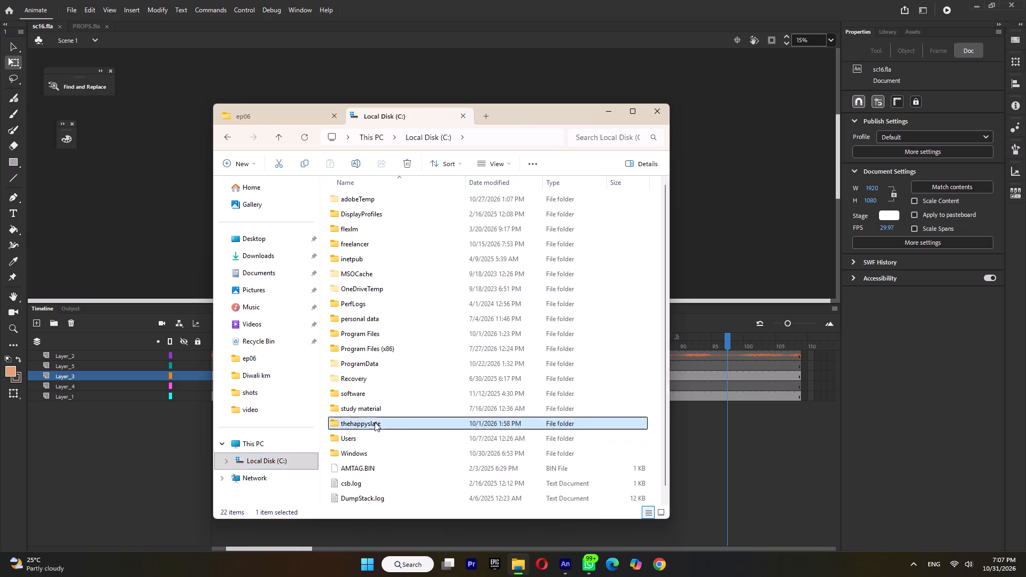
click(598, 132)
text(impact)
key(Return)
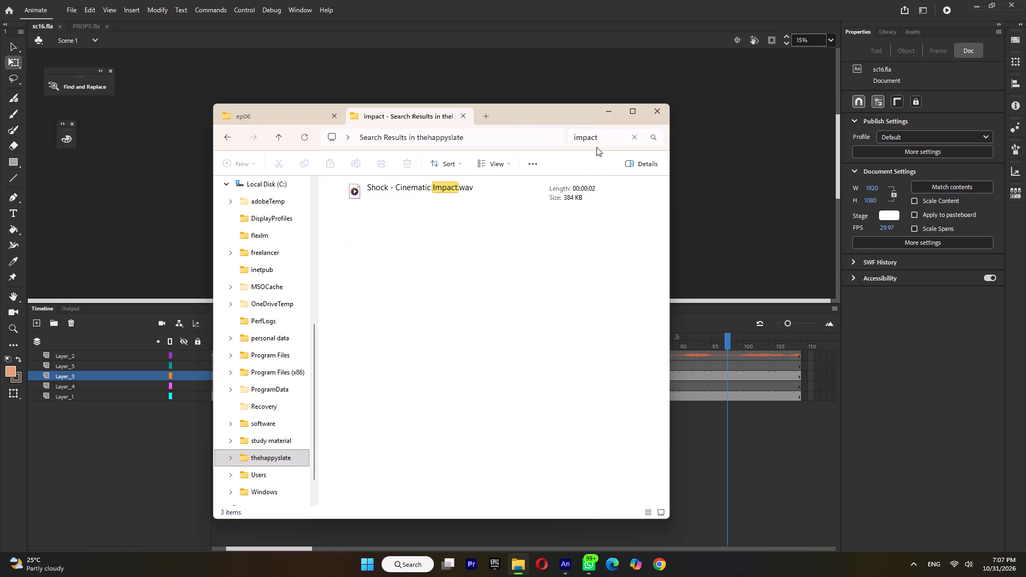
double_click(442, 292)
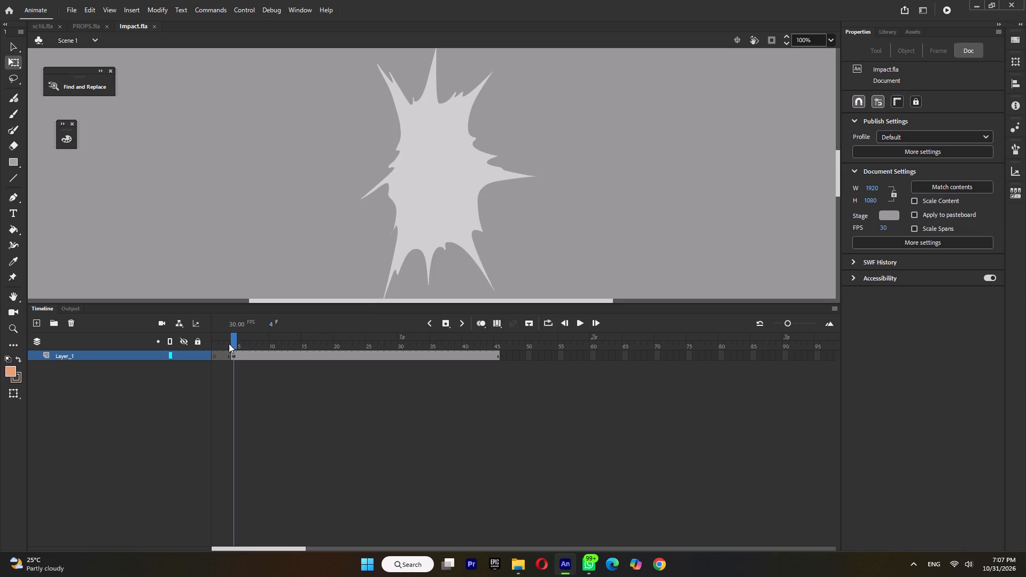
At frame 5 of Impact.fla, set the white burst symbol's alpha to 100% and copy the symbol.
drag(227, 344, 240, 360)
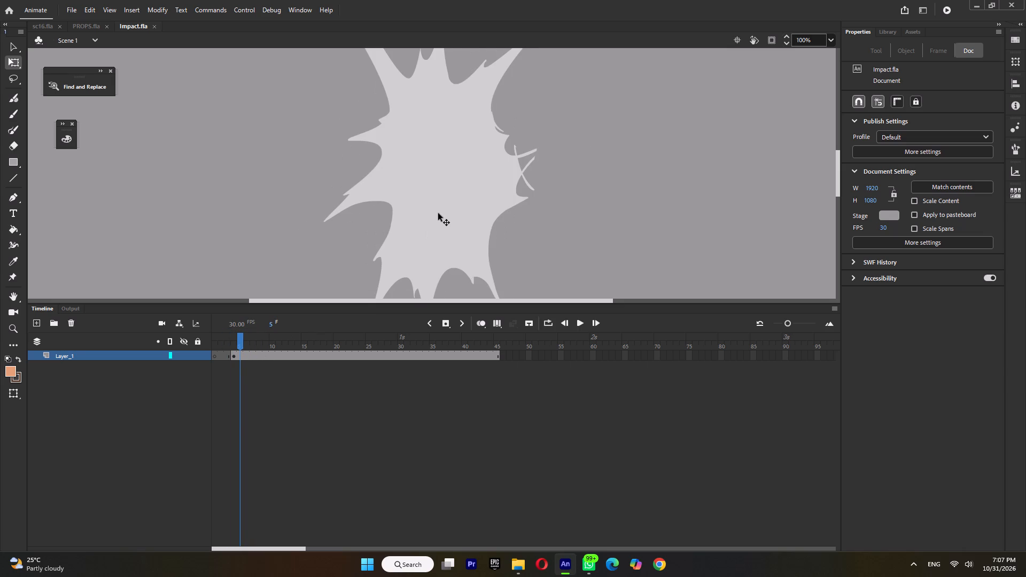
double_click(438, 213)
double_click(601, 219)
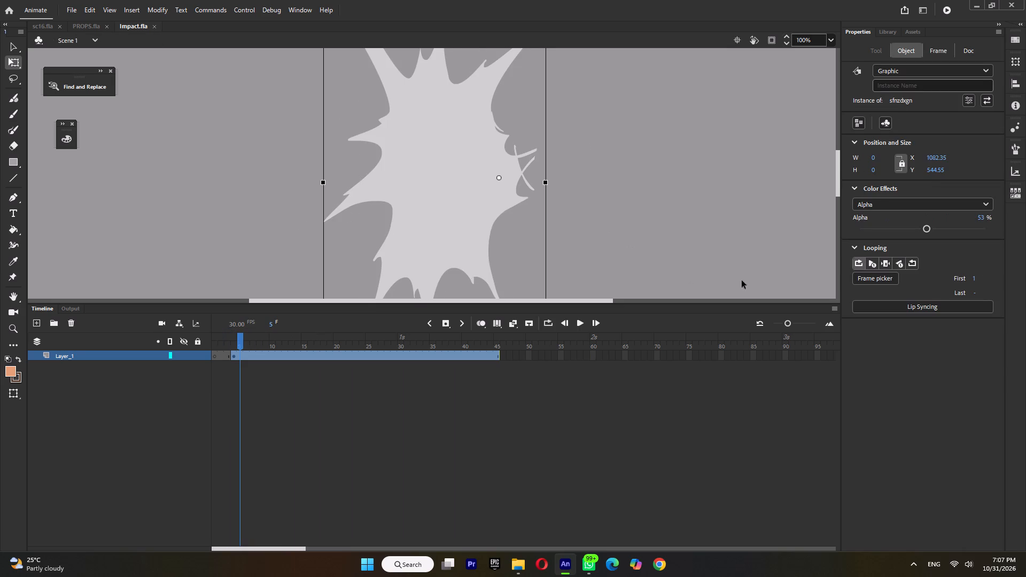
drag(929, 224, 1017, 231)
drag(946, 228, 946, 229)
drag(946, 229, 1025, 233)
right_click(427, 175)
click(453, 165)
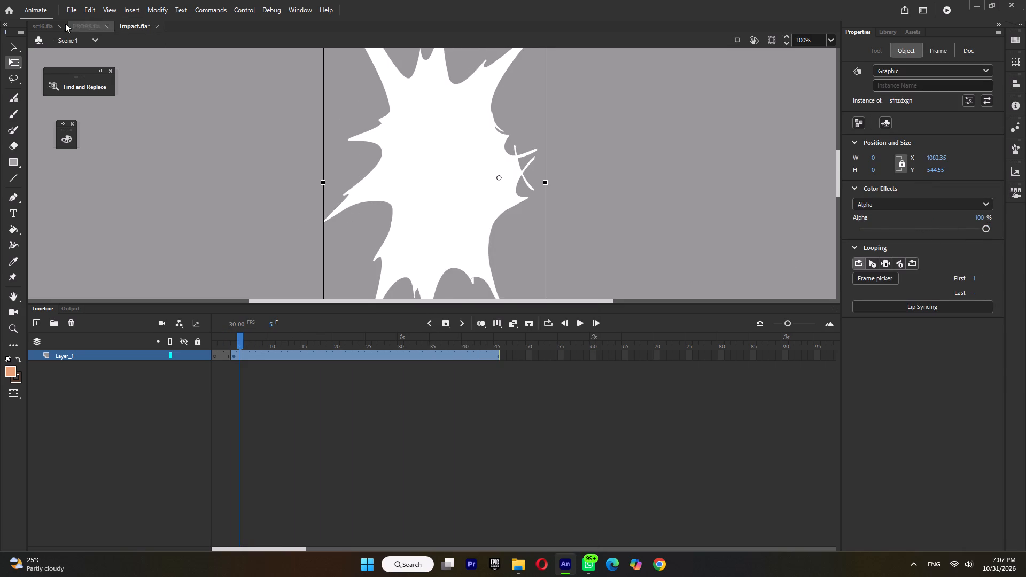
In sc16.fla, find the impact moment at frame 97 of Scene 1 and open the girl's symbol, Symbol 9, for editing.
click(34, 26)
ctrl+scroll(454, 190, down, 2)
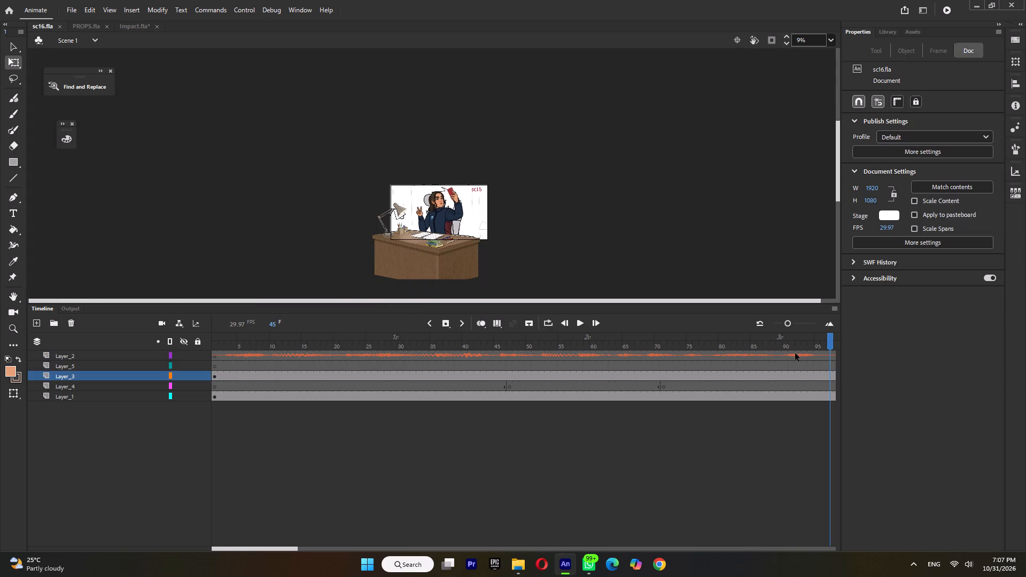
drag(790, 342, 599, 379)
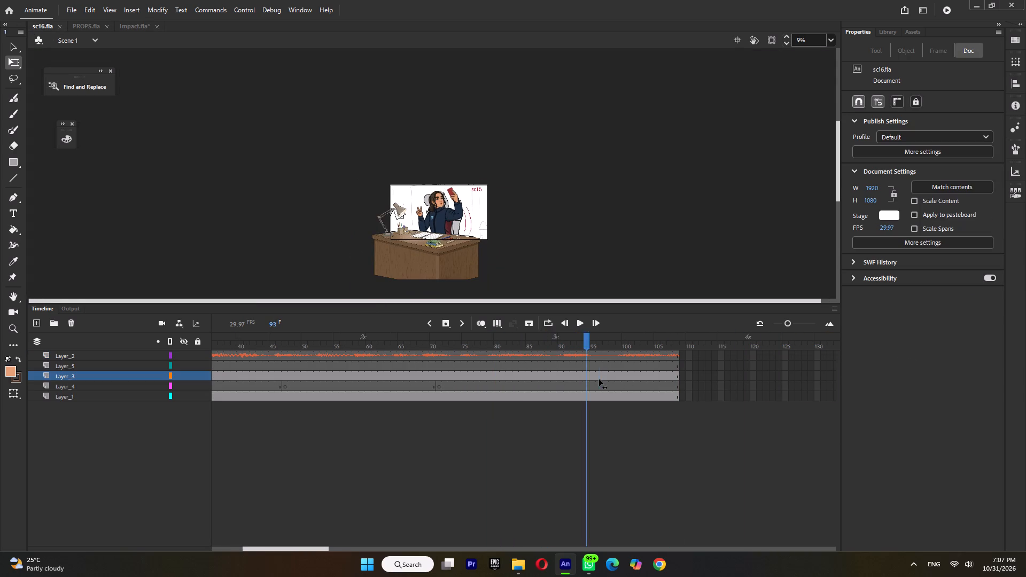
drag(599, 379, 595, 388)
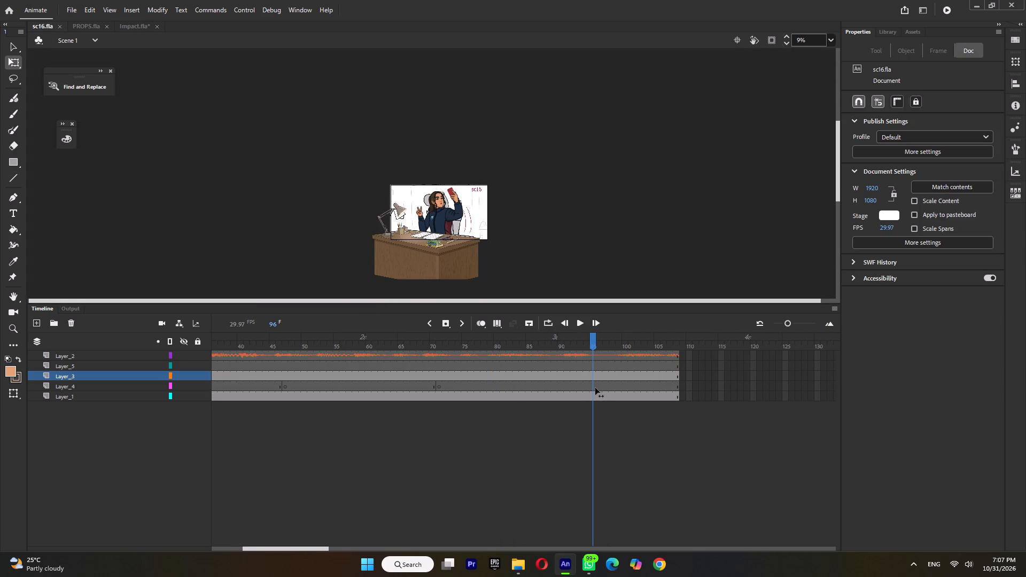
drag(595, 388, 604, 388)
ctrl+scroll(463, 212, up, 3)
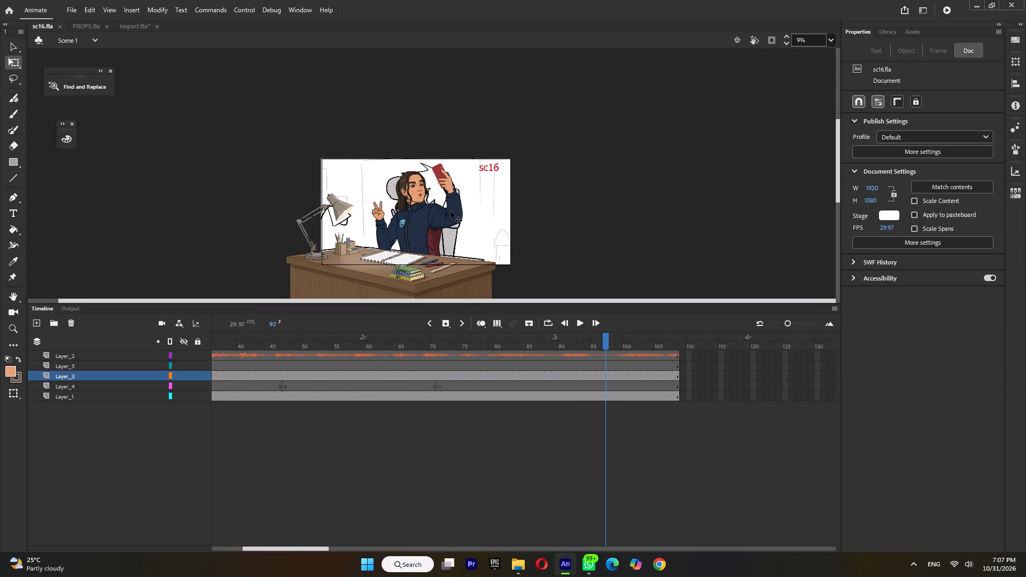
double_click(409, 185)
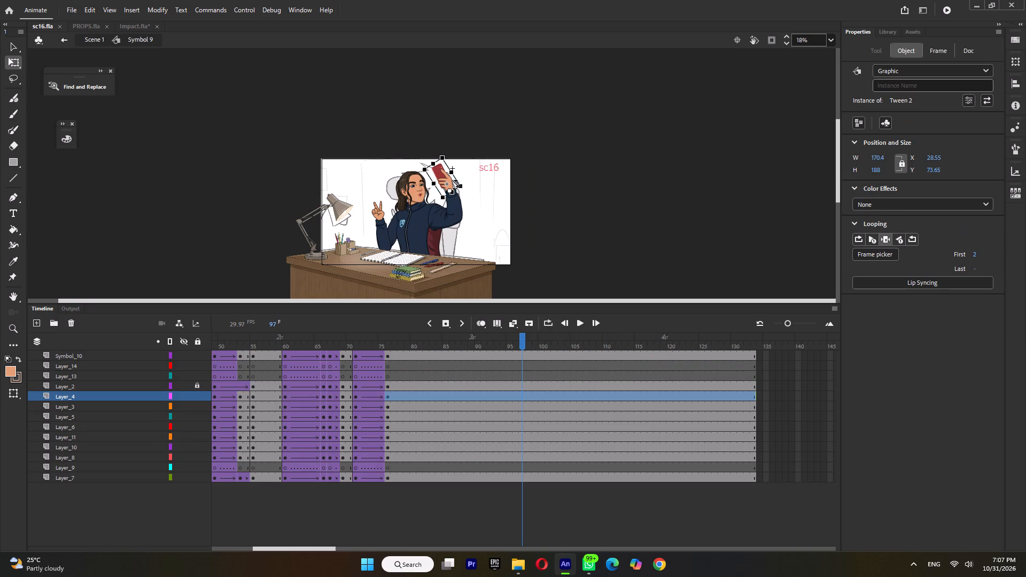
Add a layer directly above Layer_5, insert a keyframe at frame 97, and paste the copied burst in the center.
click(84, 402)
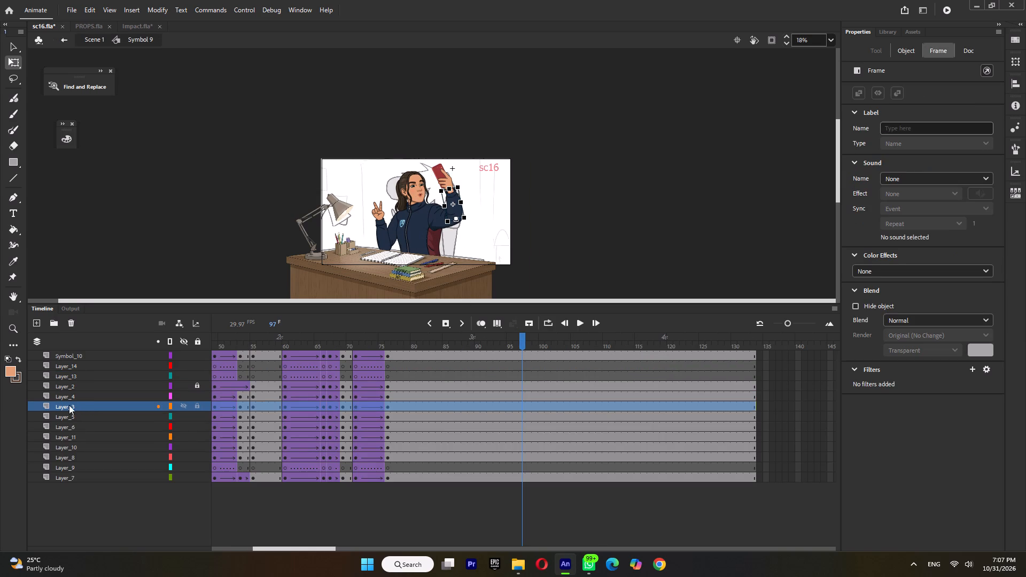
click(59, 415)
click(40, 326)
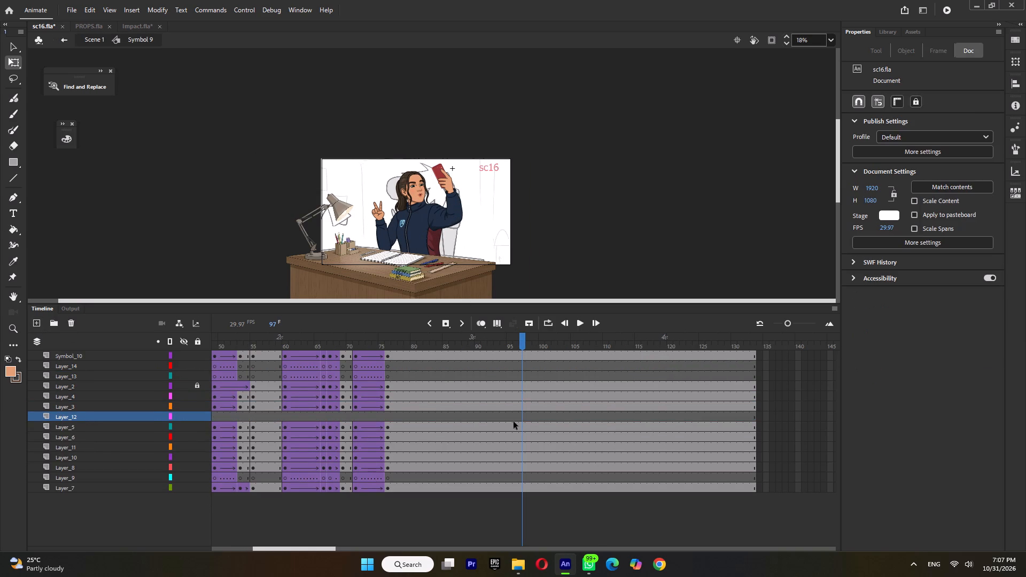
click(522, 418)
key(F6)
right_click(572, 201)
click(600, 233)
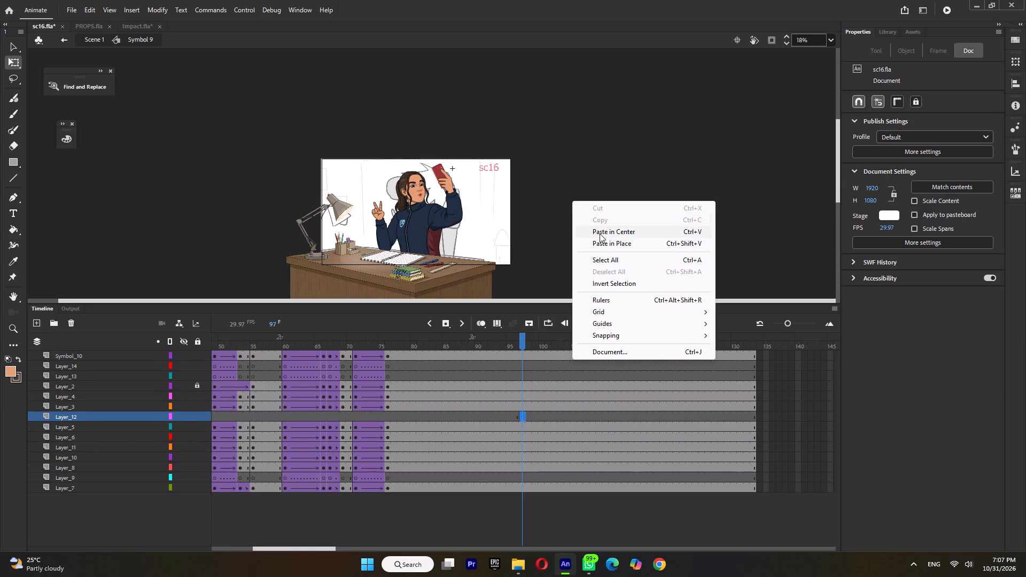
At frame 97, shrink the burst to about phone size, center its transformation point, and place it behind the red phone.
ctrl+scroll(446, 152, up, 3)
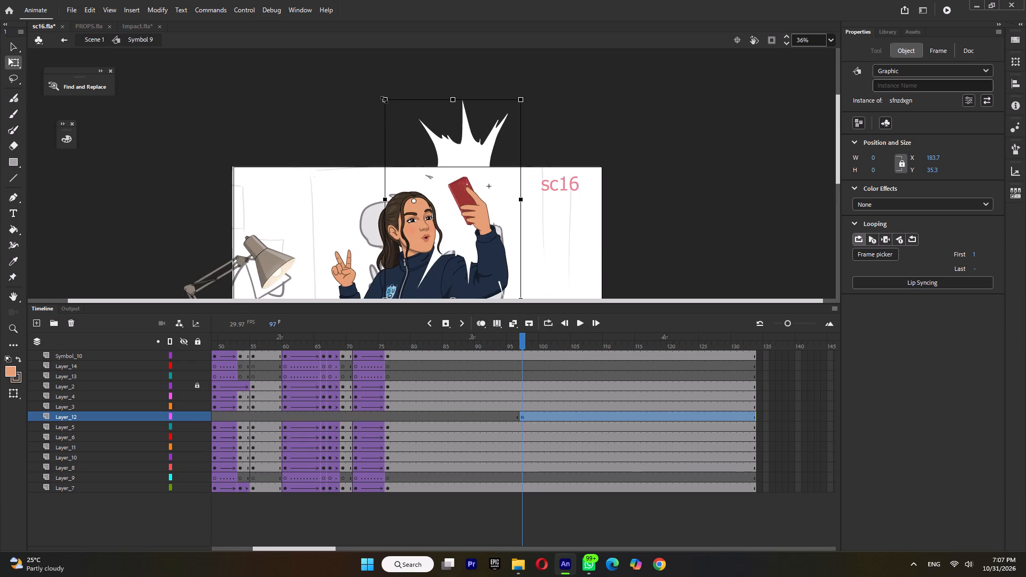
shift+drag(384, 100, 403, 123)
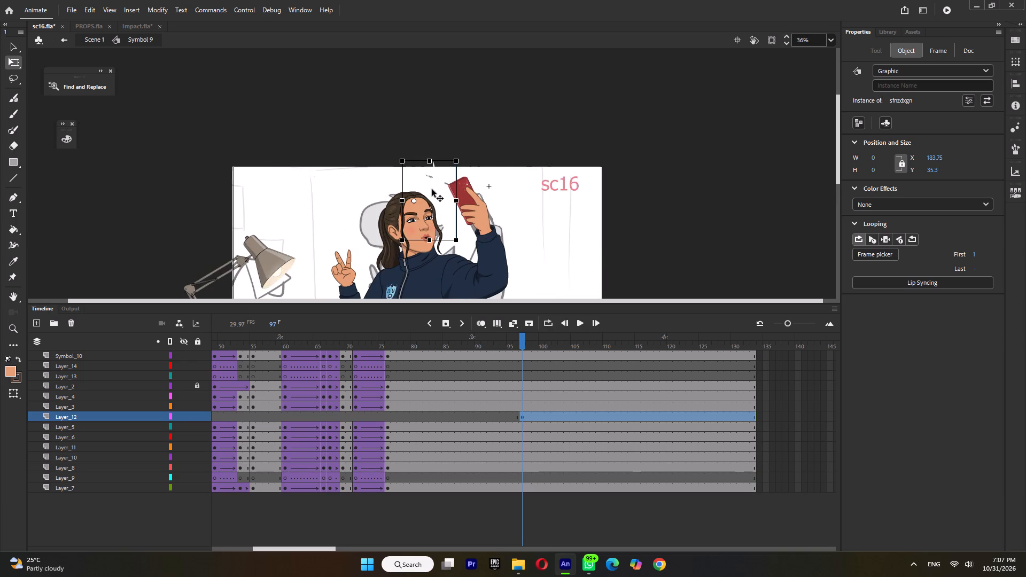
drag(432, 189, 442, 95)
drag(527, 340, 553, 345)
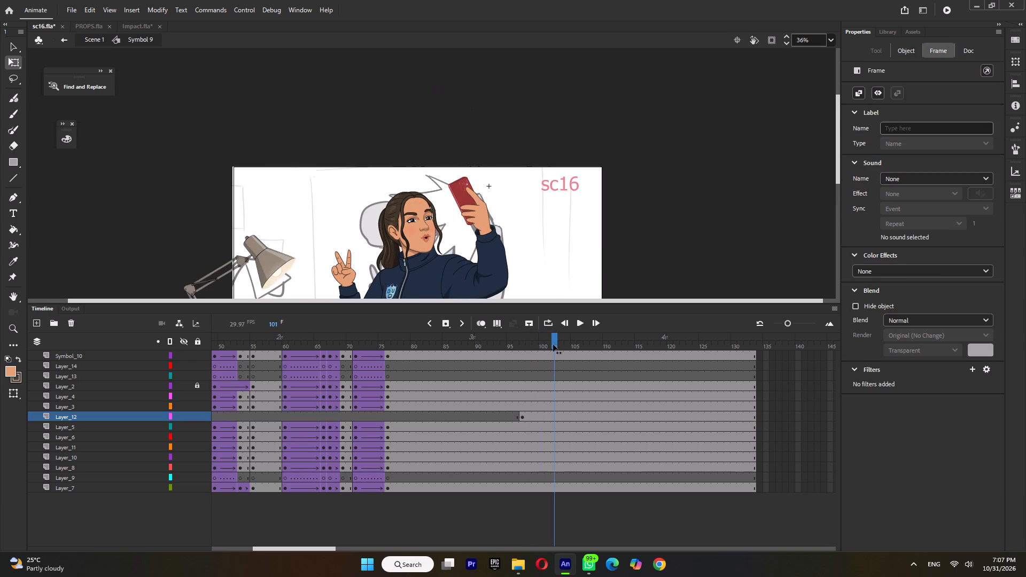
drag(553, 345, 520, 351)
click(443, 111)
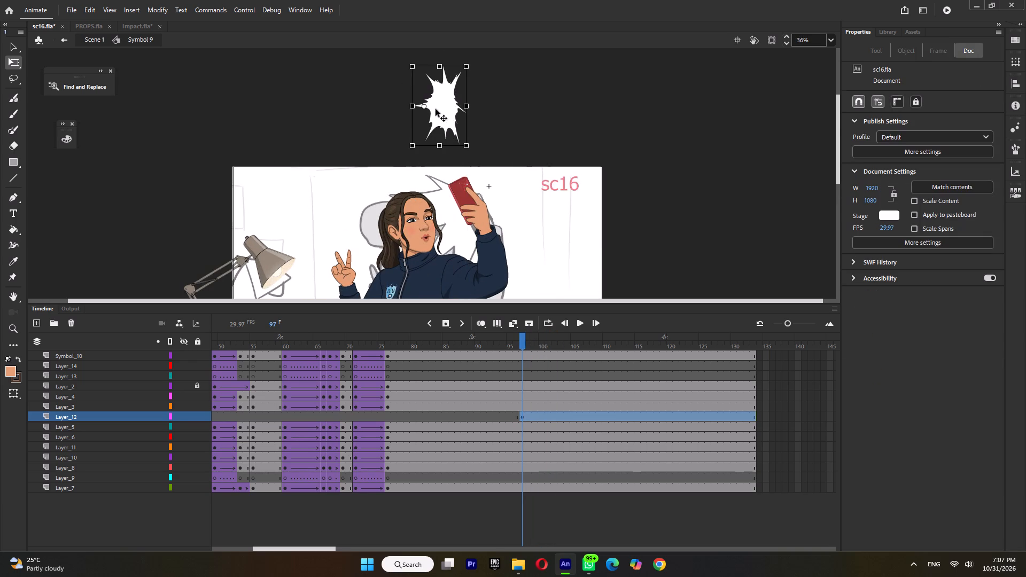
drag(423, 104, 441, 103)
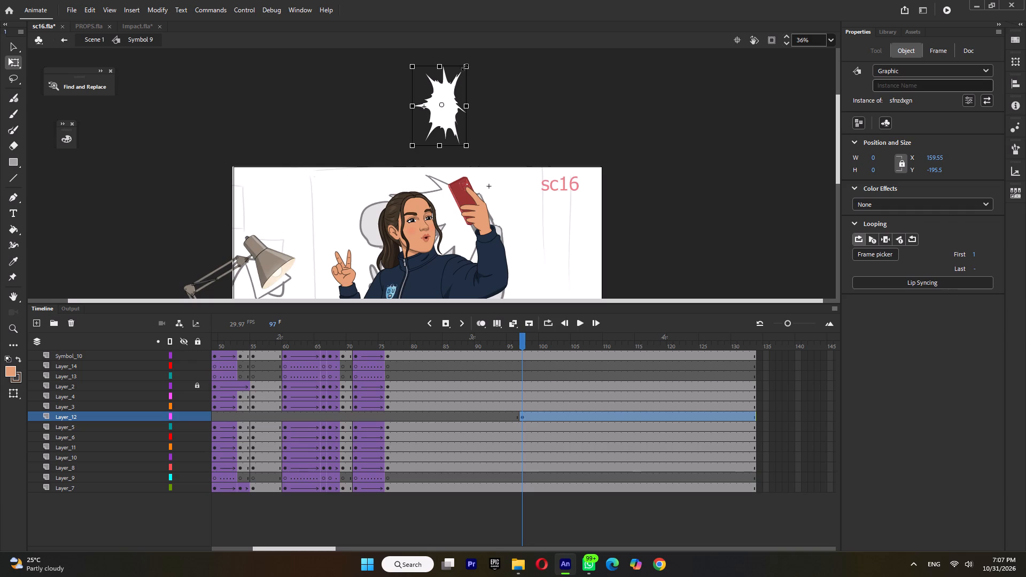
shift+drag(465, 66, 466, 84)
drag(447, 114, 455, 196)
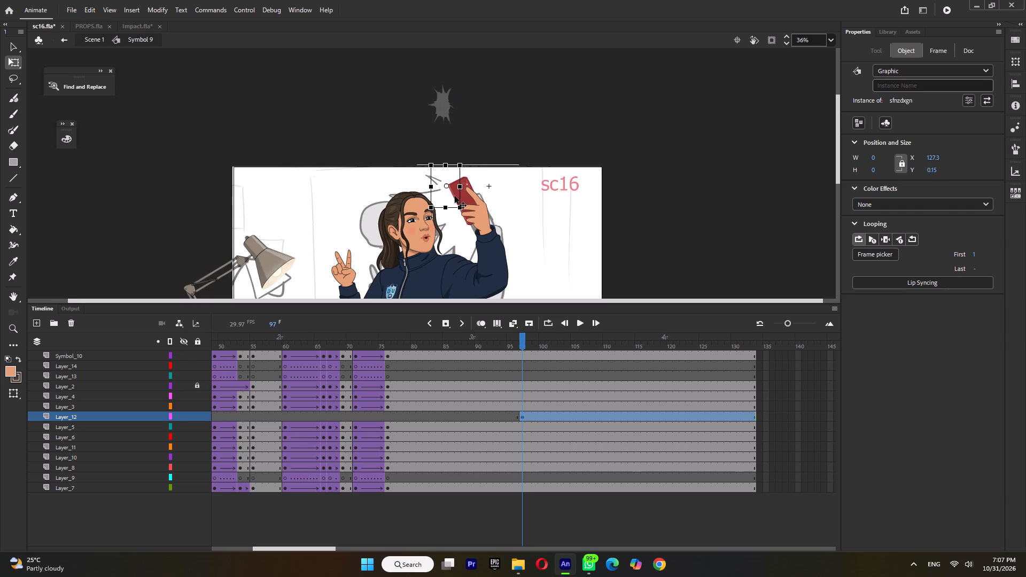
drag(455, 196, 459, 198)
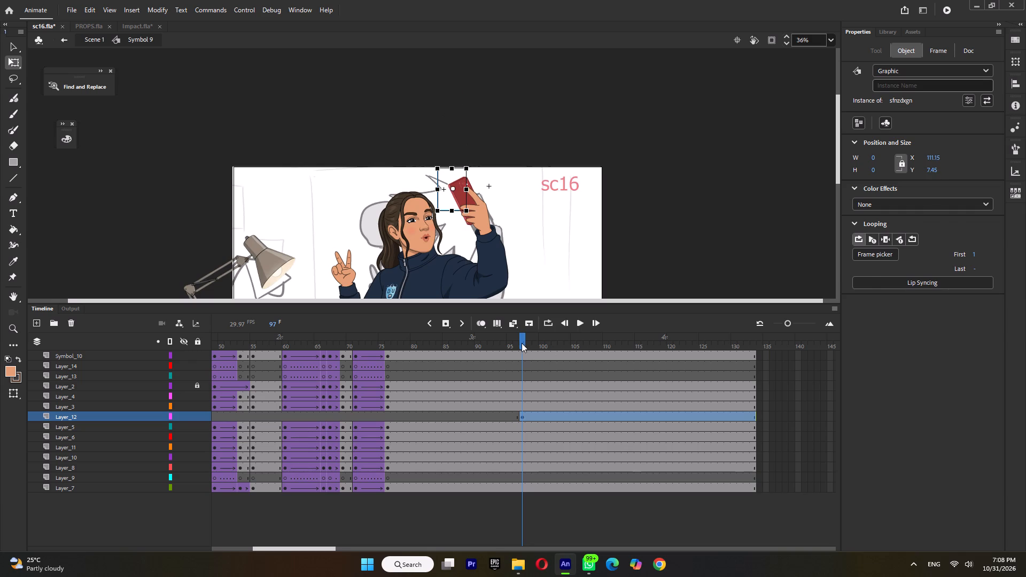
Insert a burst keyframe at frame 98, then enlarge the burst and tilt it counterclockwise behind the phone.
drag(525, 341, 528, 348)
click(530, 417)
key(F6)
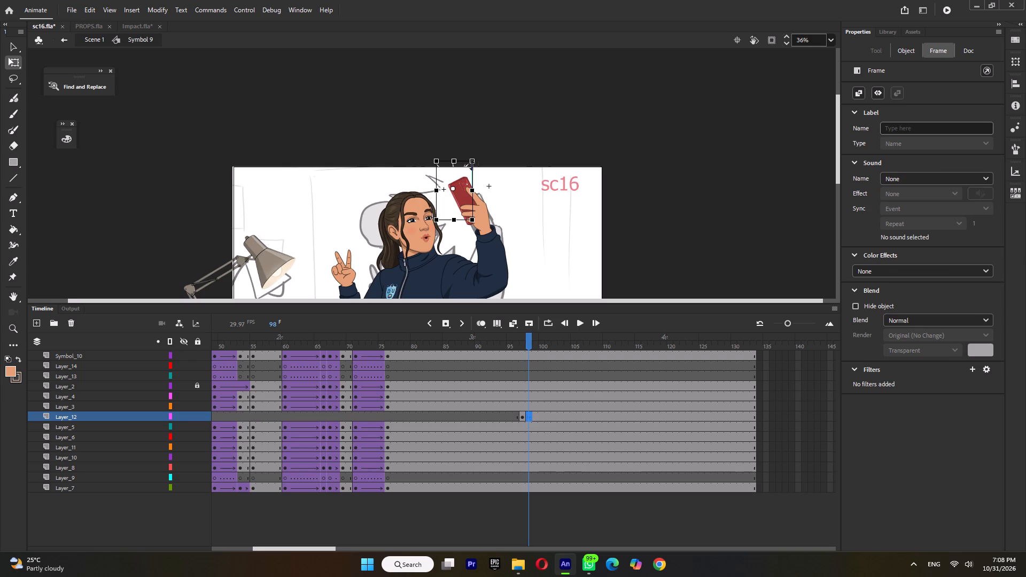
shift+drag(473, 161, 493, 138)
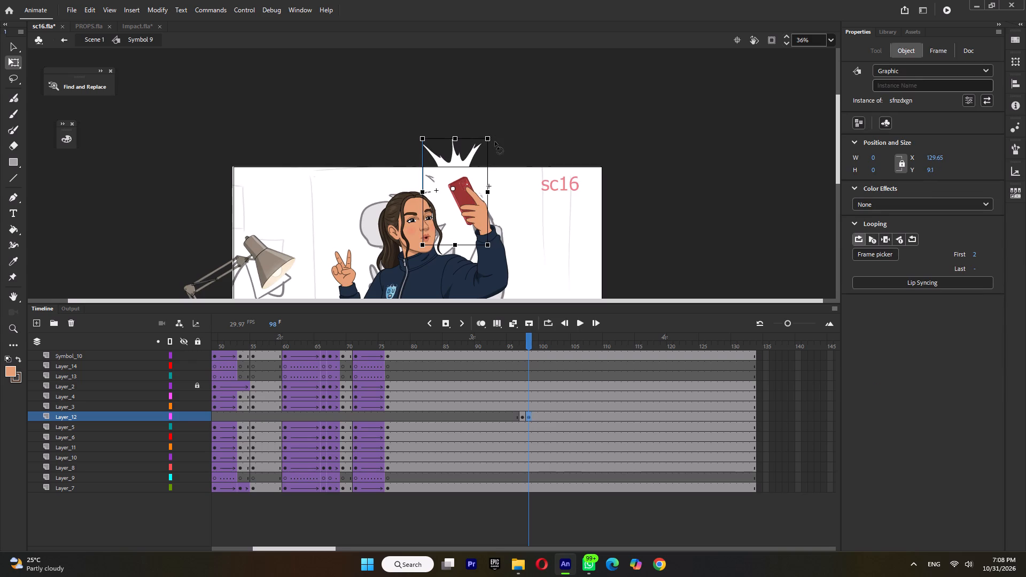
drag(494, 139, 480, 134)
drag(439, 176, 434, 188)
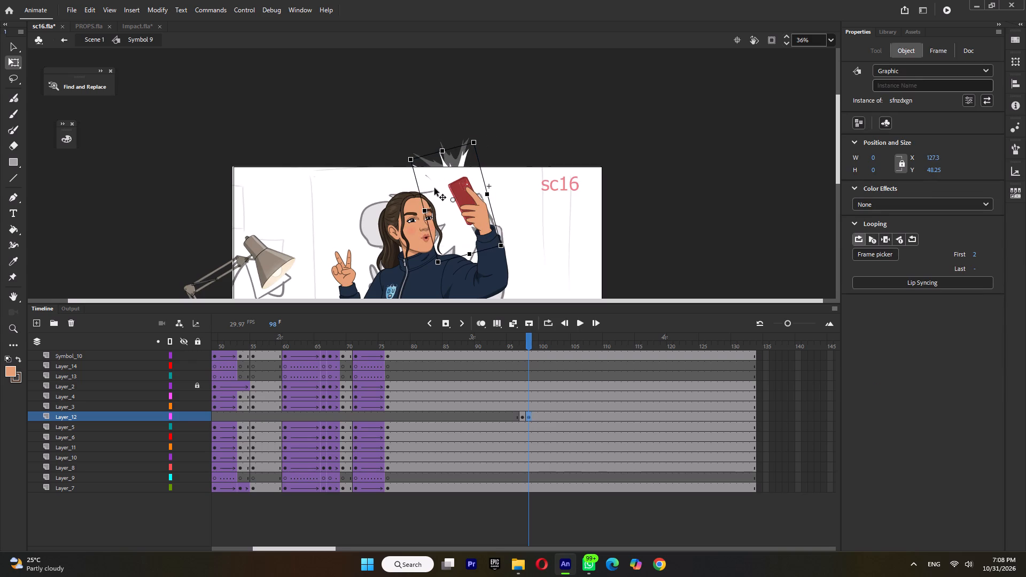
drag(434, 188, 438, 184)
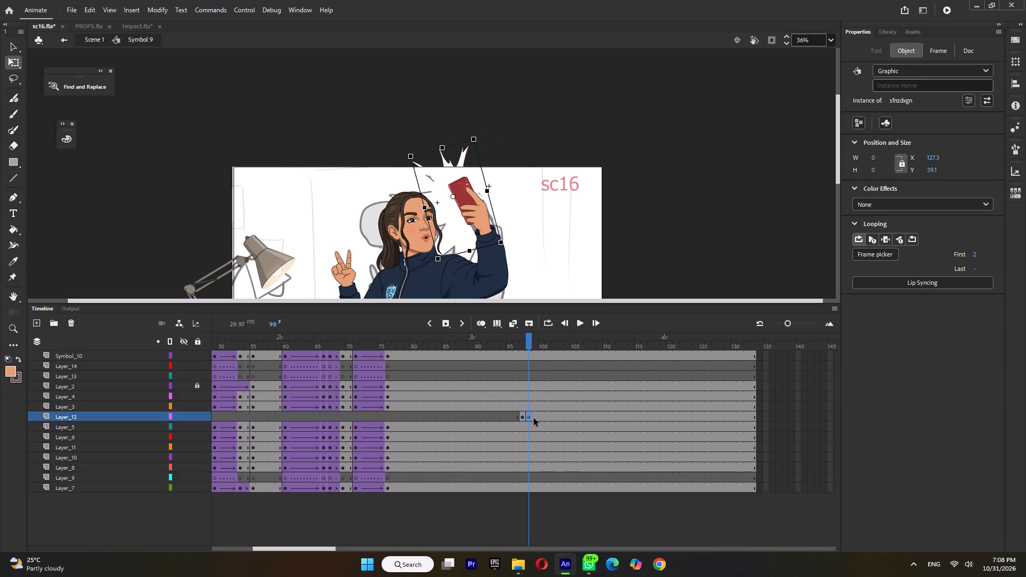
Move the burst's second keyframe to frame 99 and check the burst on frames 97 to 100.
drag(529, 417, 534, 417)
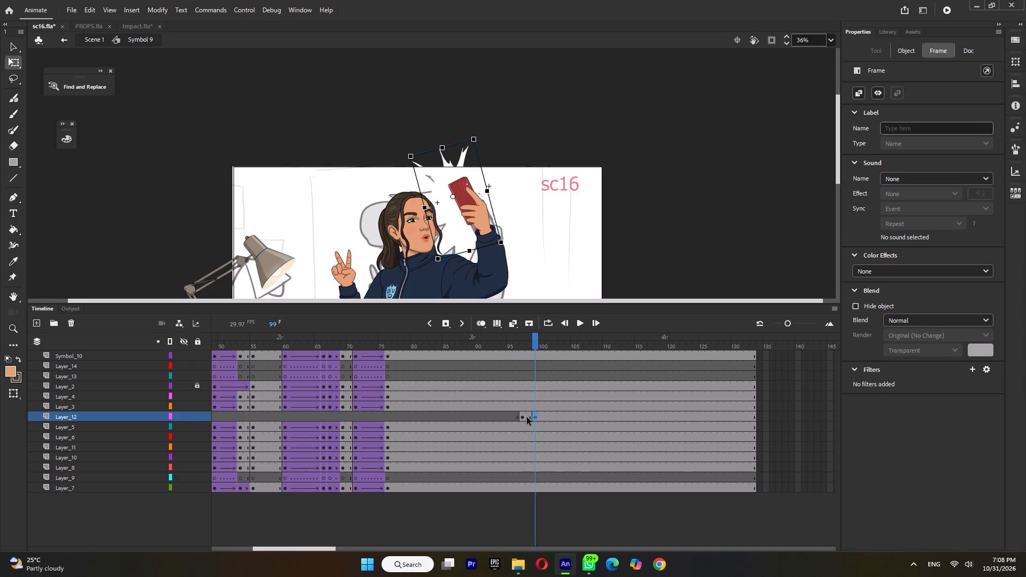
click(525, 417)
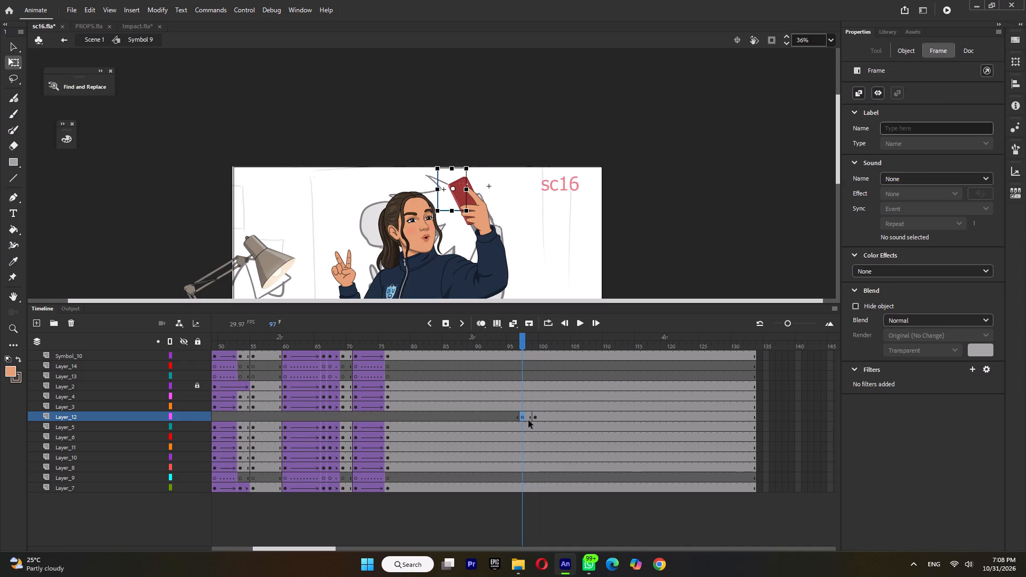
click(529, 419)
click(534, 417)
click(544, 417)
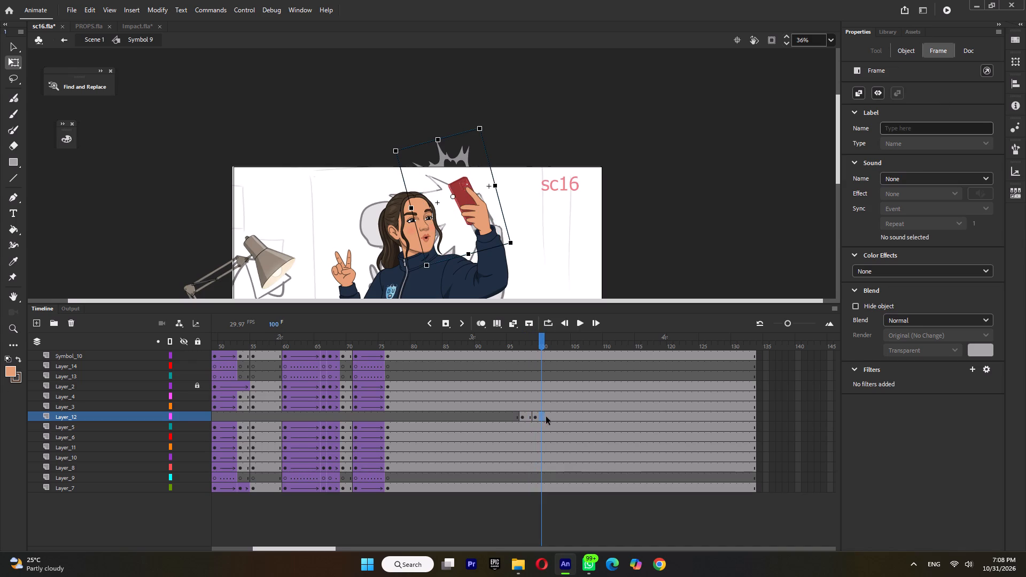
Set the burst at frame 99 to single-frame looping and return to Scene 1.
click(690, 243)
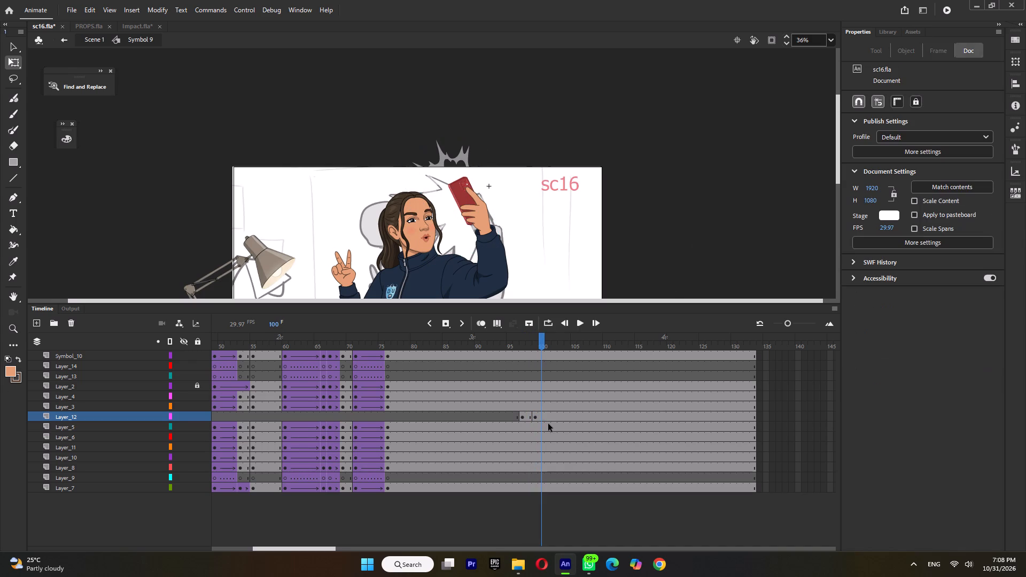
click(537, 417)
click(907, 51)
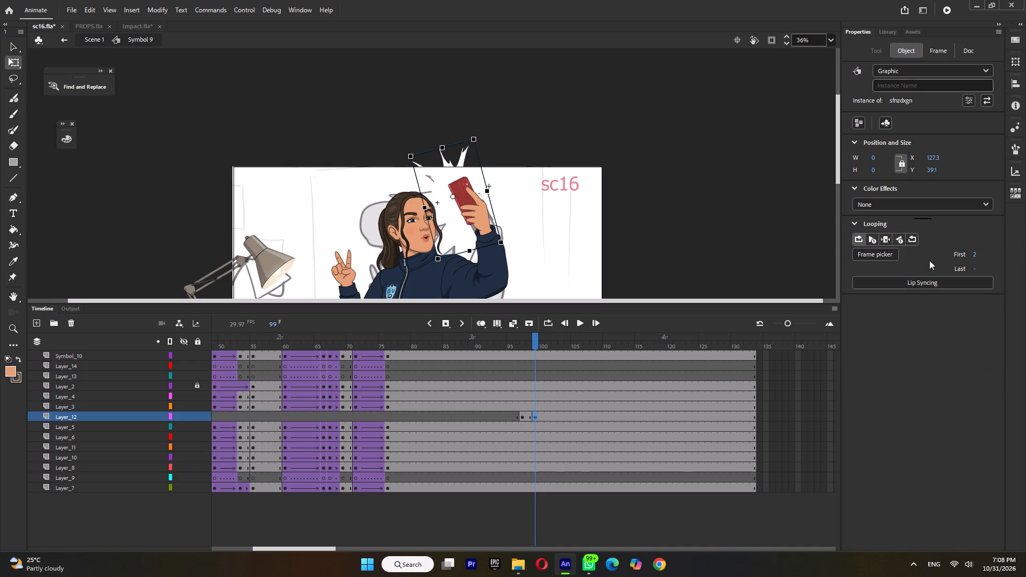
click(887, 240)
double_click(662, 243)
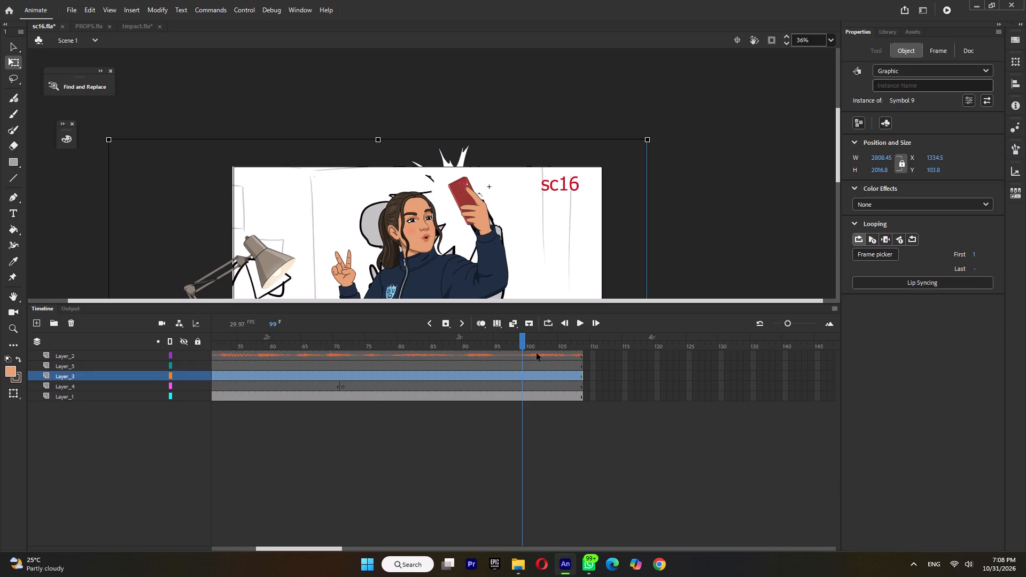
On Layer_5, insert a keyframe at frame 101 and draw a rectangle with white fill and stroke covering the whole stage.
drag(525, 344, 532, 346)
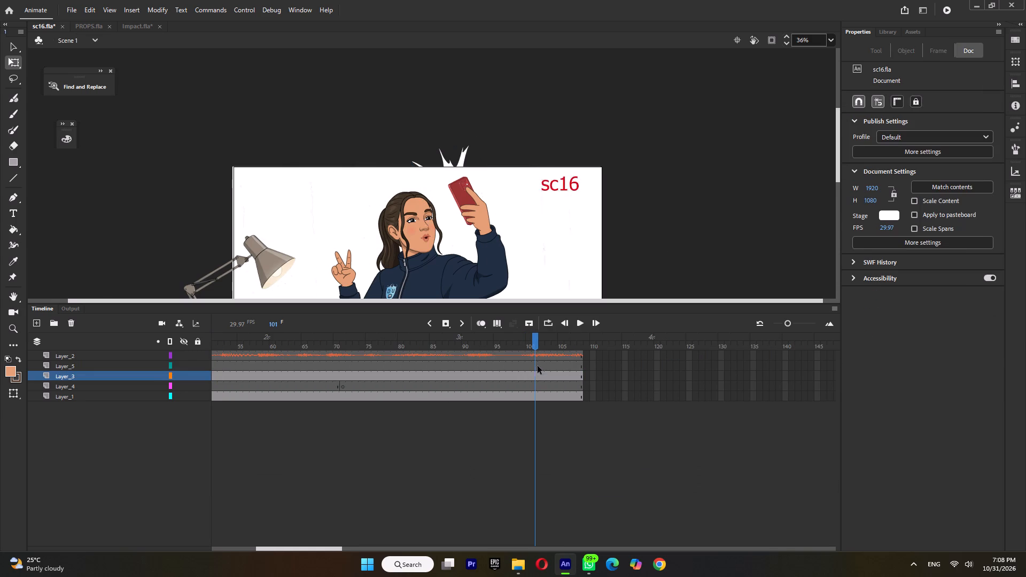
click(536, 365)
key(F6)
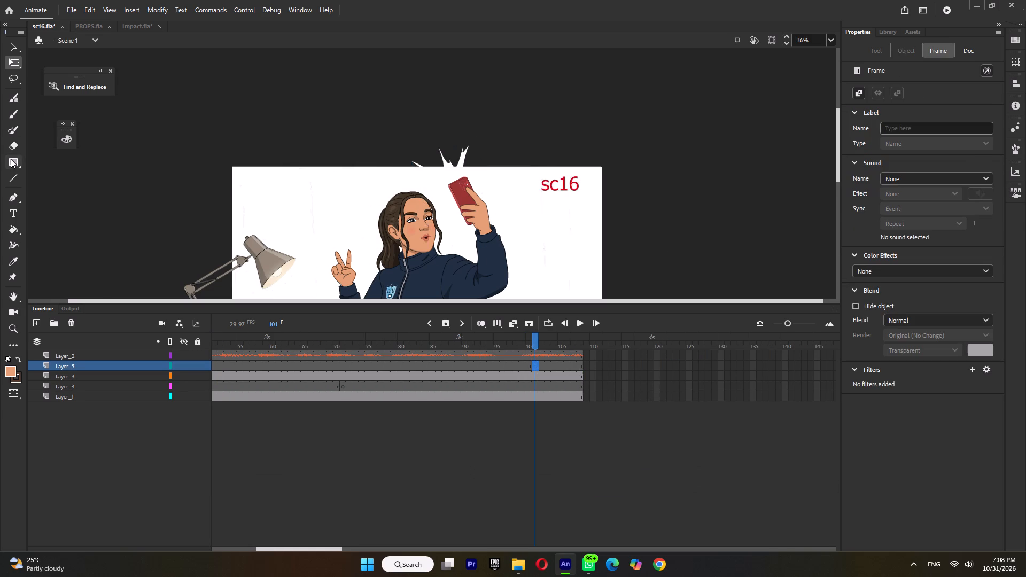
click(11, 159)
click(858, 126)
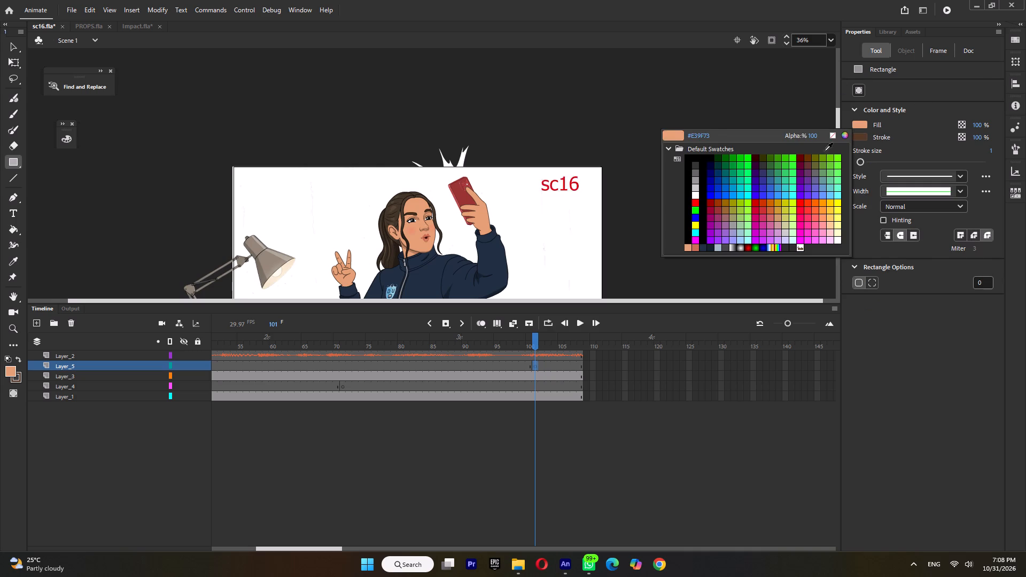
click(694, 196)
click(857, 134)
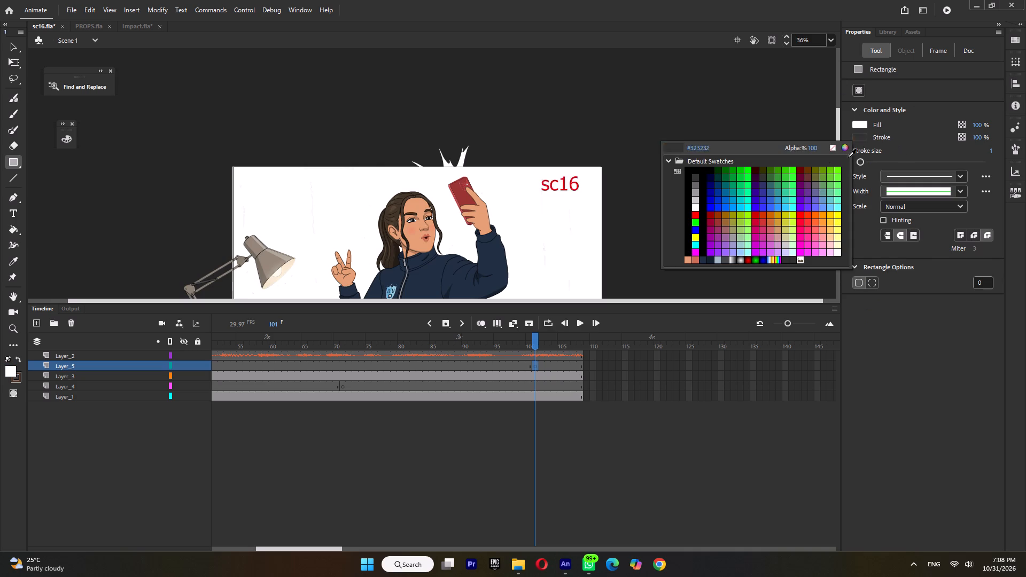
click(695, 207)
ctrl+scroll(635, 142, down, 5)
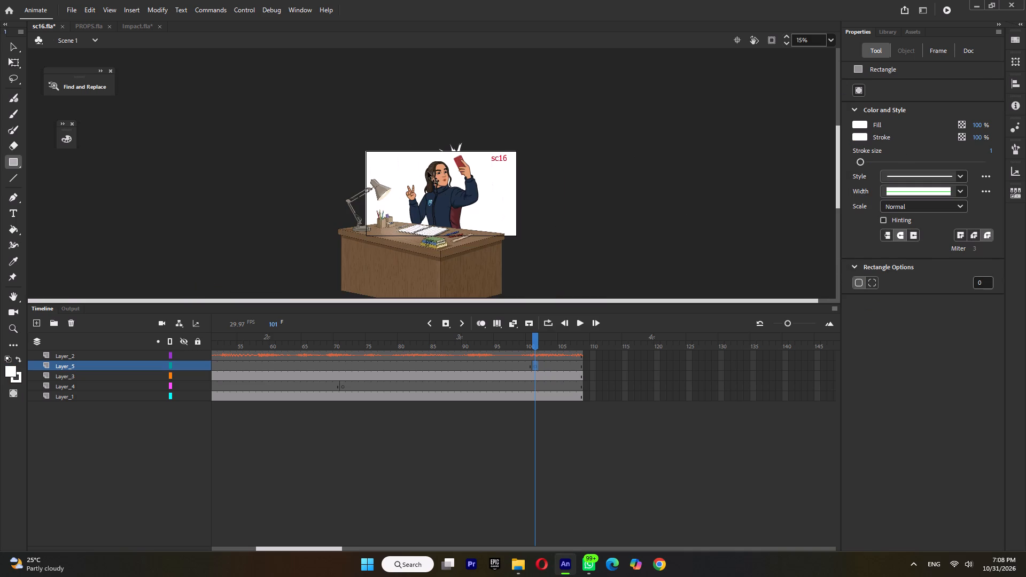
drag(352, 137, 521, 251)
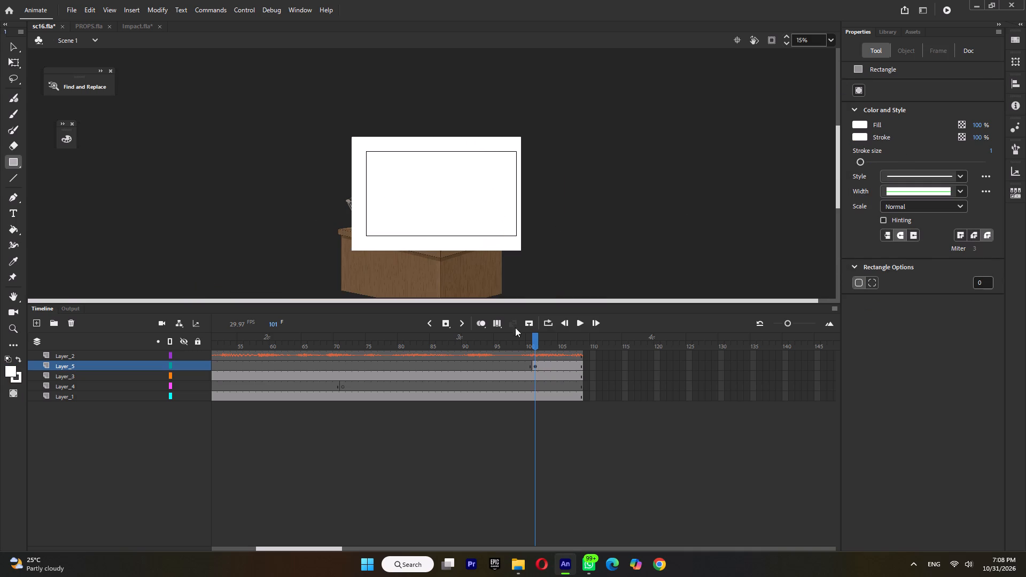
Preview Scene 1 from about frame 45 through its end at frame 108 and save sc16.fla.
click(498, 337)
key(Return)
key(Return)
click(498, 337)
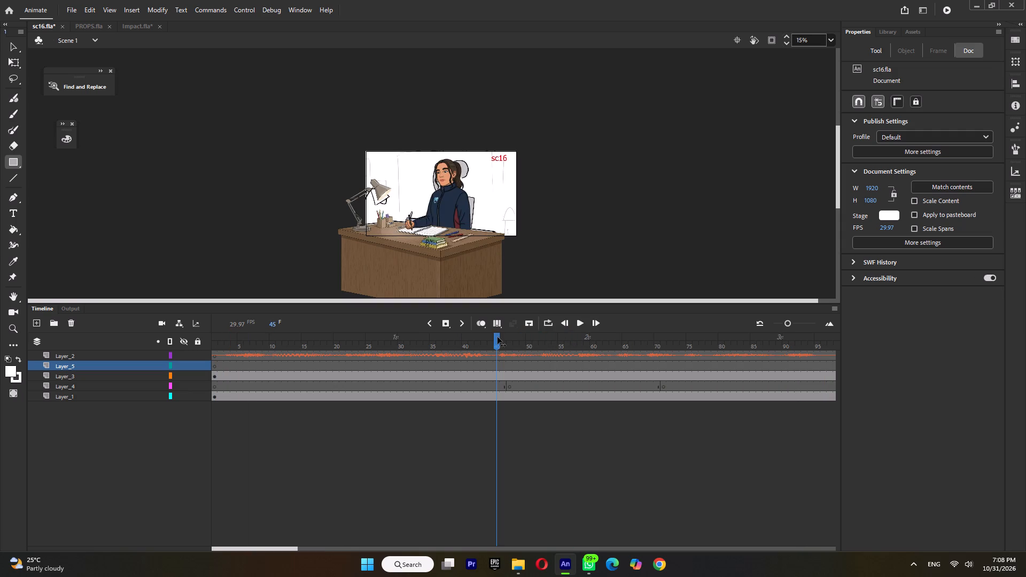
drag(523, 334, 913, 367)
key(ctrl+s)
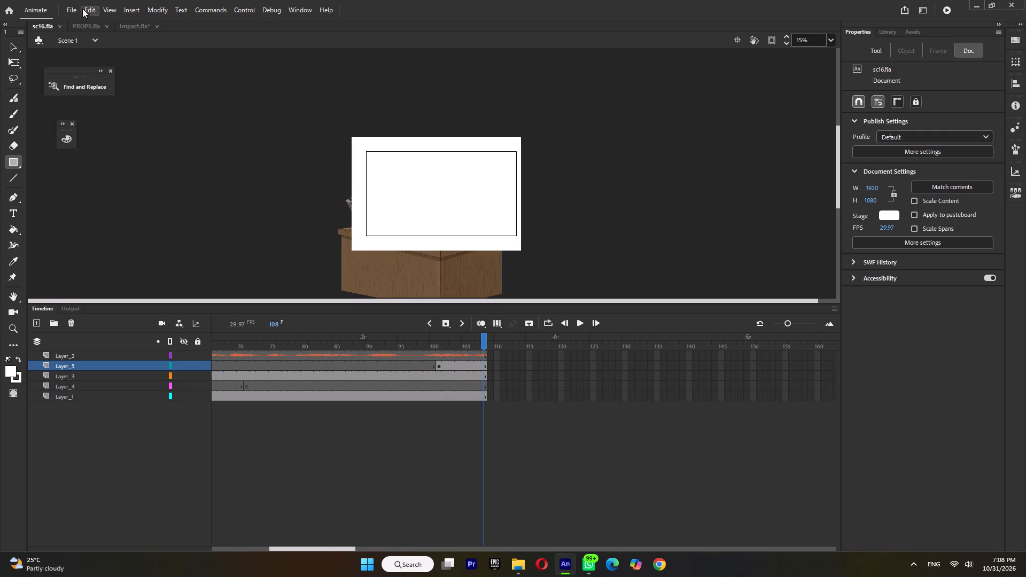
Open the video export settings for sc16.fla.
click(72, 7)
click(90, 180)
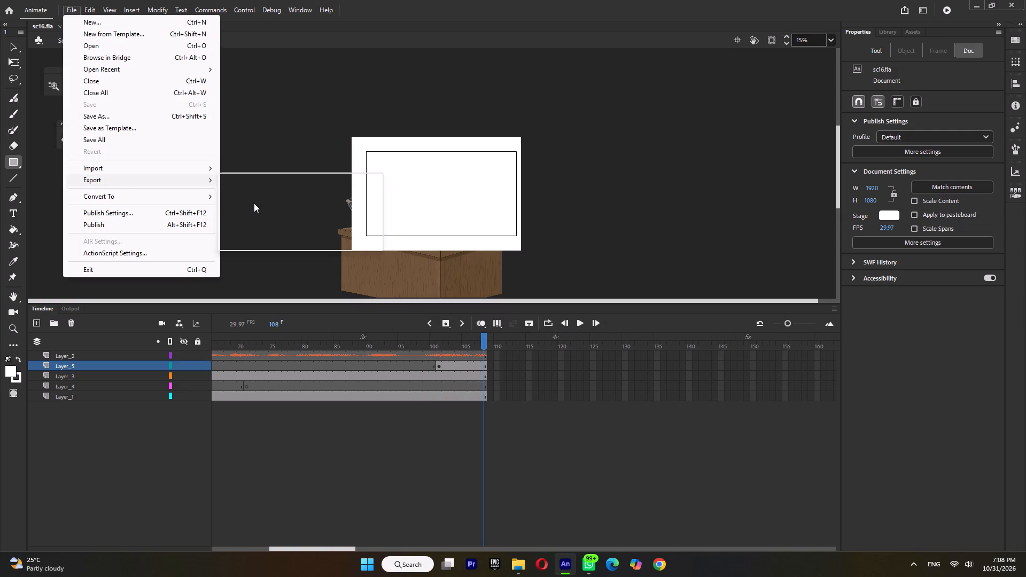
click(254, 219)
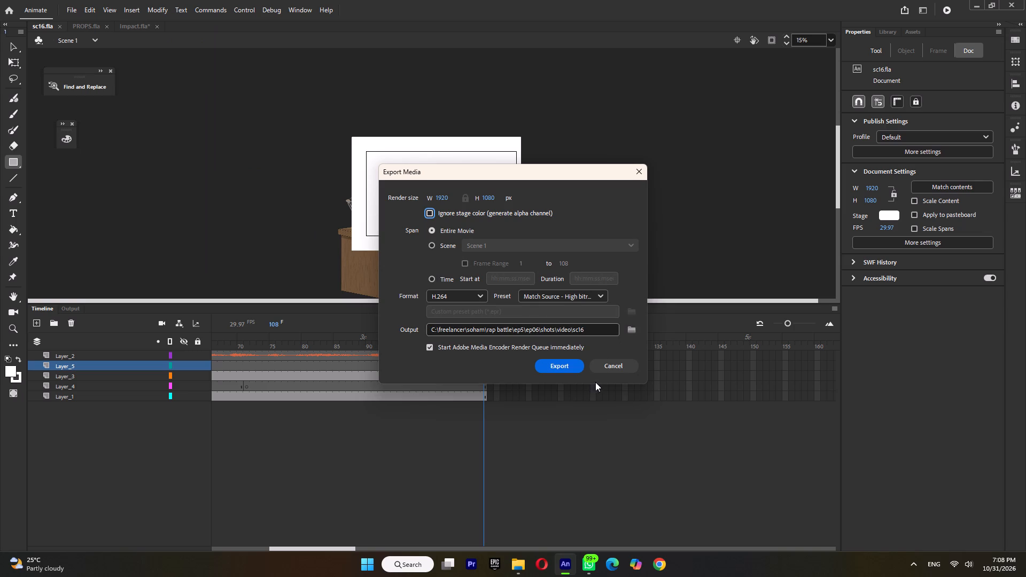
In File Explorer, delete the existing sc16.mp4 from the ep06\shots\video folder.
click(524, 569)
click(257, 112)
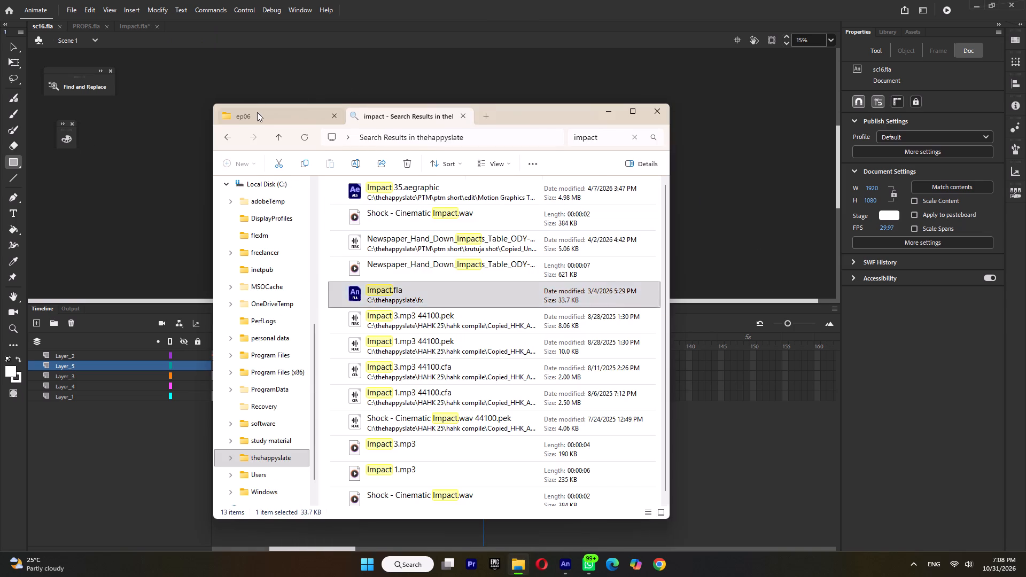
double_click(368, 219)
double_click(370, 201)
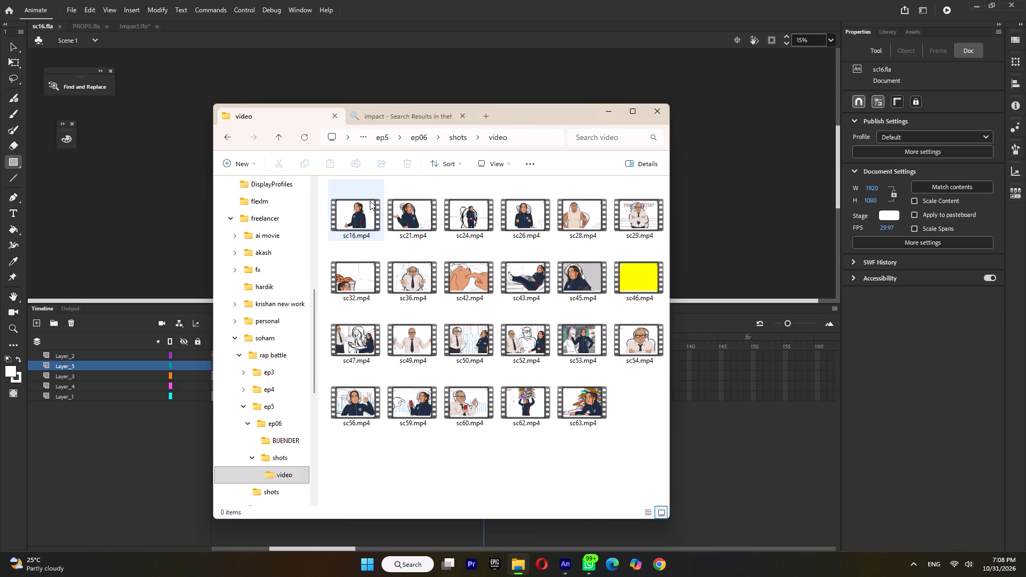
click(365, 205)
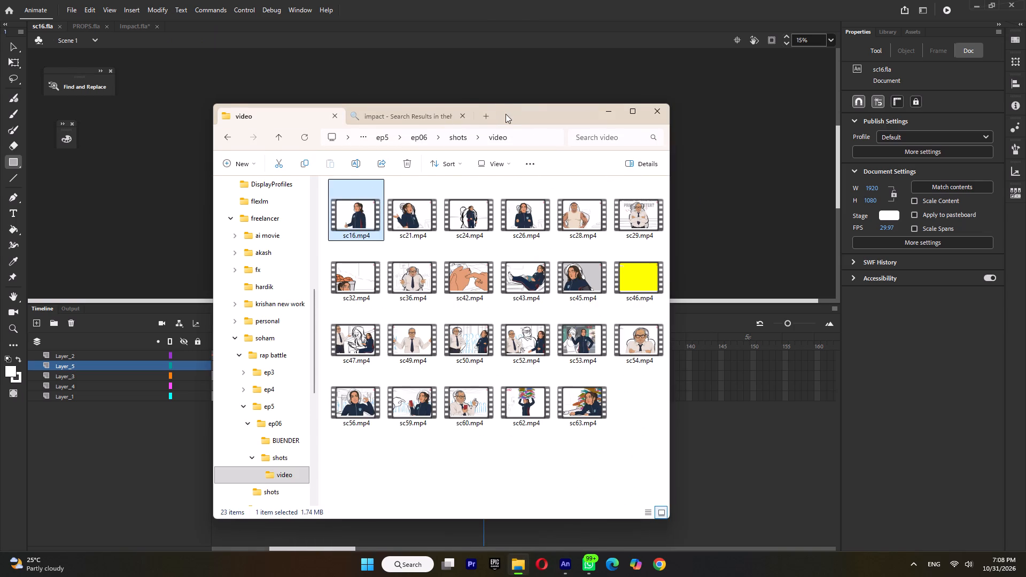
drag(508, 114, 820, 79)
key(Delete)
Back in Animate, export the entire movie as the 1920 × 1080 H.264 video sc16 to the ep06\shots\video folder.
click(411, 256)
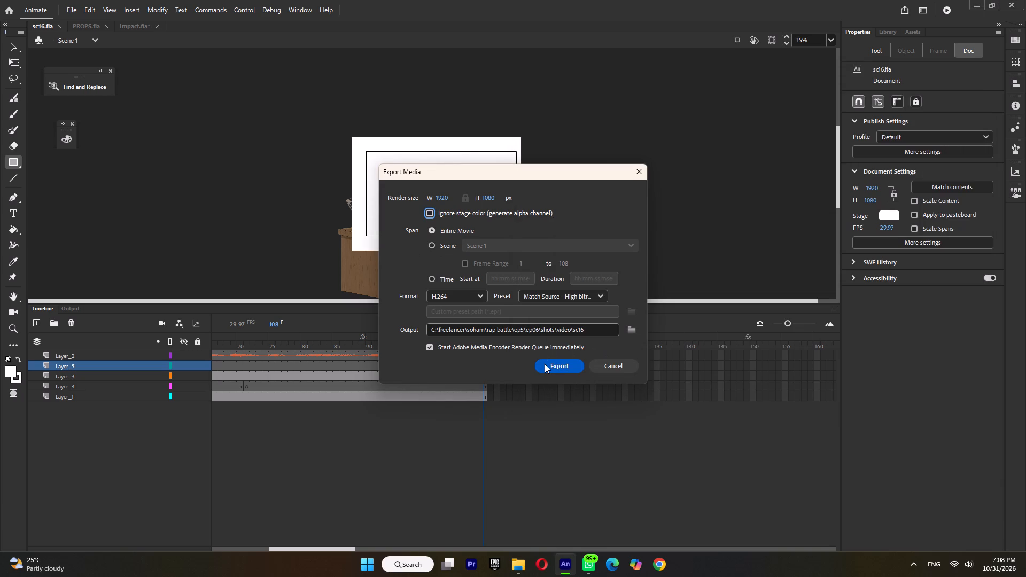
click(549, 367)
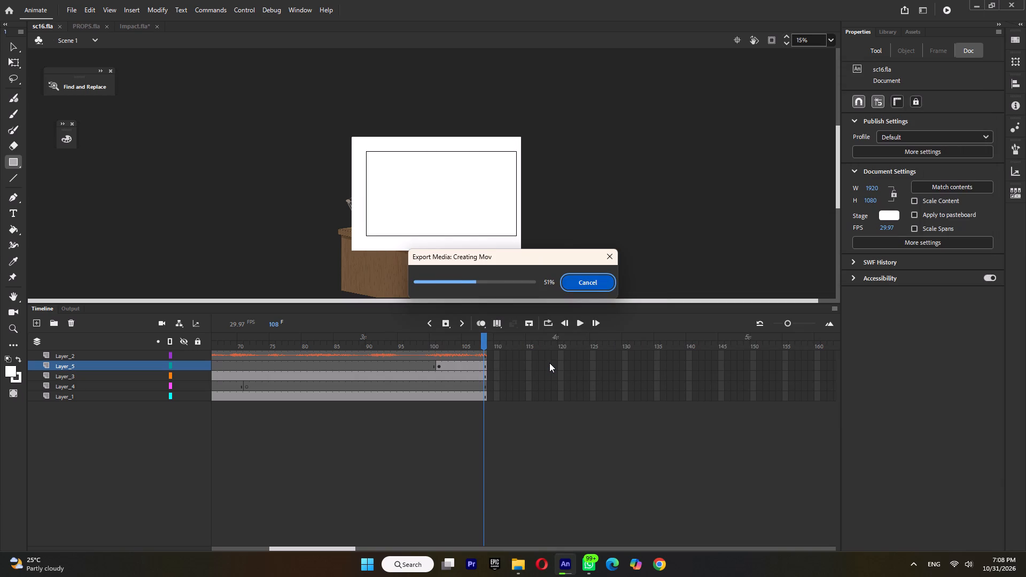
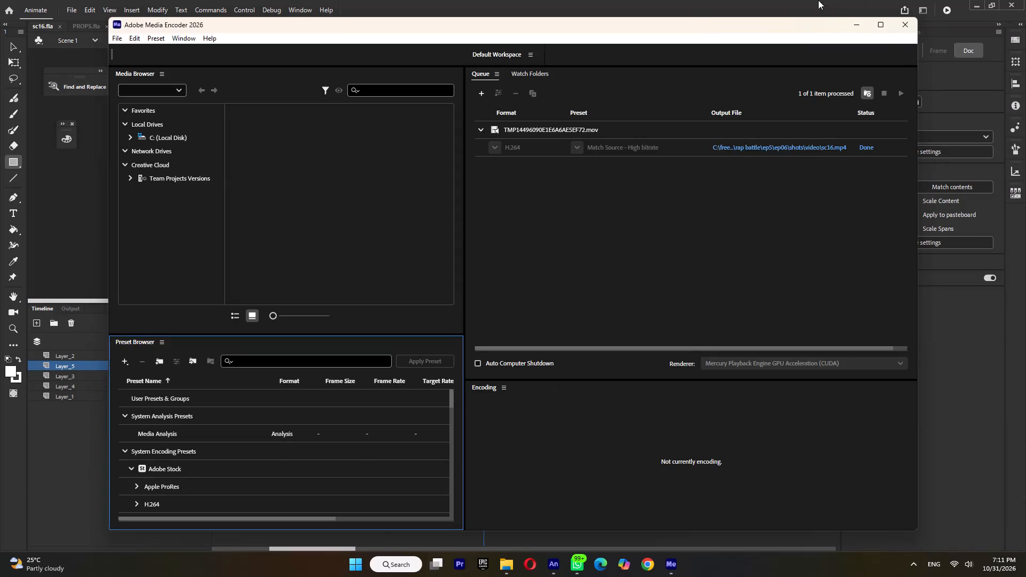
Return to Animate, dismiss the export notice and close sc16.fla.
click(817, 0)
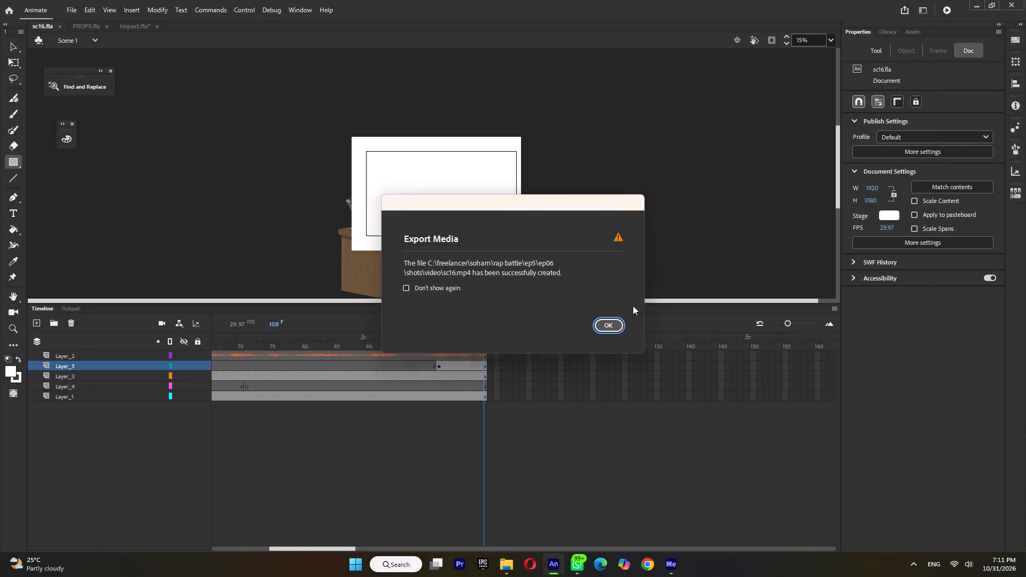
click(610, 328)
click(60, 28)
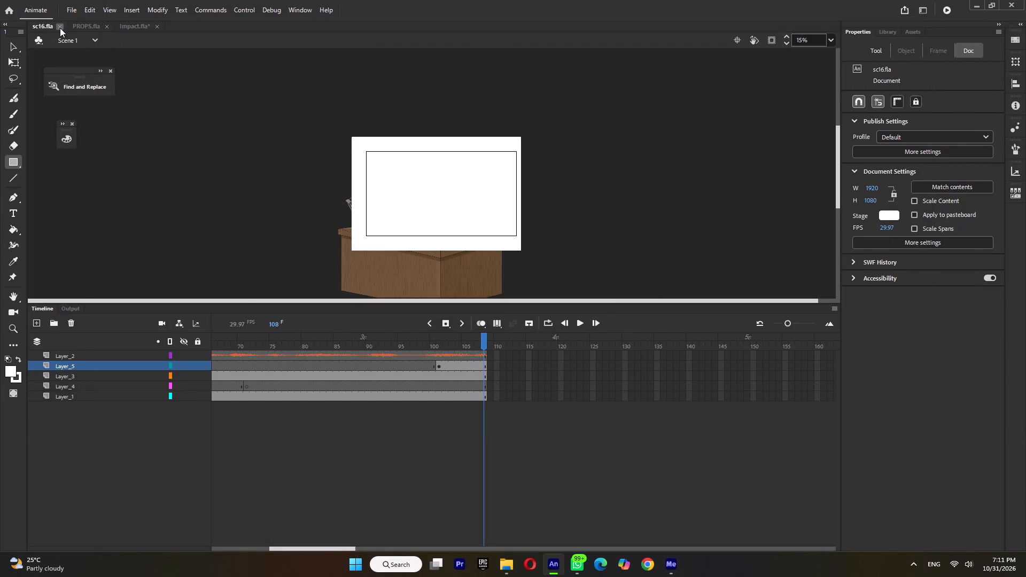
Play the exported sc16.mp4 from the ep06\shots\video folder to check it, and close the player.
click(503, 576)
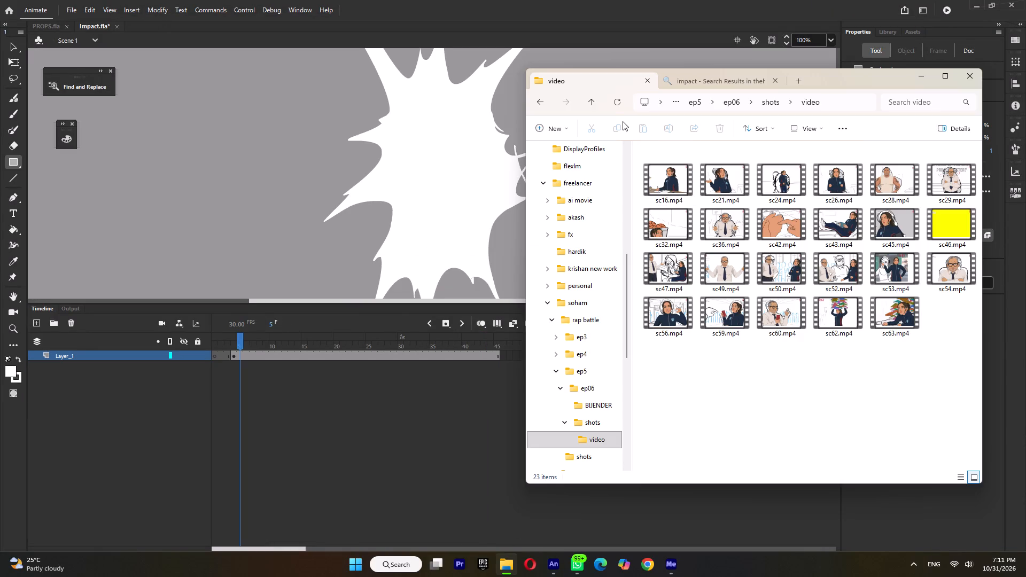
double_click(673, 183)
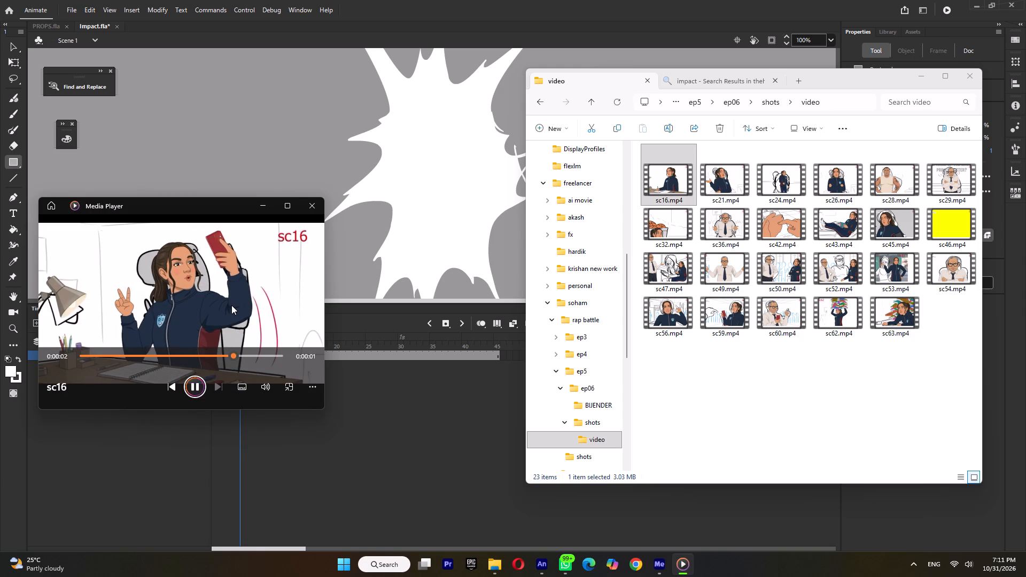
click(314, 209)
Open sc21.fla from the ep06\shots folder and fit the scene in view.
click(592, 100)
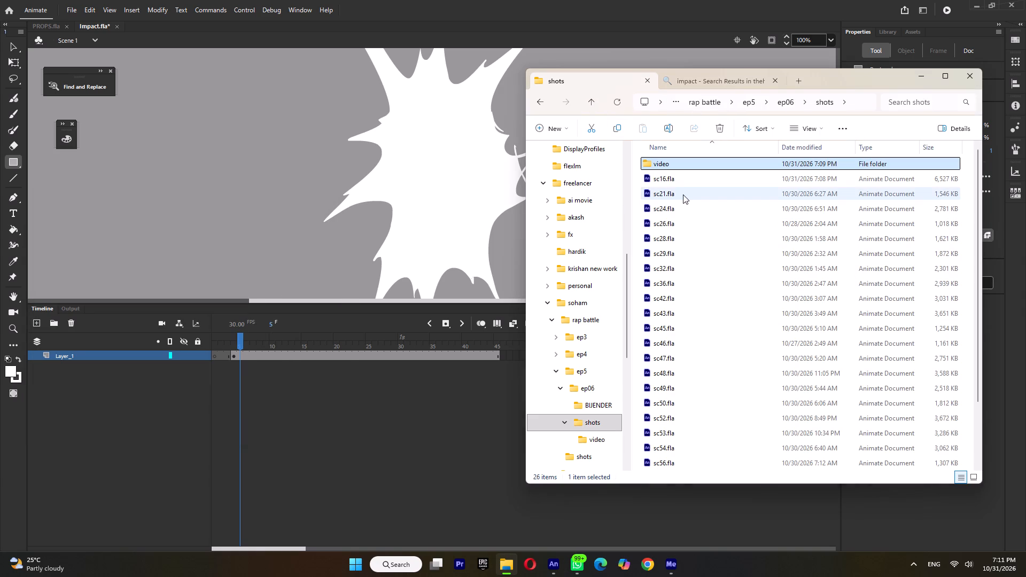
double_click(683, 194)
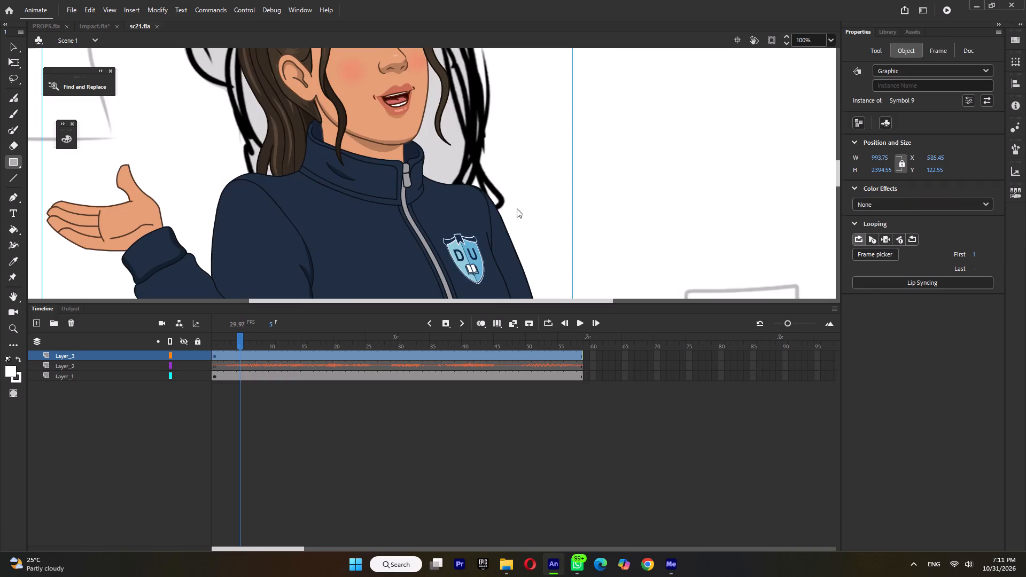
ctrl+scroll(517, 216, down, 4)
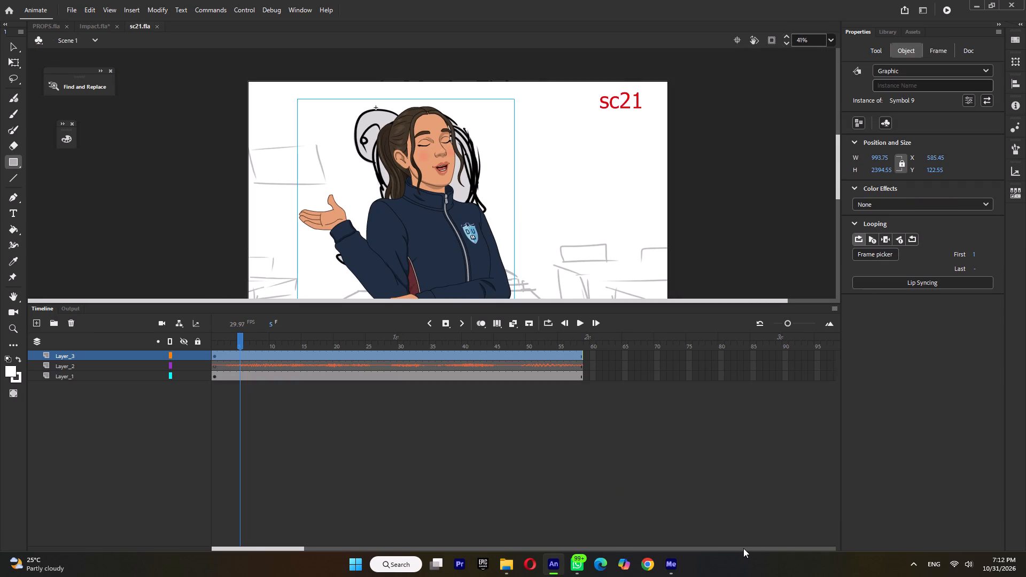
Play Scene 1 repeatedly from frame 1 and from about frames 9 and 16 to study the pose timing against the audio.
drag(228, 342, 124, 347)
key(Return)
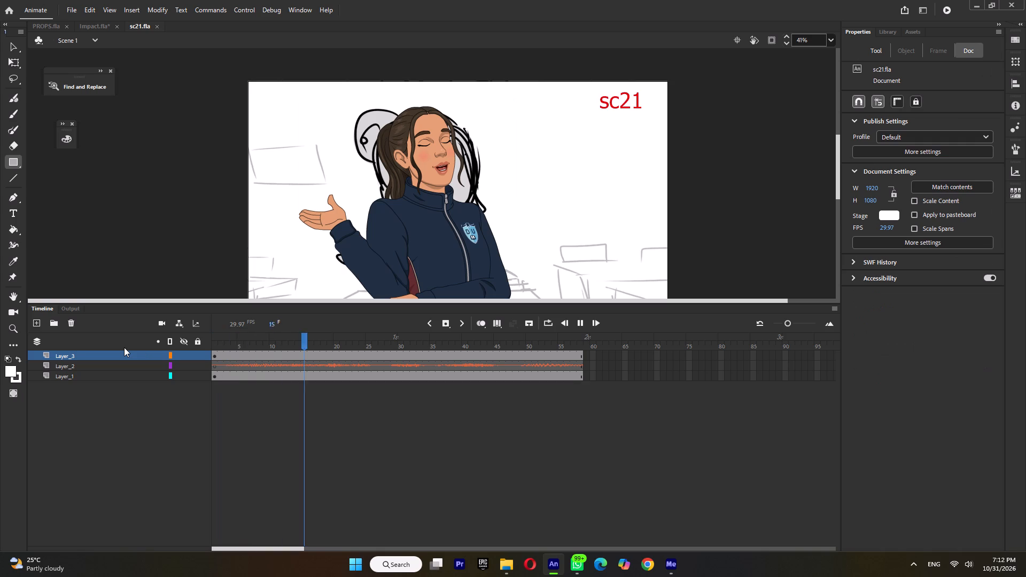
key(Return)
drag(242, 342, 172, 348)
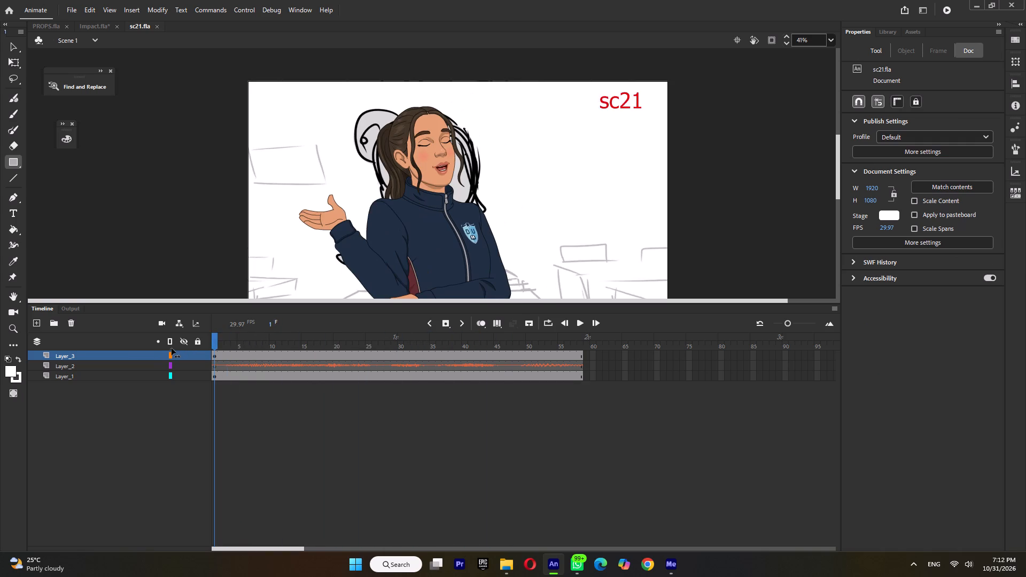
drag(172, 348, 169, 349)
key(Return)
key(Return)
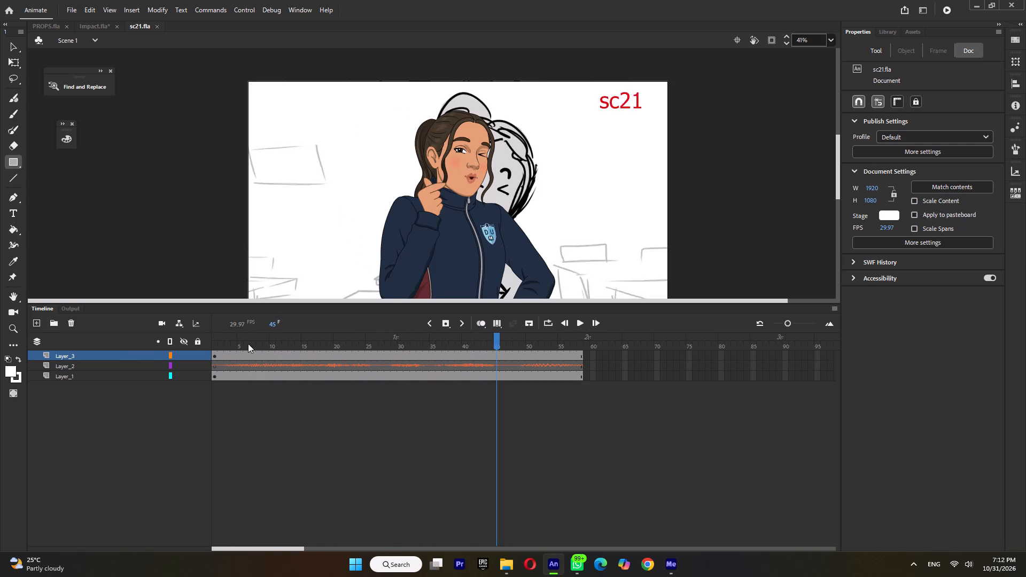
drag(245, 344, 208, 394)
key(Return)
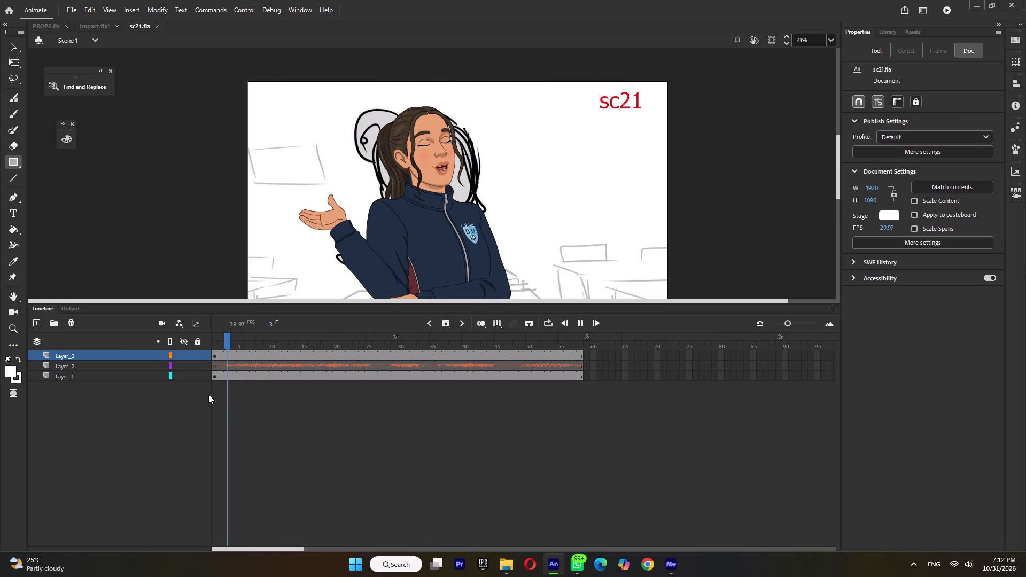
key(Return)
click(264, 341)
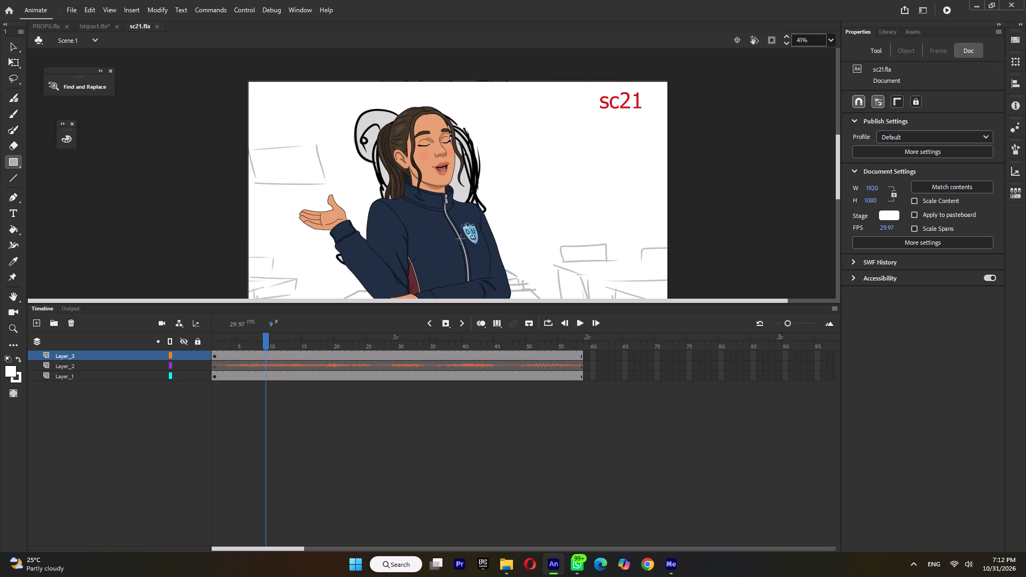
click(10, 65)
key(Return)
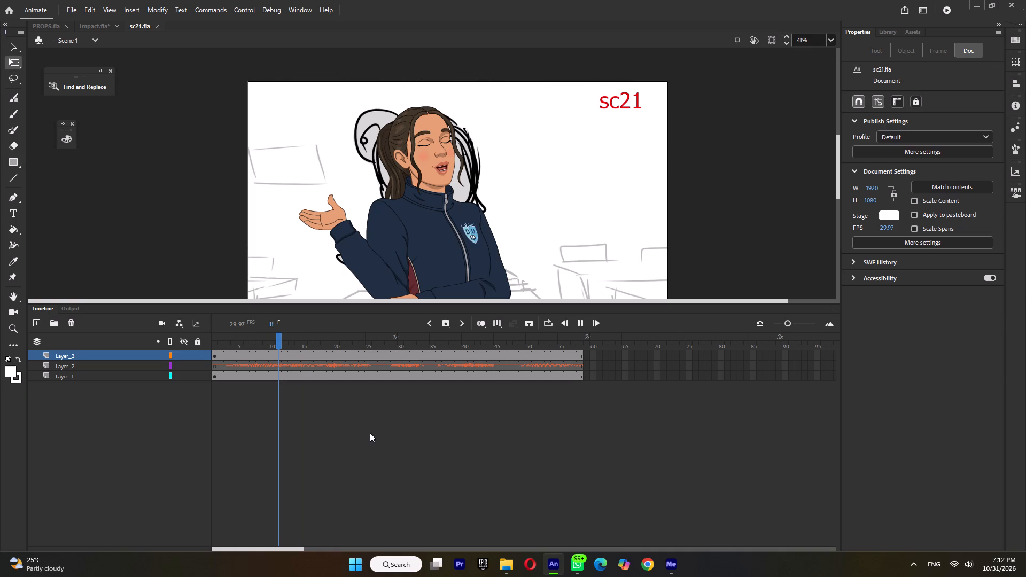
key(Return)
click(310, 338)
key(Return)
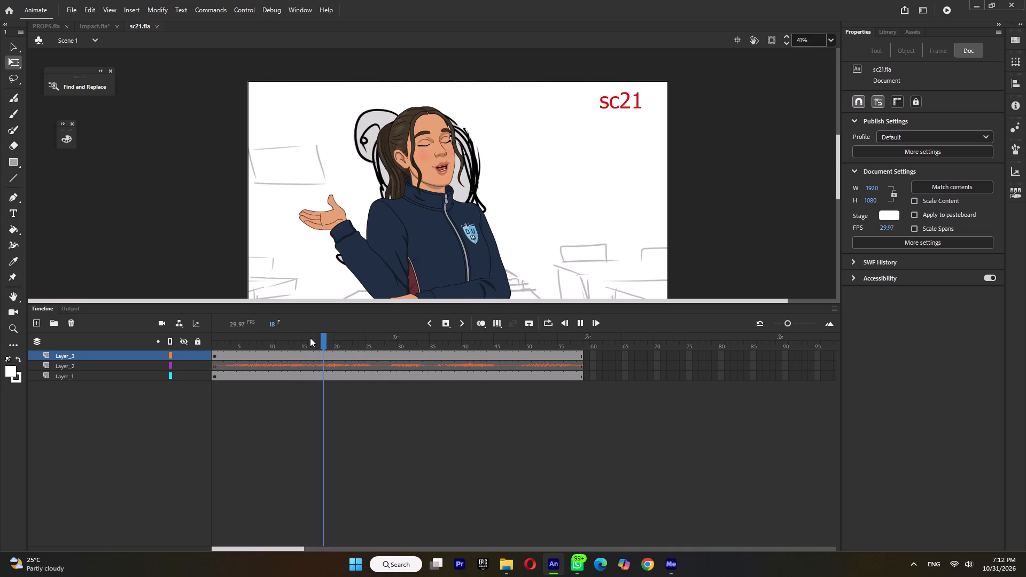
key(Return)
drag(365, 342, 198, 356)
key(Return)
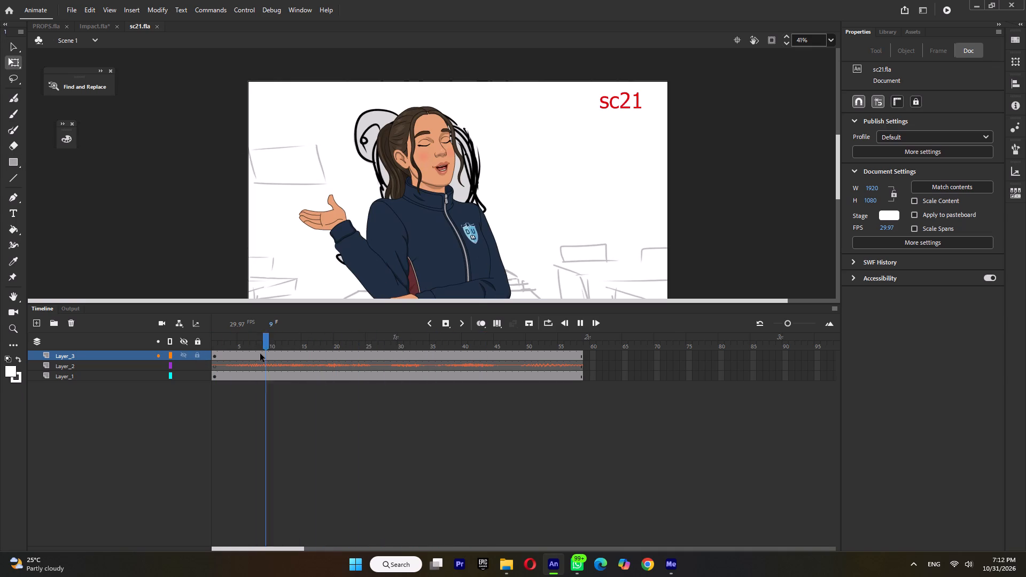
key(Return)
Inside the girl's symbol, Symbol 9, insert keyframes on all layers at frames 7, 20 and 14.
click(255, 340)
double_click(428, 236)
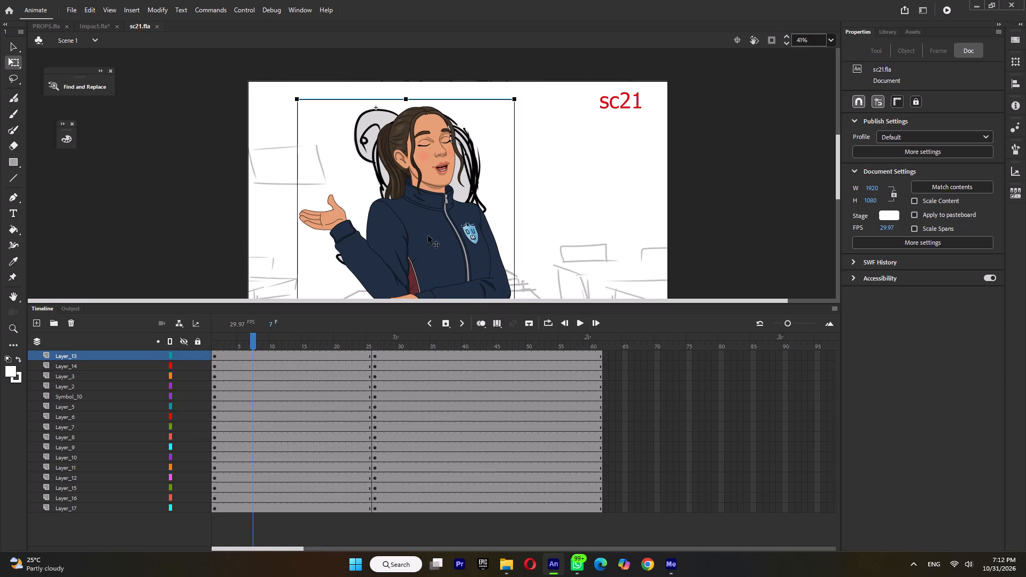
double_click(250, 342)
key(F6)
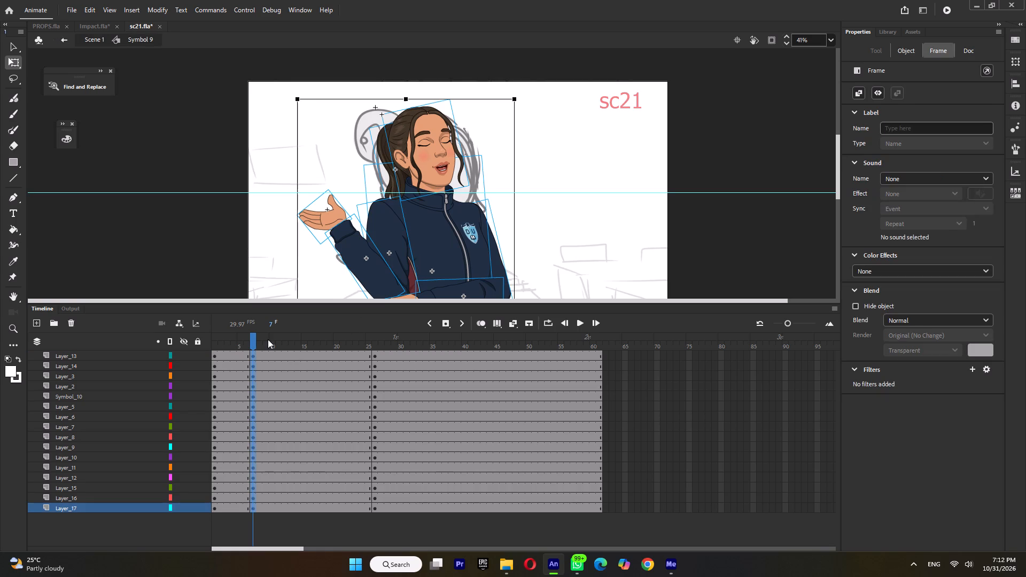
click(287, 341)
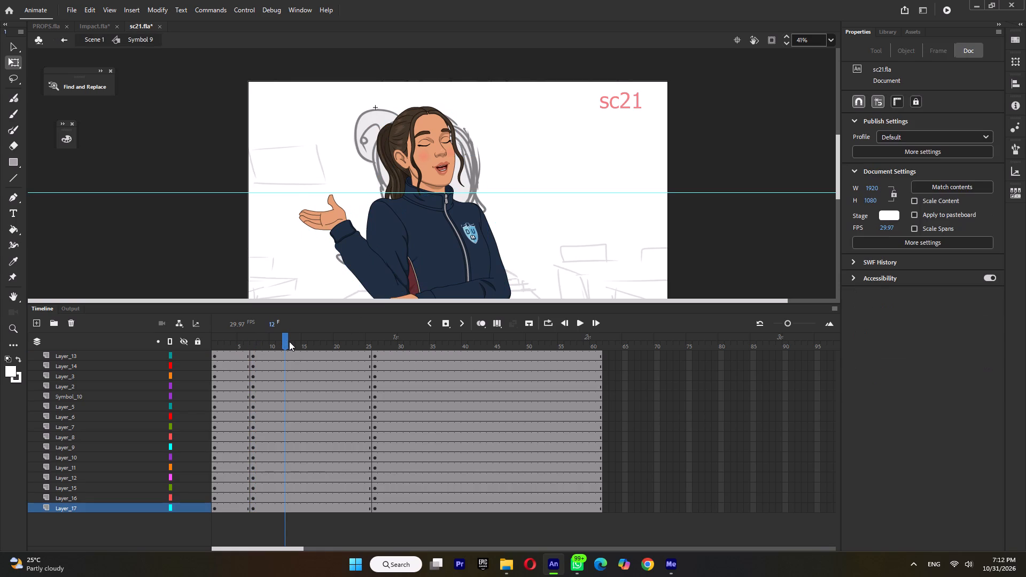
double_click(291, 341)
click(337, 339)
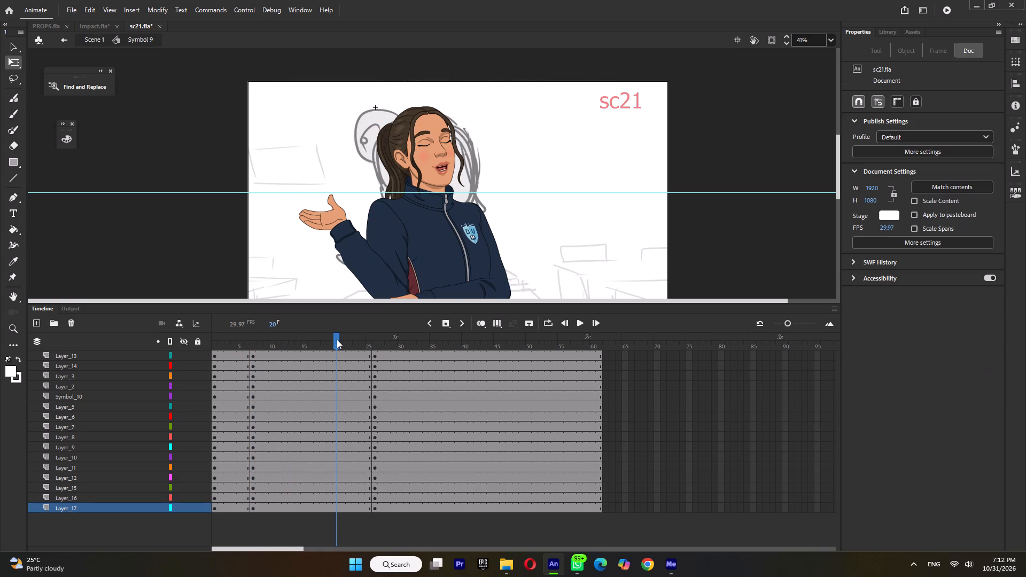
double_click(338, 339)
key(F6)
double_click(292, 342)
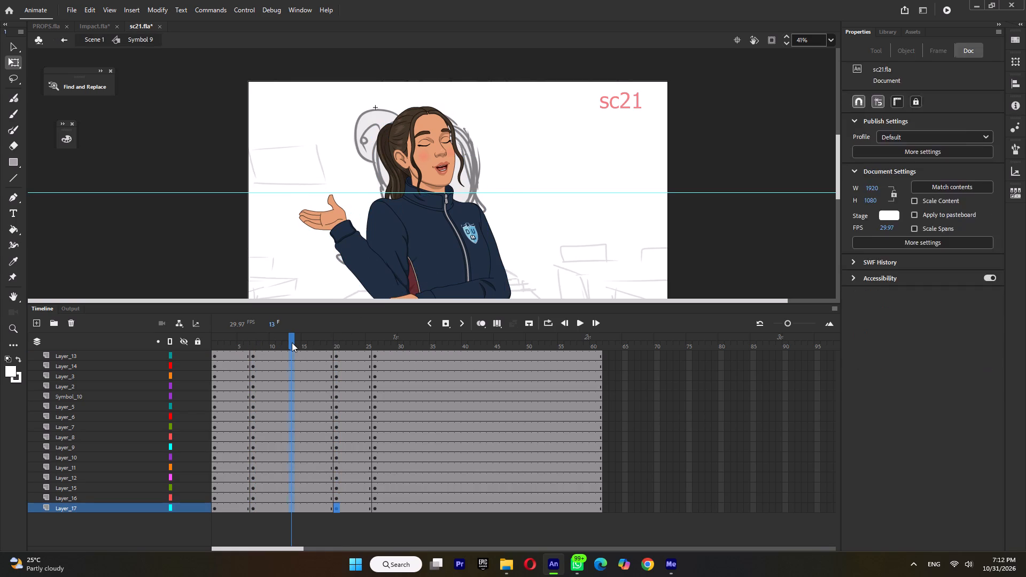
double_click(296, 341)
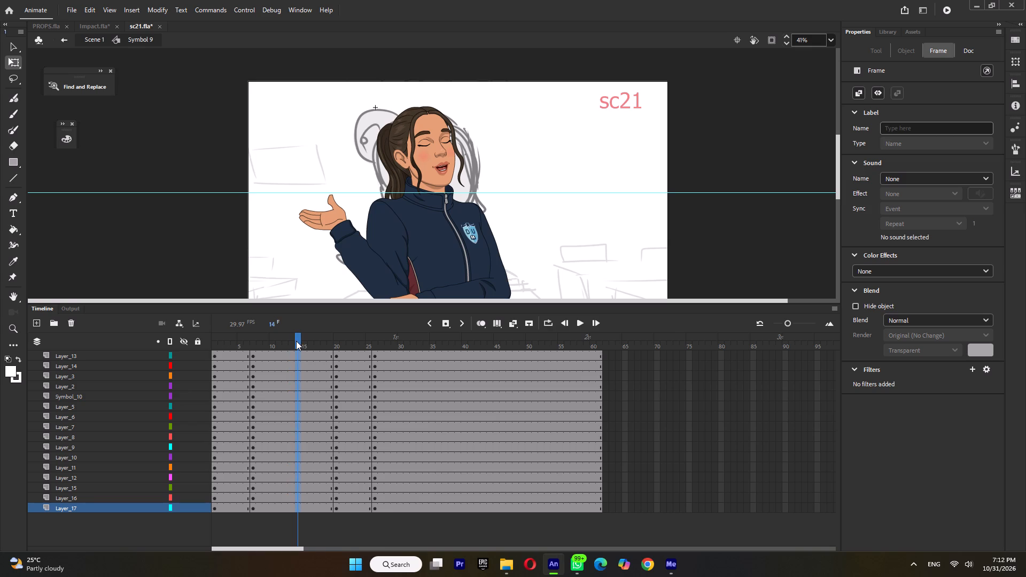
key(F6)
On the first keyframe, rotate the girl's upper body, arms and head slightly clockwise about a pivot at the hips.
click(230, 343)
click(254, 346)
ctrl+scroll(390, 220, down, 5)
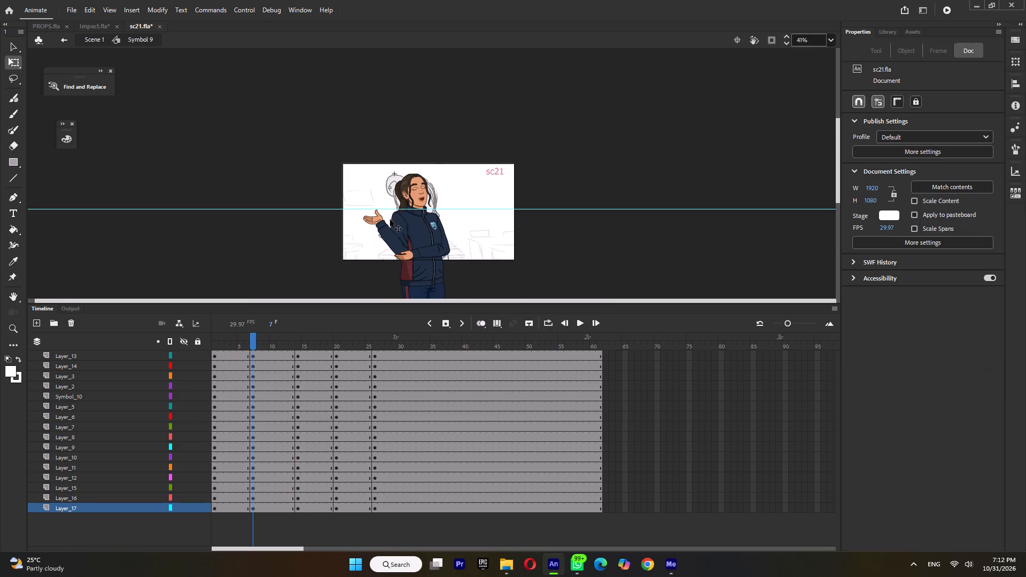
click(237, 340)
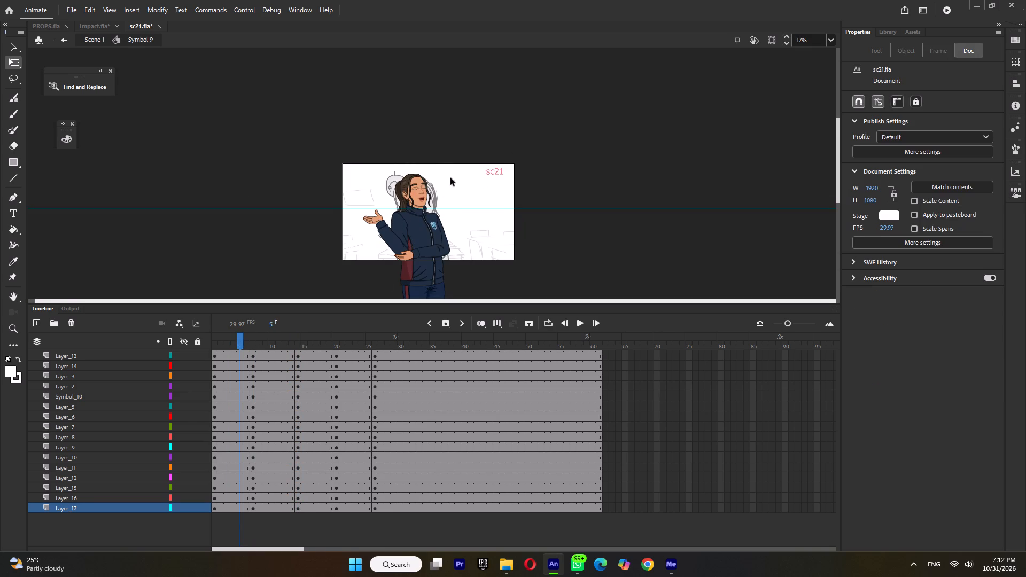
drag(450, 178, 346, 258)
drag(408, 230, 408, 232)
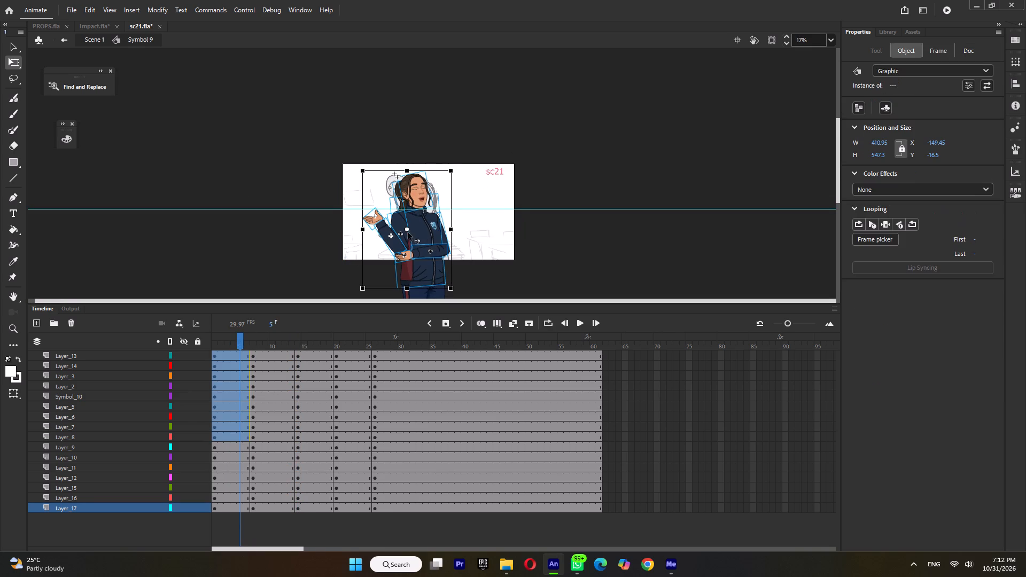
drag(408, 232, 425, 283)
ctrl+scroll(471, 170, up, 4)
drag(467, 169, 469, 169)
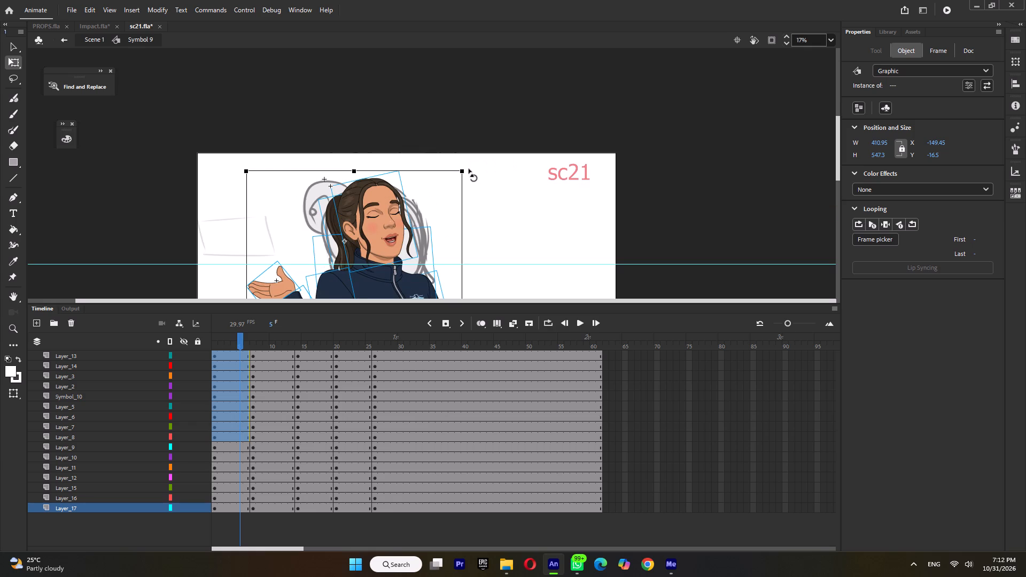
drag(469, 169, 475, 174)
click(502, 204)
On the first keyframe, tilt the head and ponytail clockwise about a lower pivot, and nudge them slightly left and down.
drag(314, 194, 386, 214)
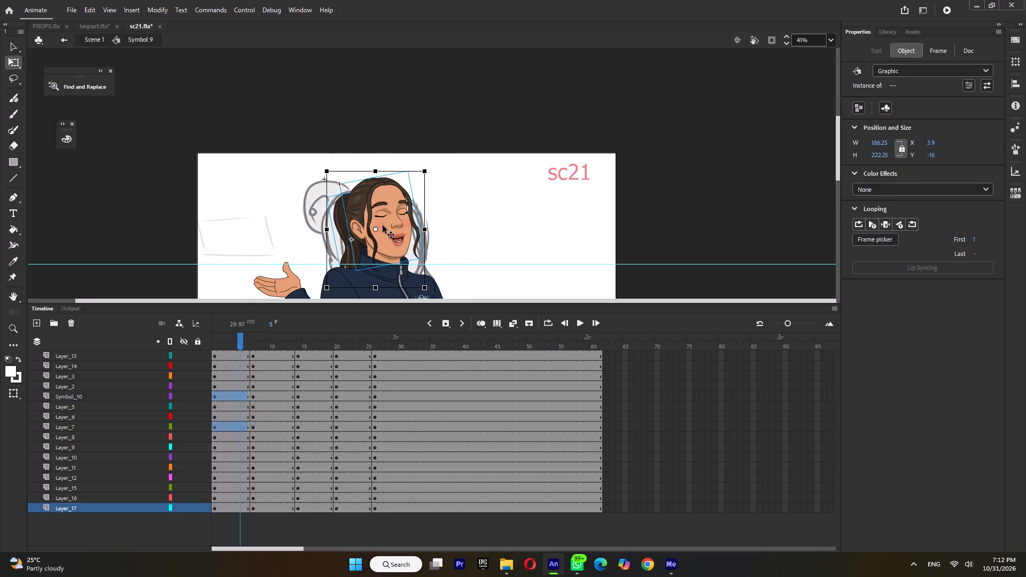
drag(376, 229, 374, 245)
drag(429, 173, 437, 186)
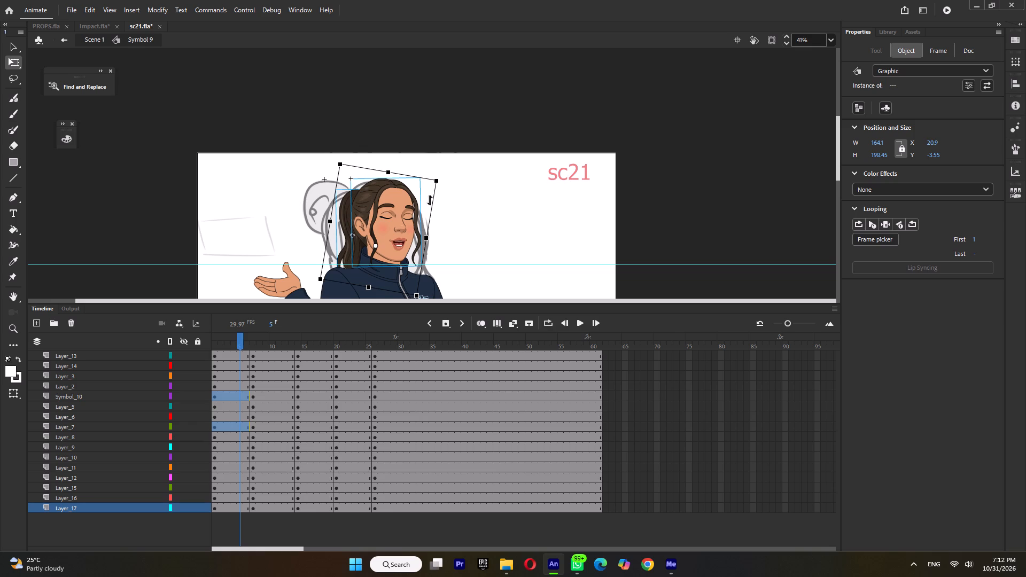
key(Left)
key(Left)
key(Down)
key(Down)
key(Down)
key(Down)
key(Down)
key(Down)
key(Down)
key(Down)
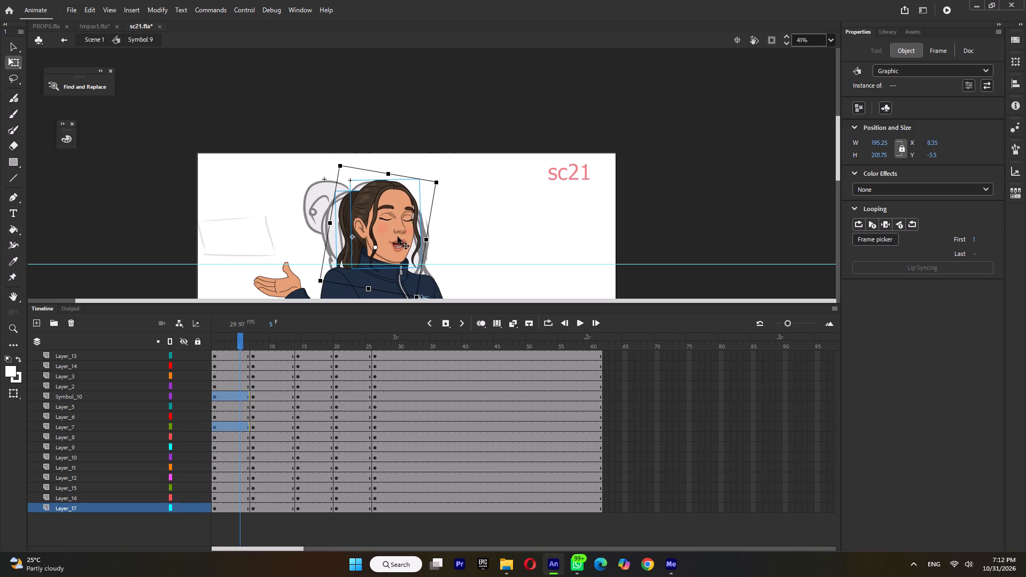
ctrl+scroll(397, 214, down, 3)
ctrl+scroll(391, 233, up, 3)
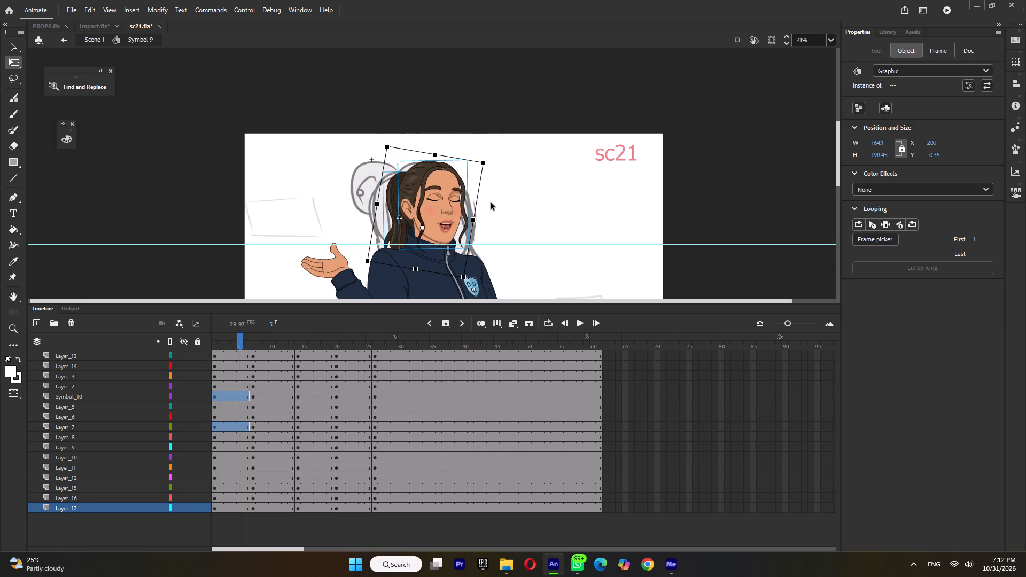
click(491, 202)
Rotate the ponytail on Layer_7 slightly counterclockwise about its top, and compare the first pose with the frame 7 pose.
click(395, 232)
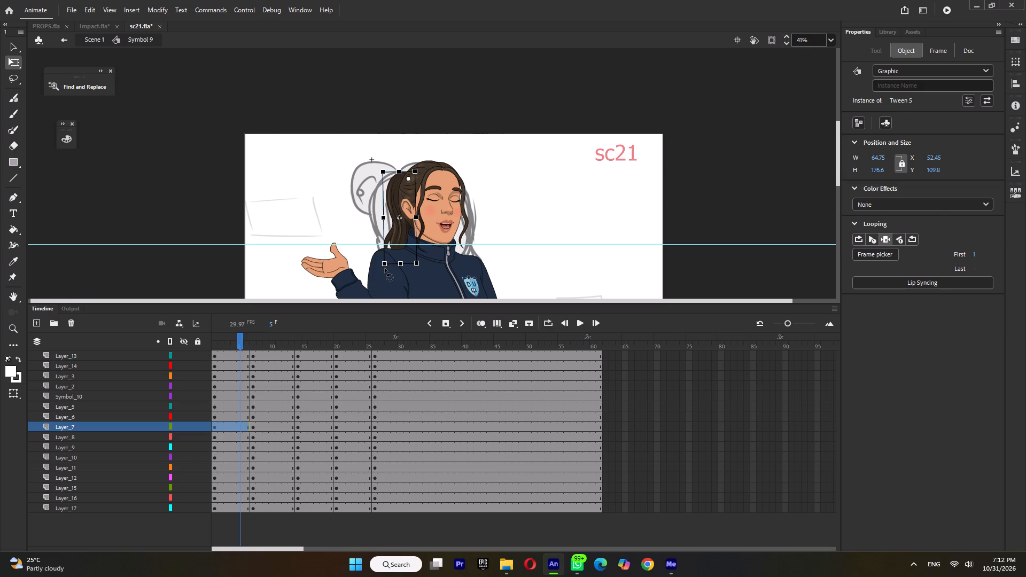
drag(385, 268, 391, 272)
ctrl+scroll(418, 200, down, 5)
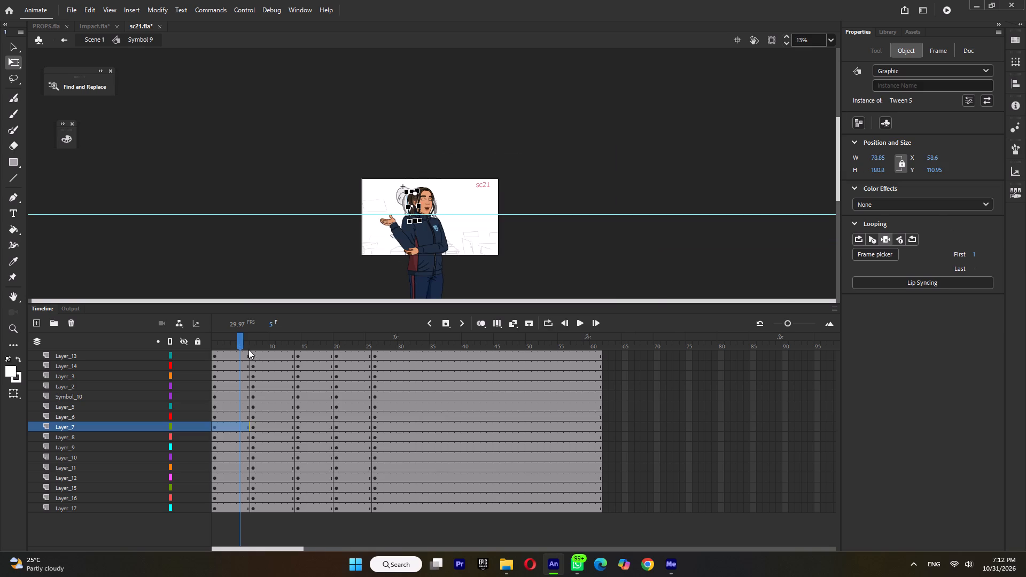
click(259, 342)
click(238, 342)
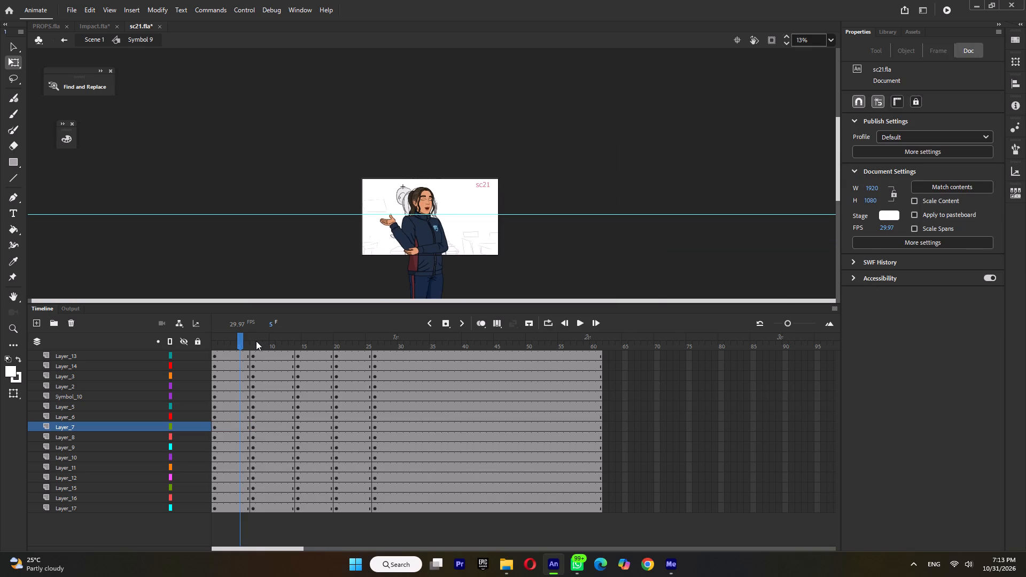
click(256, 341)
click(242, 343)
click(260, 341)
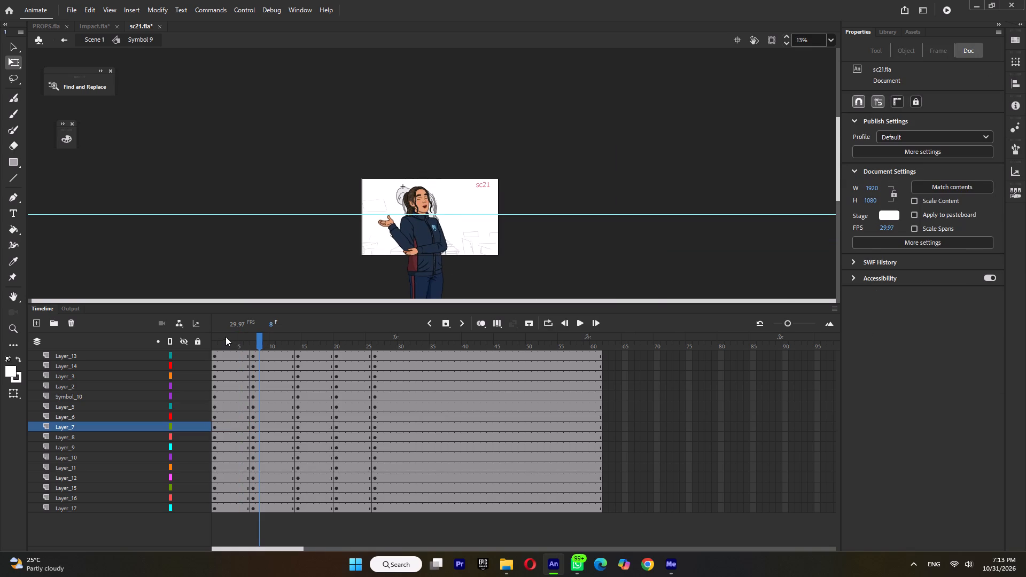
On the first keyframe, rotate the girl's raised forearm on Layer_3 clockwise toward upright.
click(230, 341)
ctrl+scroll(412, 220, up, 4)
click(365, 254)
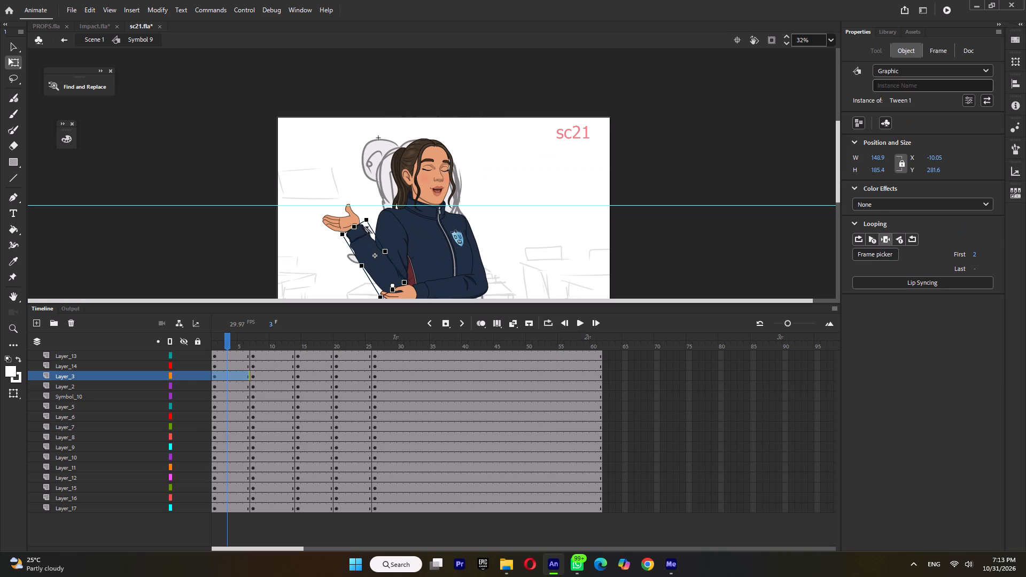
drag(372, 217, 388, 222)
Rotate the raised open hand clockwise, fit it onto the forearm's cuff, and compare the pose with the frame 7 pose.
click(335, 217)
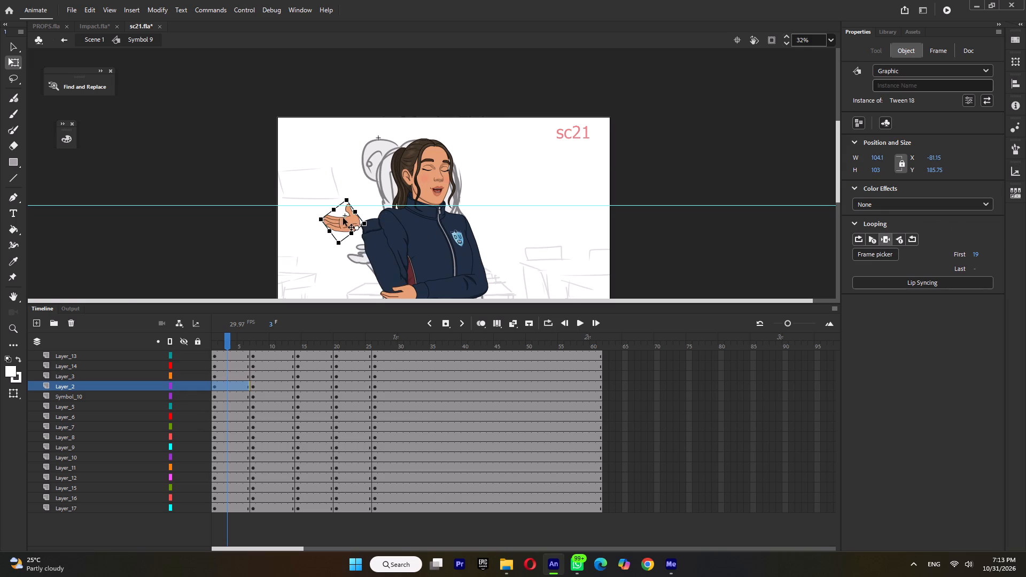
ctrl+scroll(342, 220, up, 4)
drag(259, 222, 285, 185)
drag(333, 210, 366, 193)
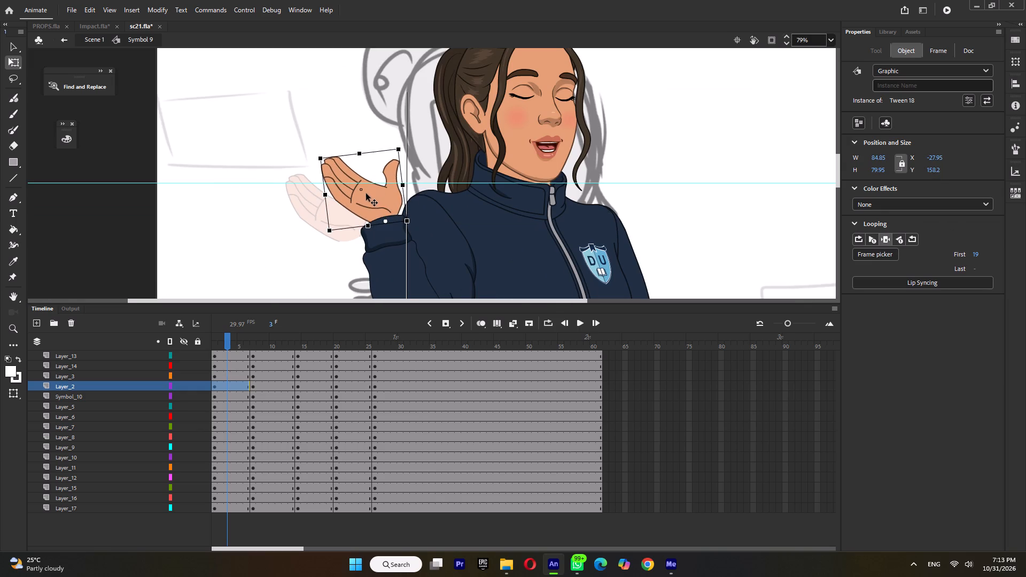
drag(366, 193, 366, 192)
click(378, 204)
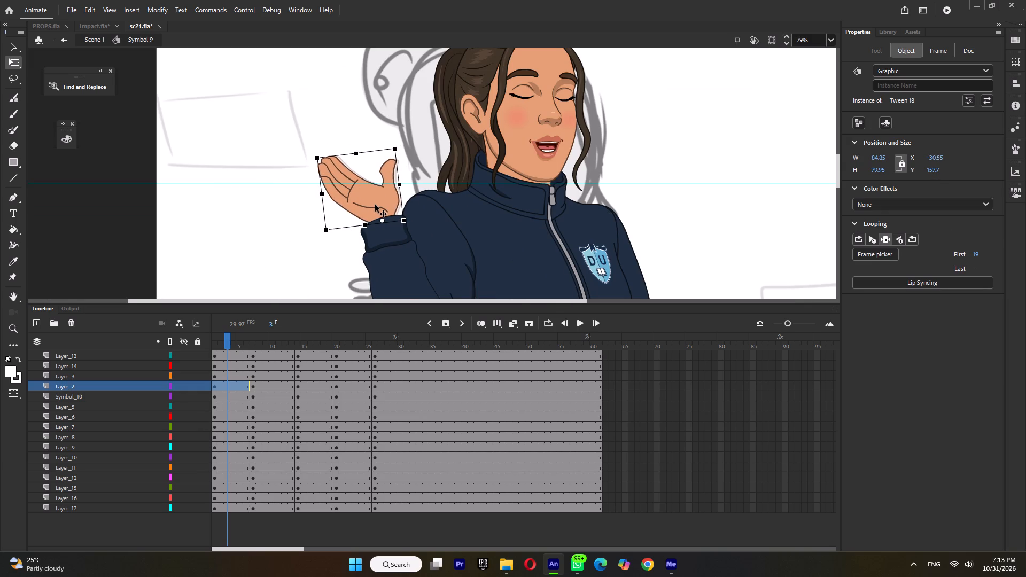
key(Down)
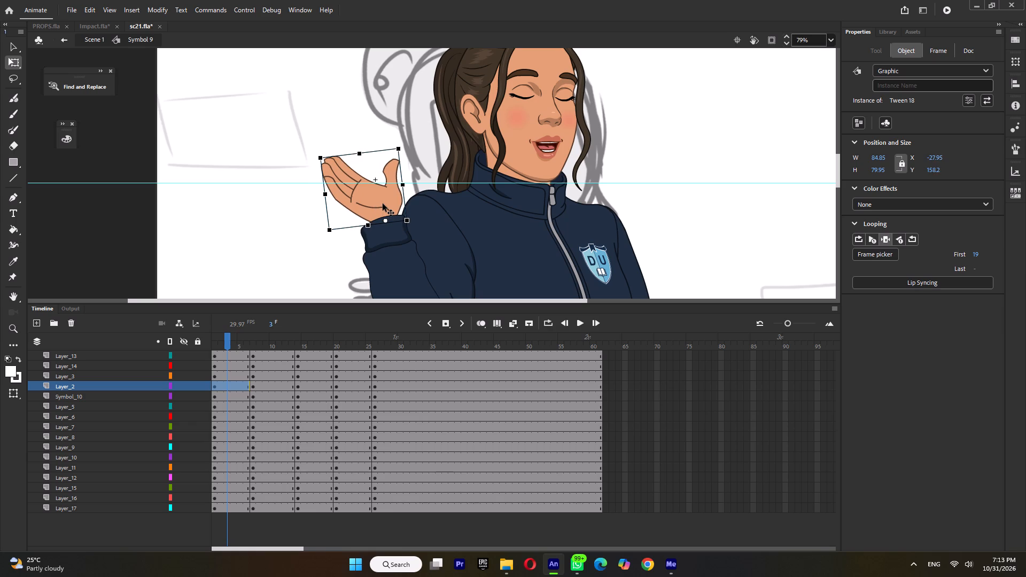
key(Down)
key(Left)
key(Left)
key(Left)
click(253, 339)
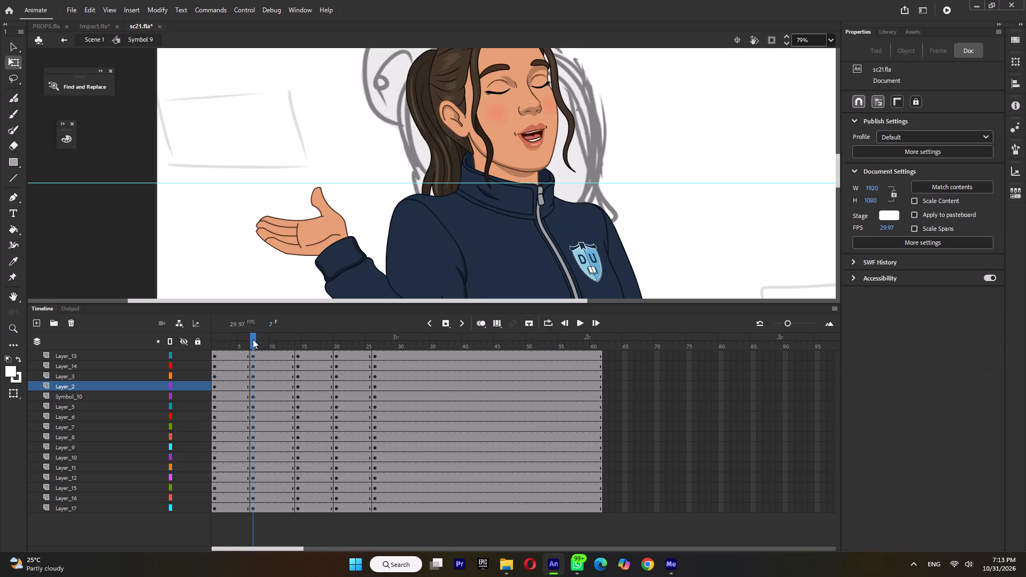
click(238, 339)
ctrl+scroll(401, 183, down, 5)
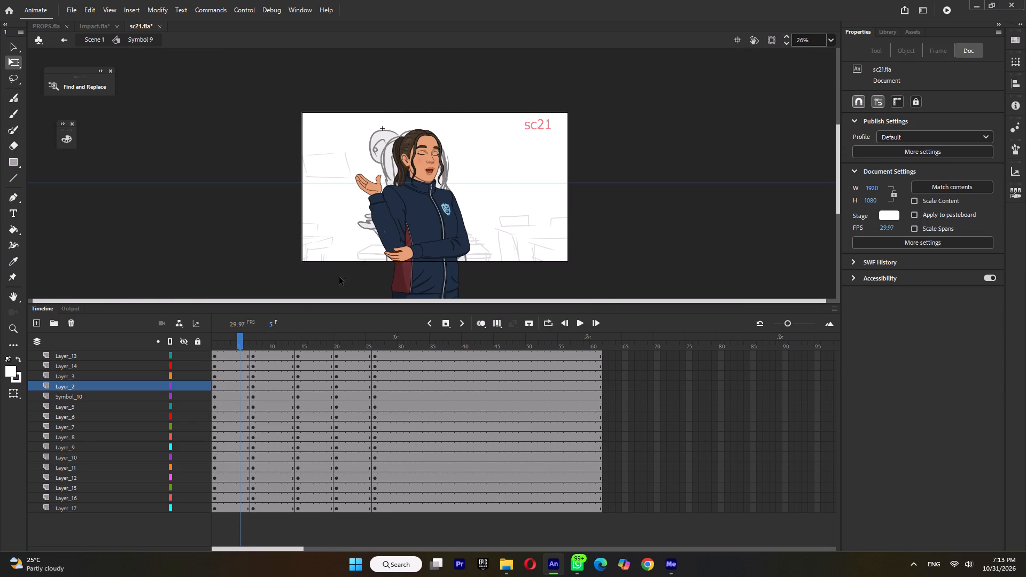
click(256, 340)
click(235, 341)
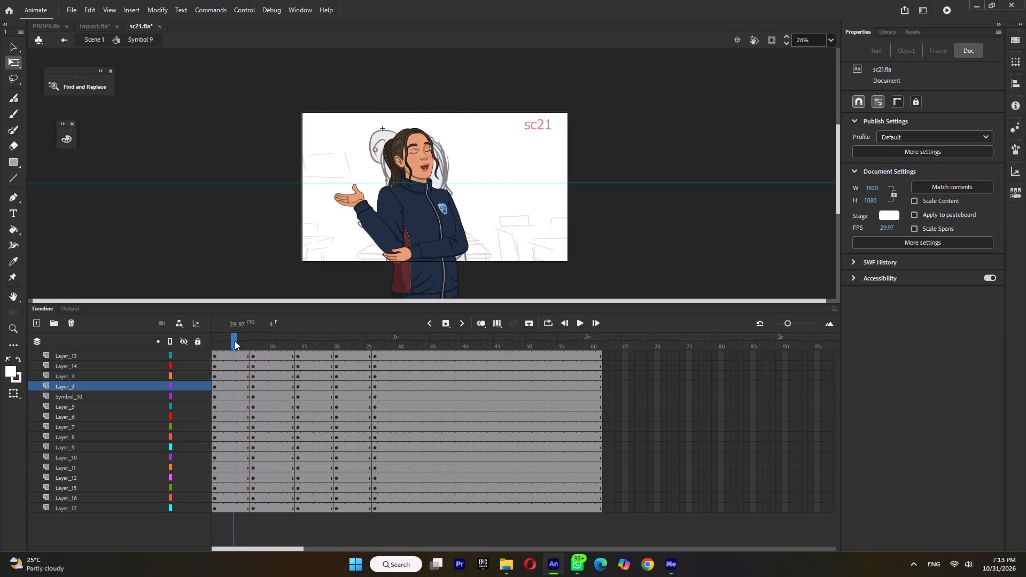
On the first keyframe, rotate the raised forearm and hand together slightly clockwise about a pivot at the elbow.
click(400, 217)
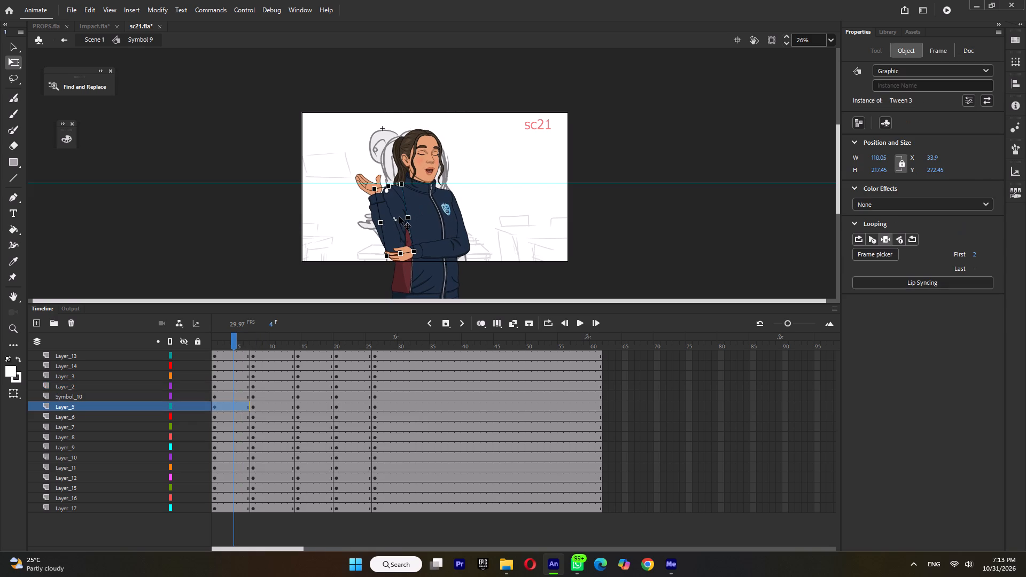
click(388, 219)
shift+click(359, 176)
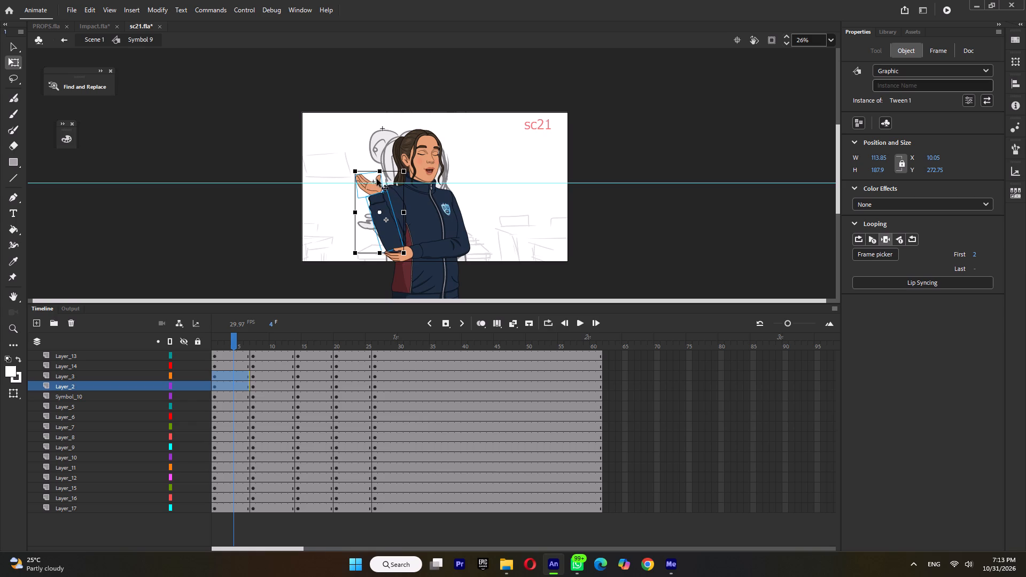
drag(380, 184, 421, 65)
key(ctrl+z)
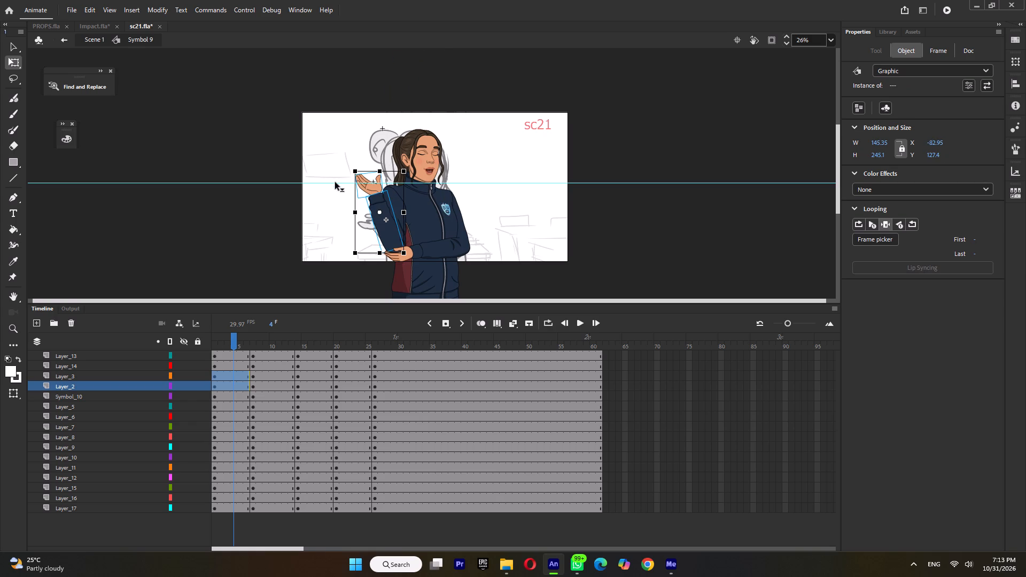
drag(335, 182, 405, 0)
drag(380, 213, 390, 238)
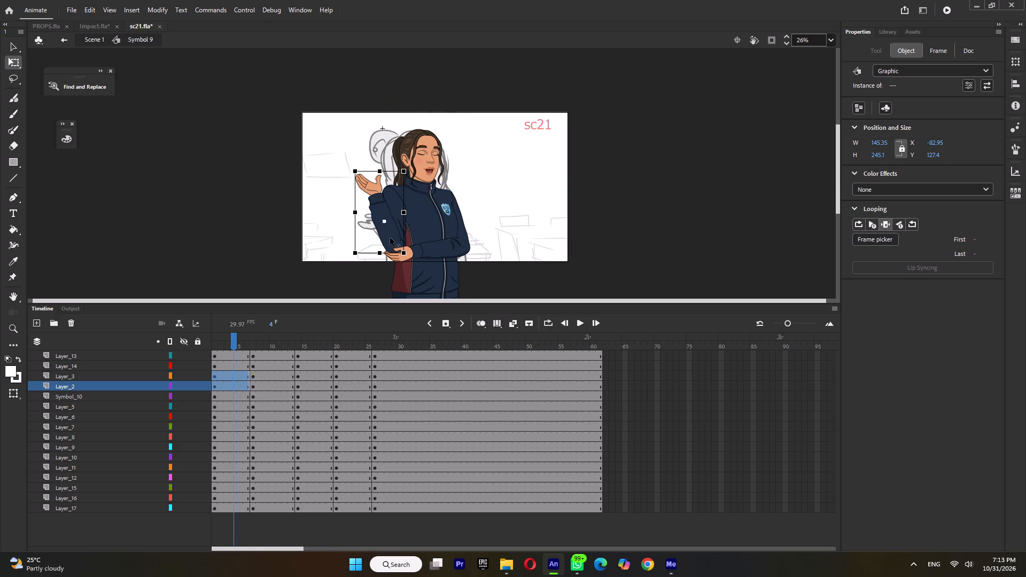
drag(390, 238, 393, 244)
drag(354, 165, 368, 166)
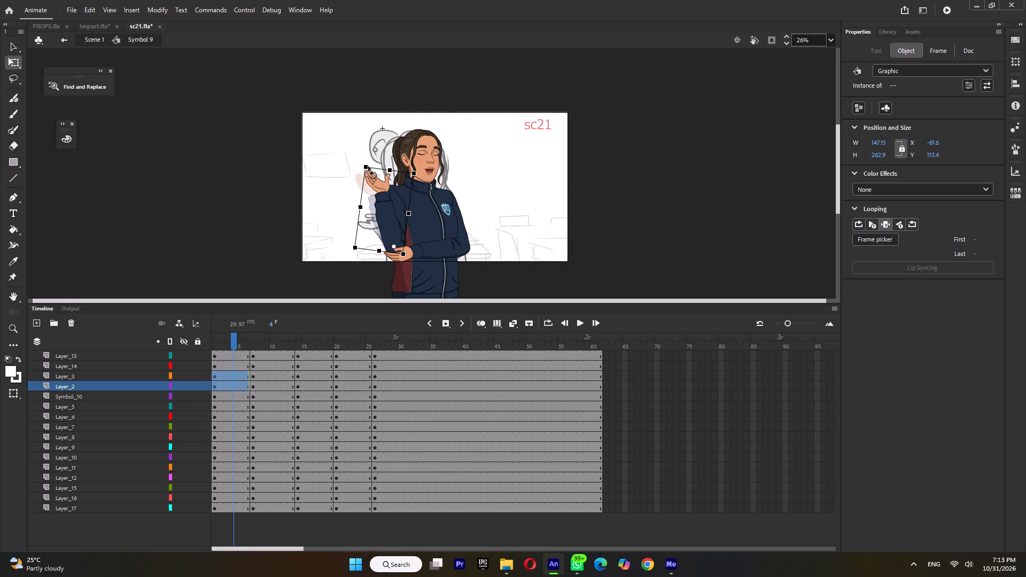
drag(368, 166, 367, 167)
click(328, 217)
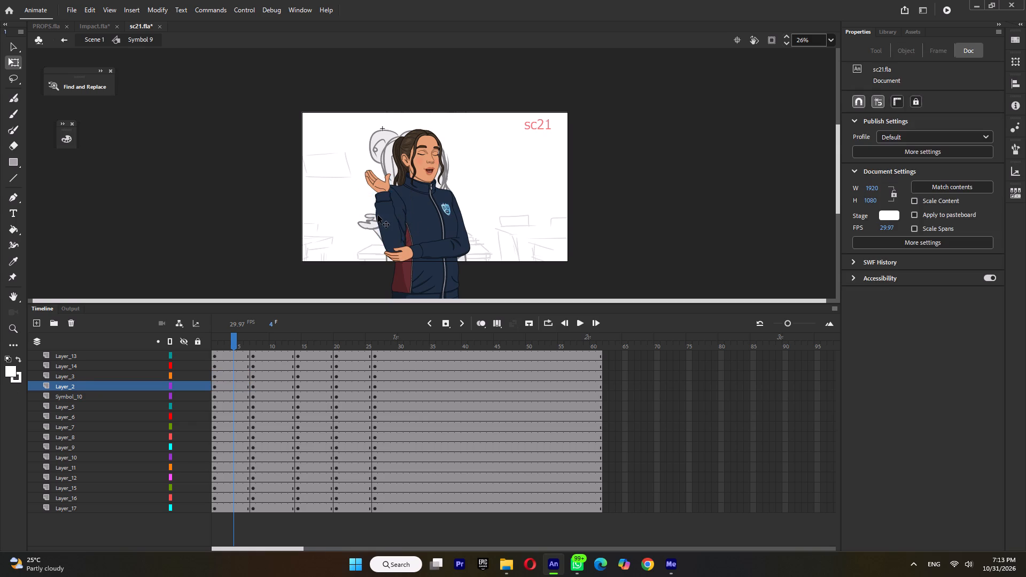
Shorten the raised forearm slightly from the cuff end, move the hand down onto it, and compare with the second pose.
click(378, 215)
ctrl+scroll(390, 189, up, 3)
drag(370, 192, 372, 203)
click(367, 180)
drag(371, 177, 374, 189)
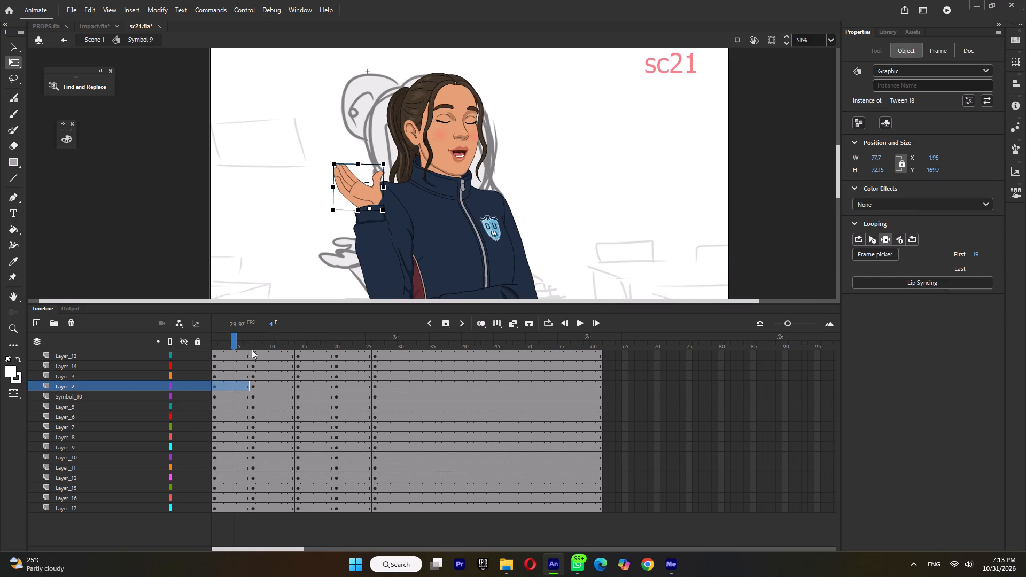
click(259, 340)
ctrl+scroll(345, 241, down, 4)
click(235, 339)
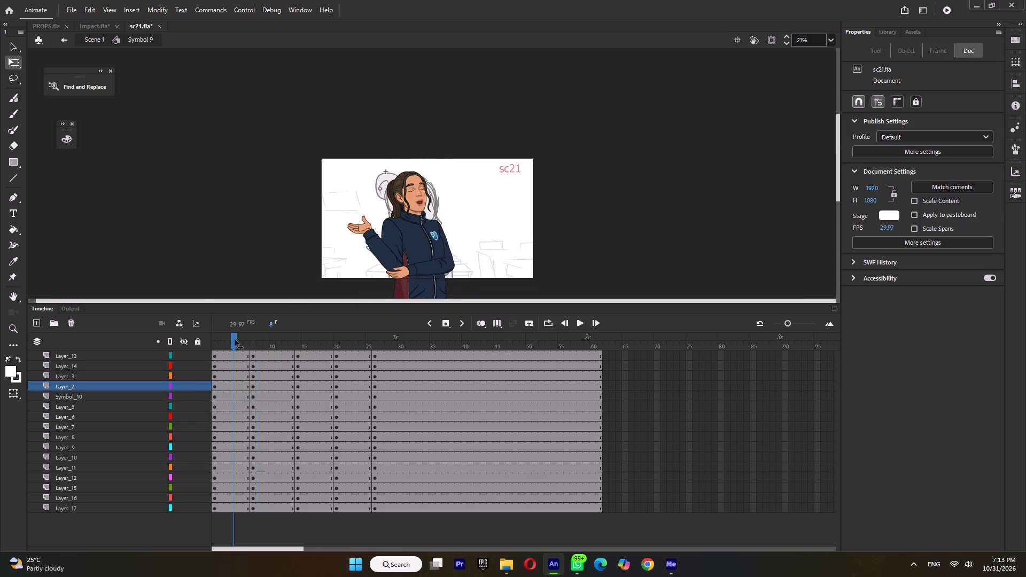
click(258, 339)
click(239, 340)
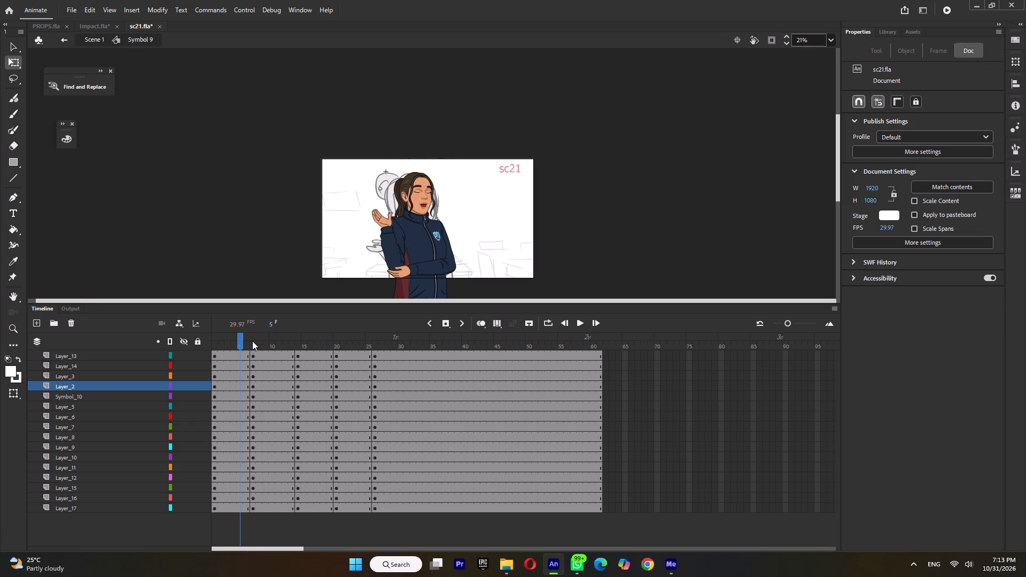
Swing the raised arm's upper arm slightly clockwise, and move the forearm and hand left and slightly down to meet its elbow.
click(403, 247)
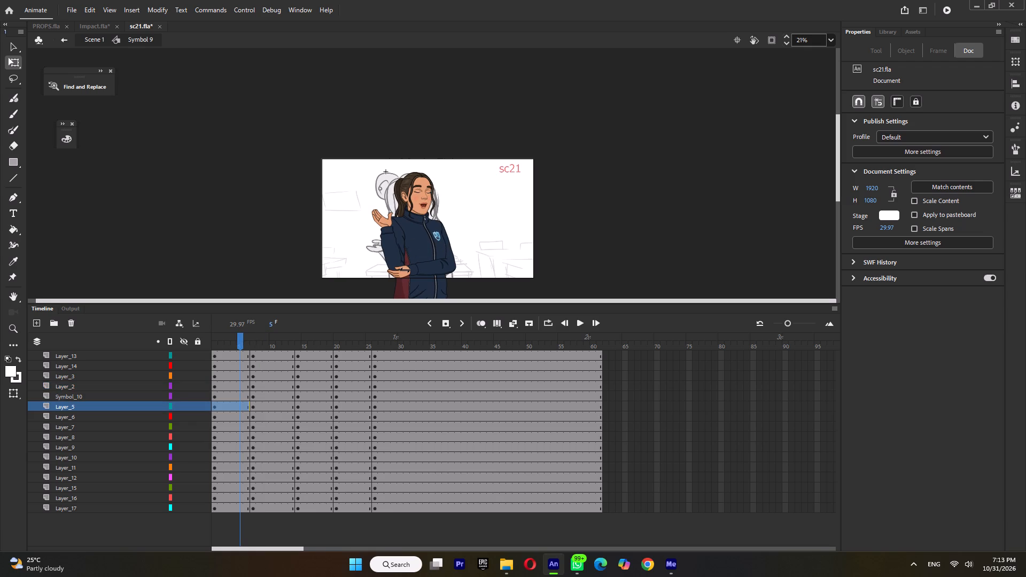
drag(388, 280, 381, 281)
click(396, 240)
shift+click(375, 214)
ctrl+scroll(395, 260, up, 9)
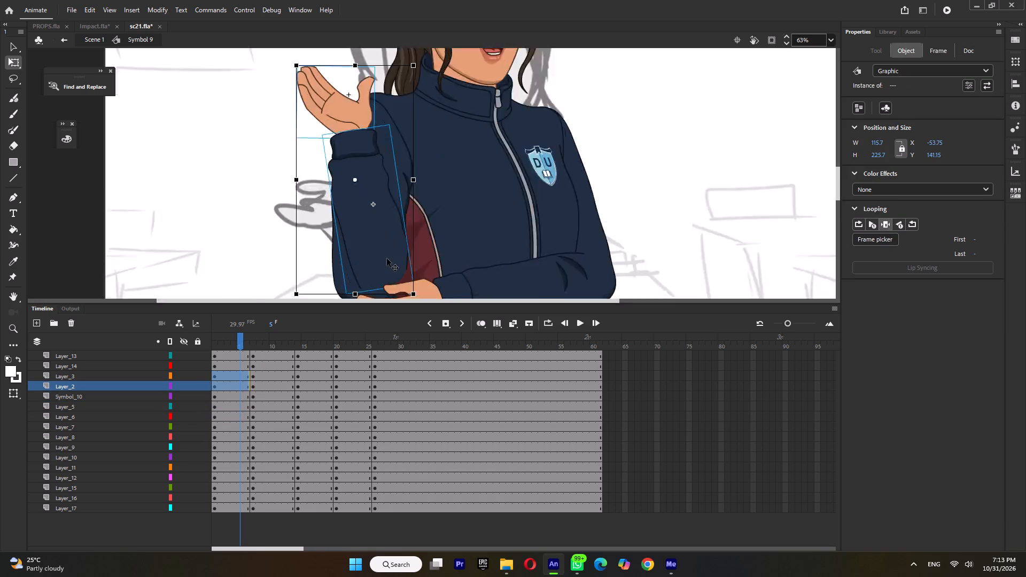
ctrl+scroll(387, 259, up, 2)
drag(393, 257, 352, 258)
ctrl+scroll(361, 235, down, 4)
ctrl+scroll(355, 275, up, 3)
drag(358, 209, 353, 214)
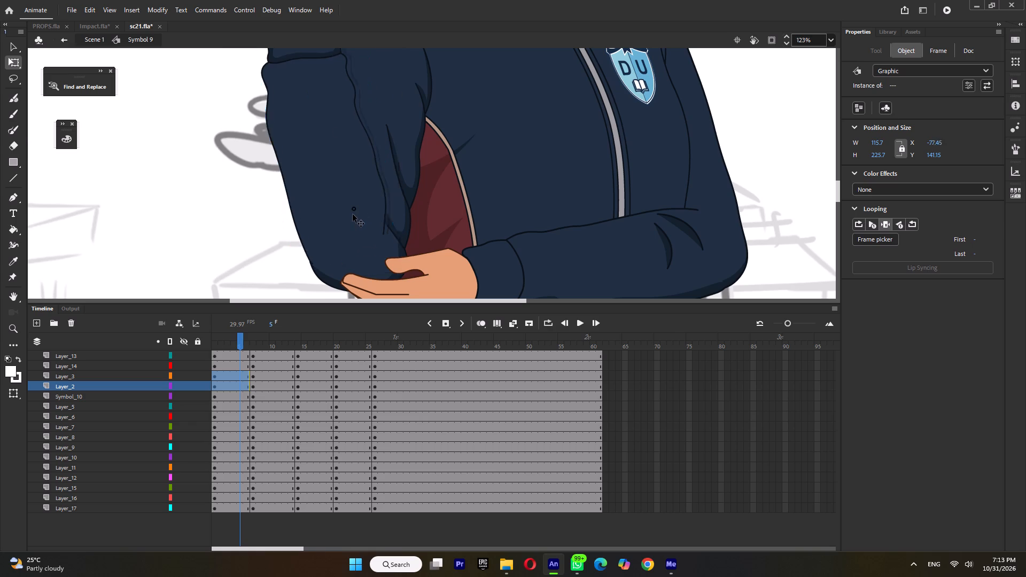
drag(353, 214, 352, 215)
ctrl+scroll(330, 242, up, 3)
drag(330, 242, 331, 242)
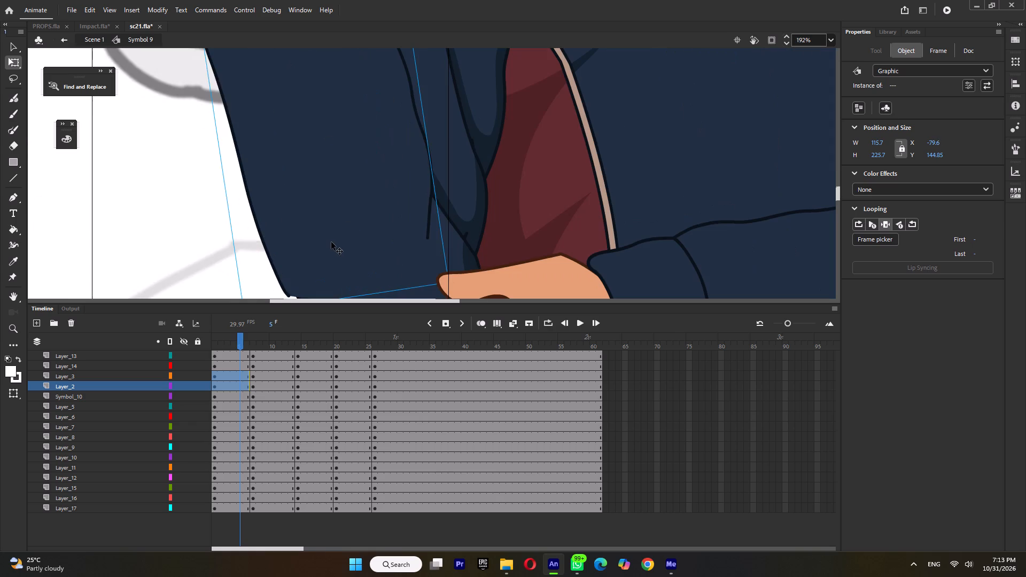
drag(331, 242, 338, 241)
ctrl+scroll(338, 241, down, 10)
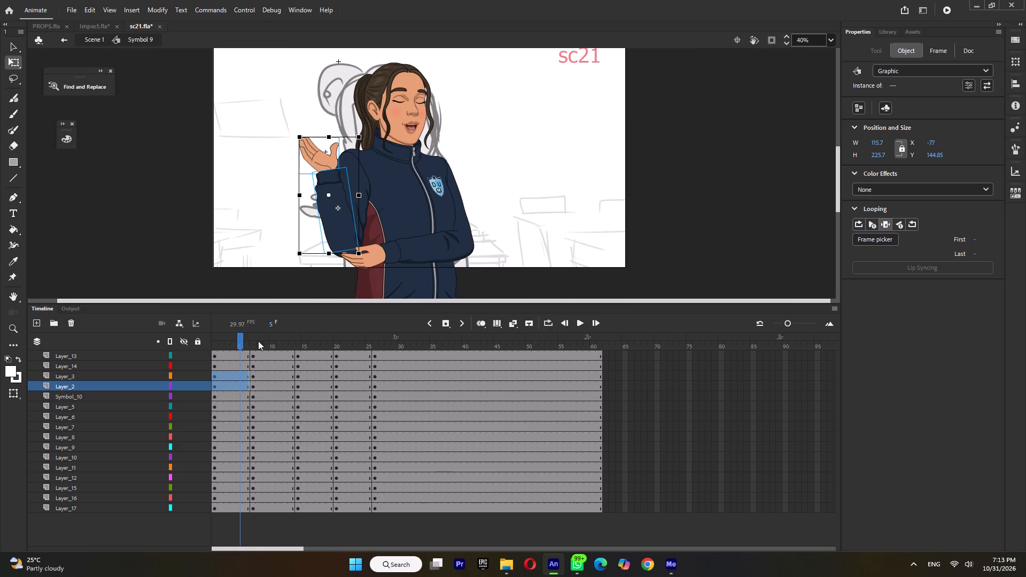
click(258, 341)
click(246, 345)
click(255, 343)
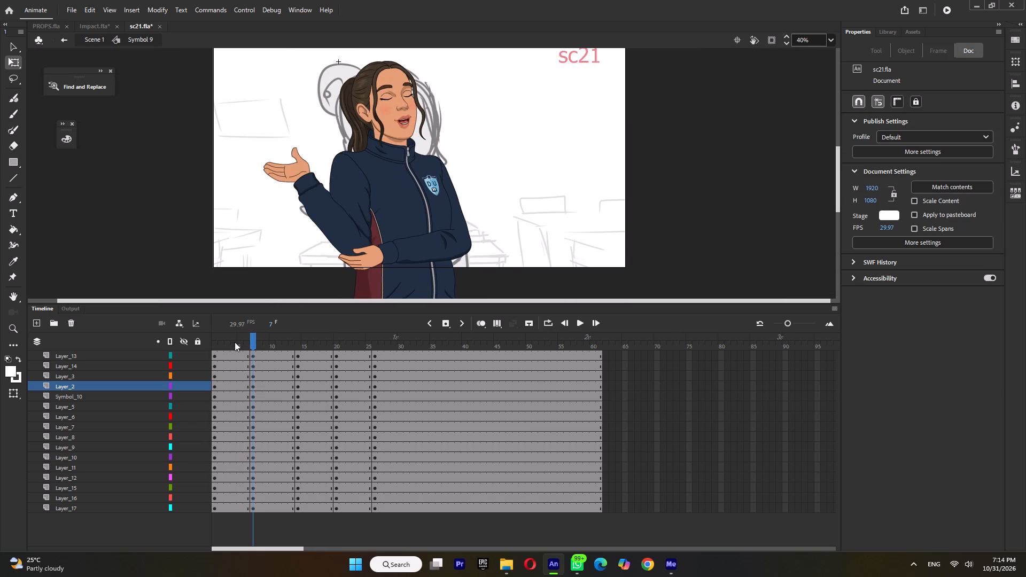
On the first keyframe, rotate the whole folded arm, including its hand, slightly counterclockwise about a pivot at the shoulder.
click(235, 342)
click(465, 224)
shift+click(418, 255)
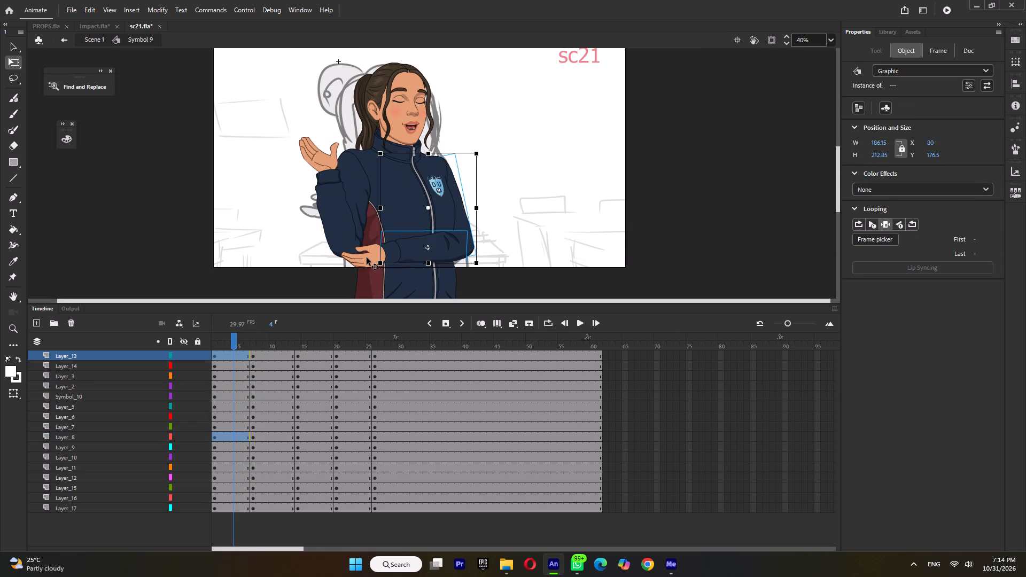
shift+click(366, 258)
drag(408, 213, 436, 163)
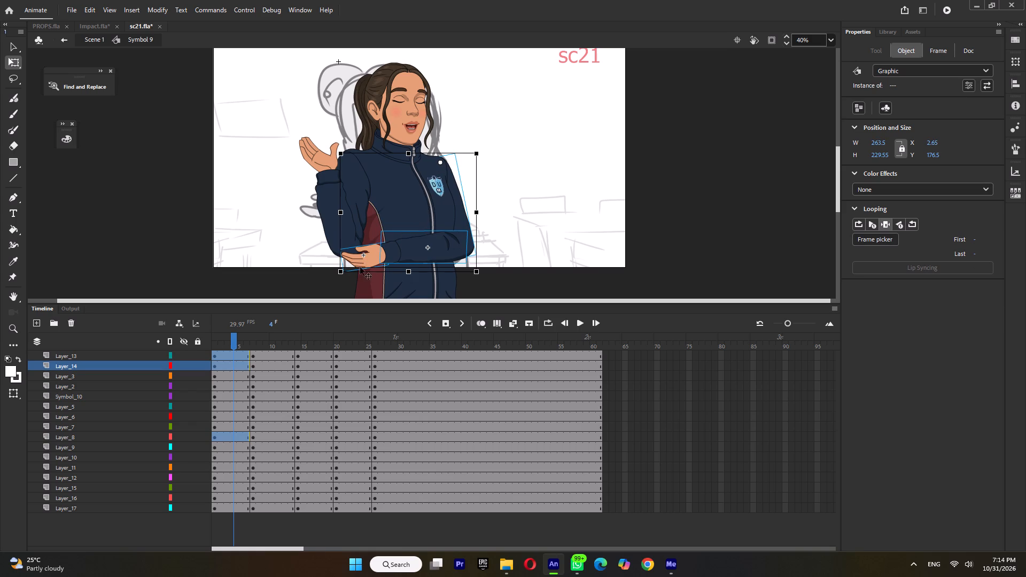
drag(340, 276, 343, 284)
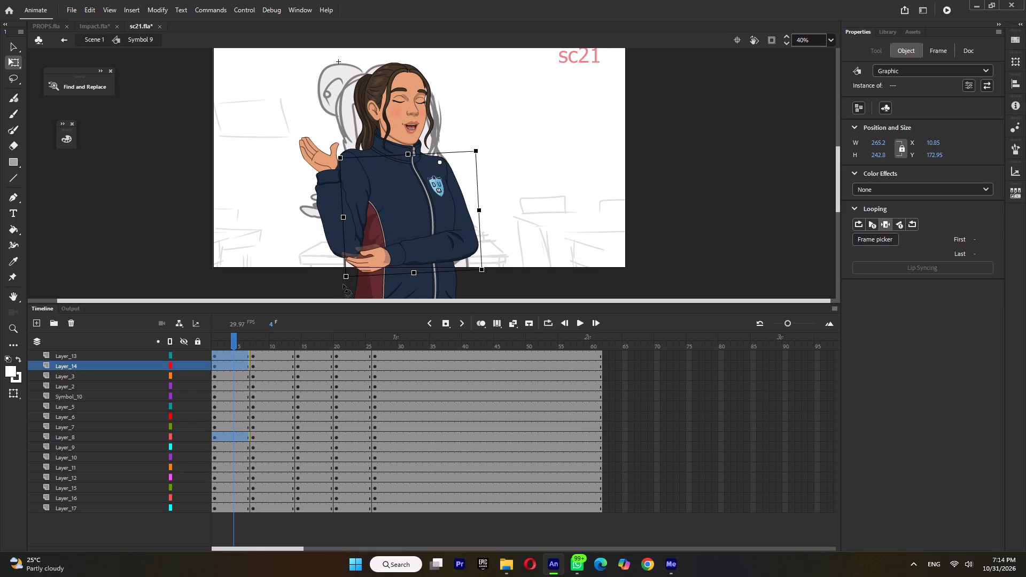
drag(343, 284, 341, 284)
click(501, 225)
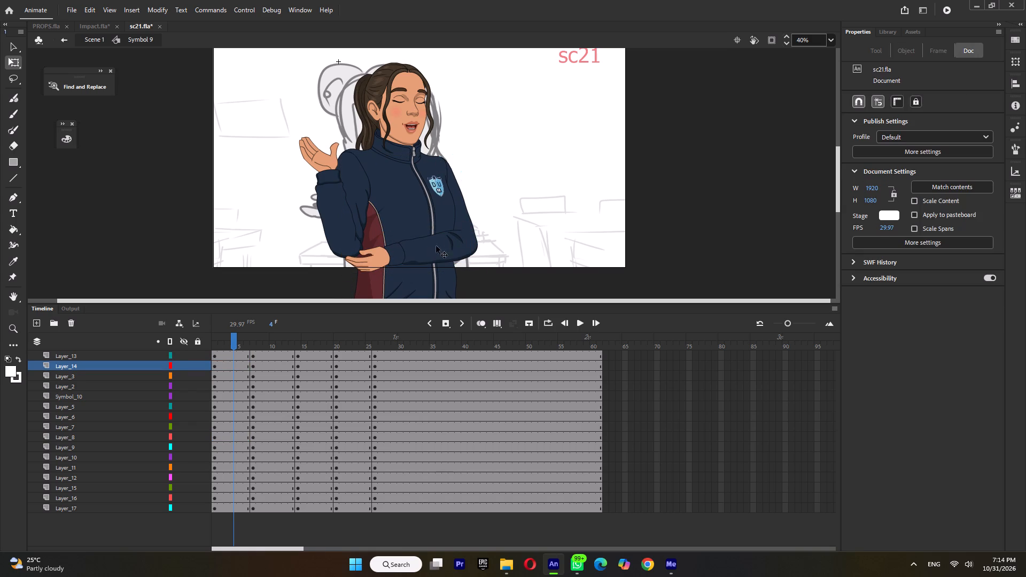
Shorten the folded arm's forearm on Layer_13 slightly from the wrist end and rotate it counterclockwise about the elbow.
click(429, 249)
drag(386, 250, 394, 251)
drag(392, 271, 397, 282)
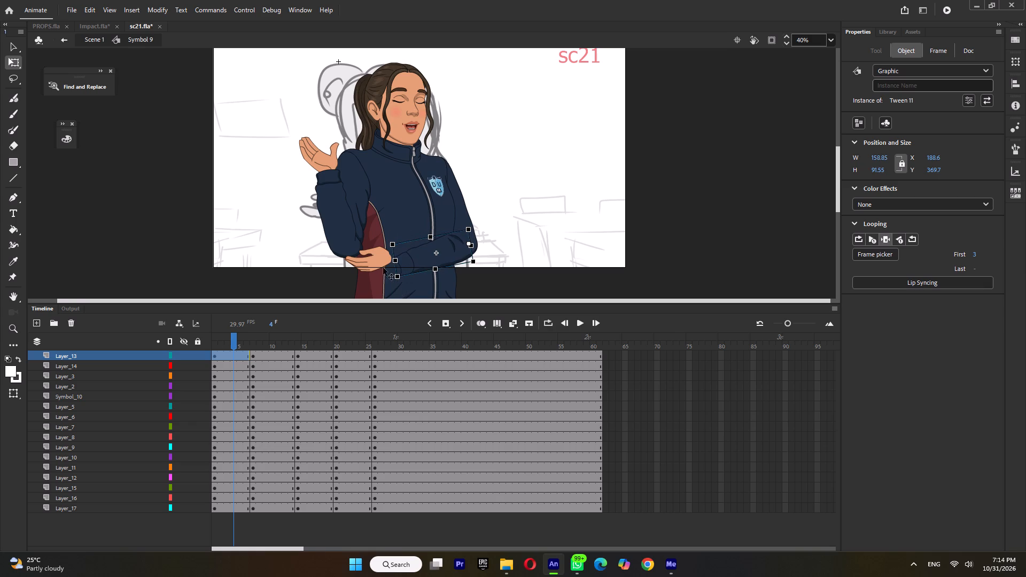
Move the folded arm's hand on Layer_14 down and right to the wrist, then rotate it counterclockwise and scale it to fit.
click(366, 260)
ctrl+scroll(369, 263, up, 5)
drag(373, 259, 399, 284)
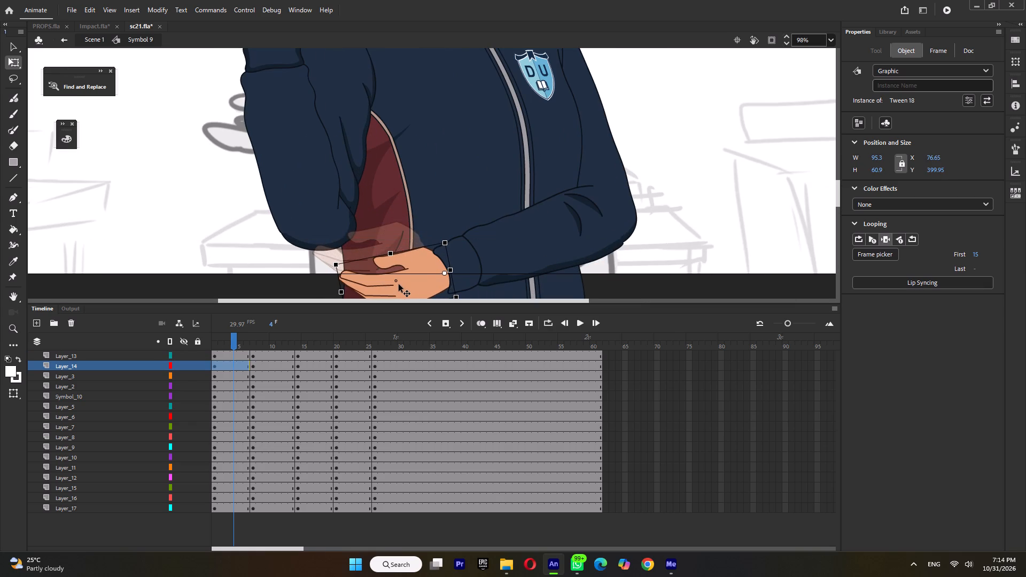
drag(399, 284, 399, 285)
drag(330, 268, 332, 291)
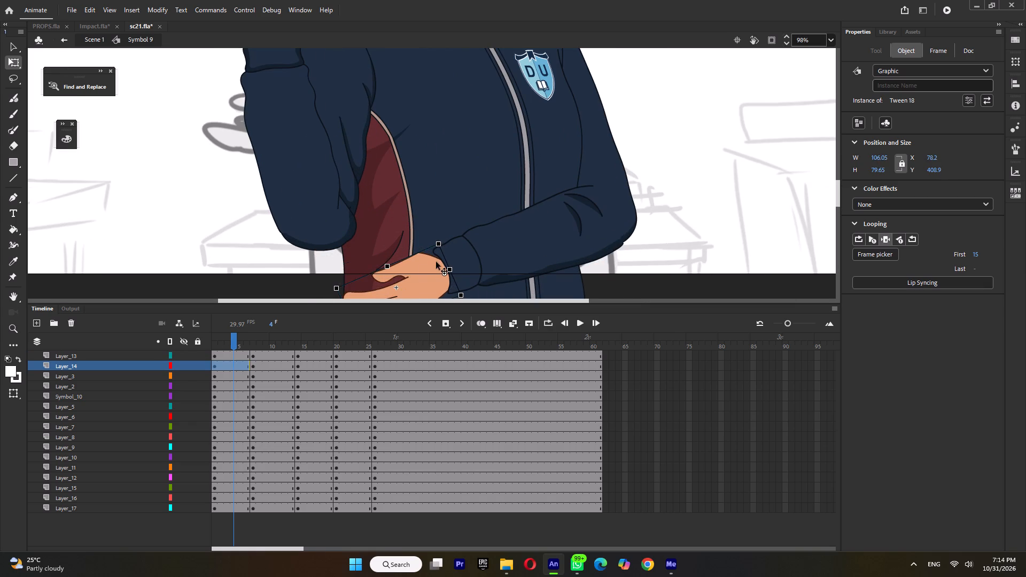
ctrl+scroll(433, 269, up, 3)
drag(405, 288, 405, 284)
ctrl+scroll(409, 273, down, 10)
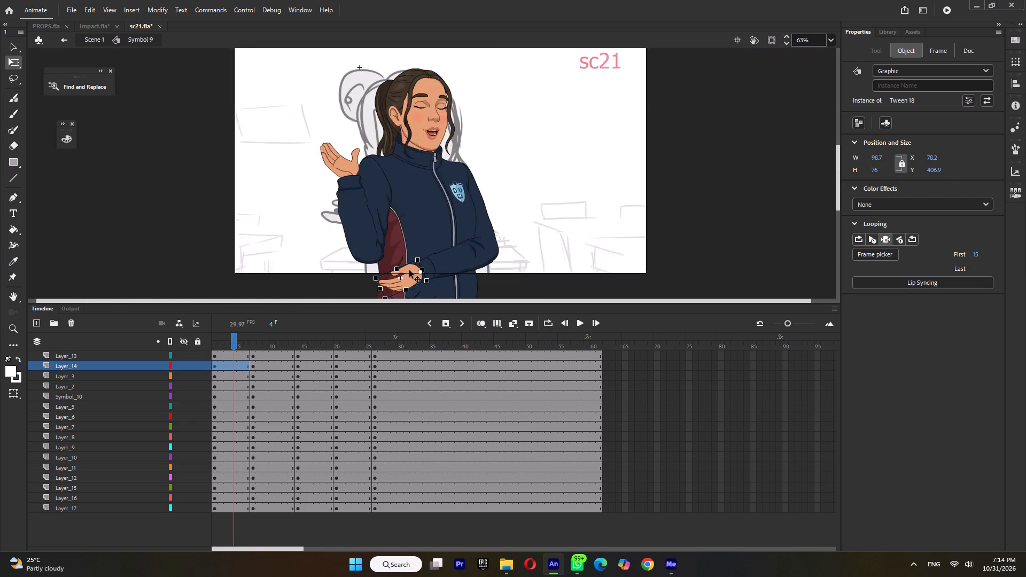
ctrl+scroll(409, 270, down, 1)
Compare the adjusted first pose with the frame 7 pose by switching repeatedly between them.
click(262, 342)
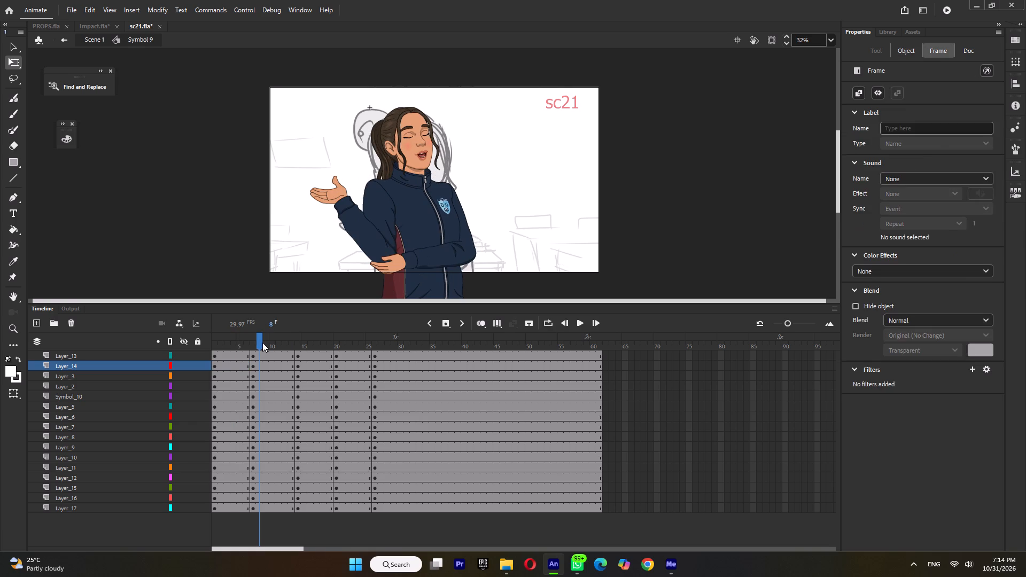
click(234, 341)
click(252, 344)
click(237, 345)
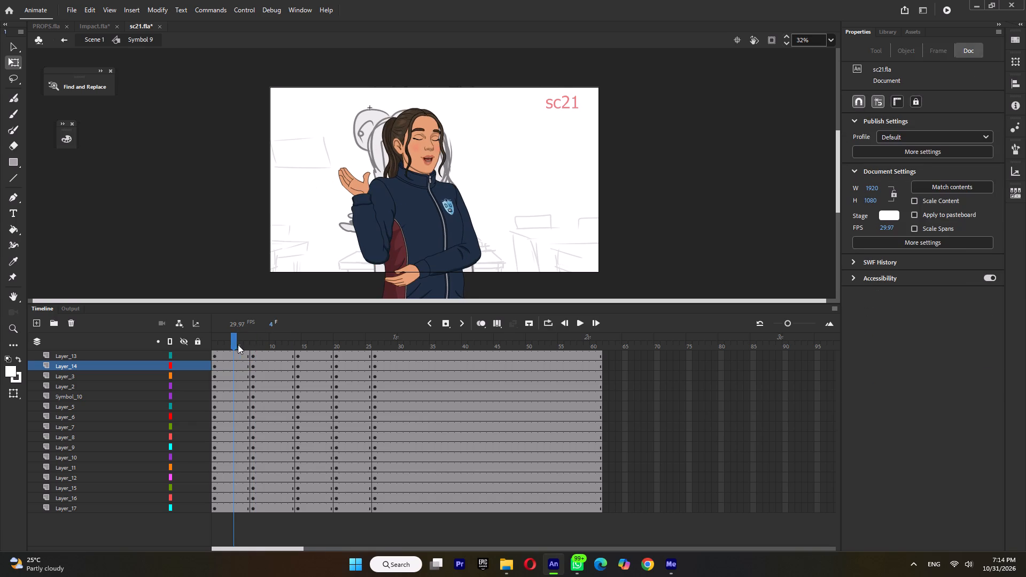
click(255, 343)
click(238, 344)
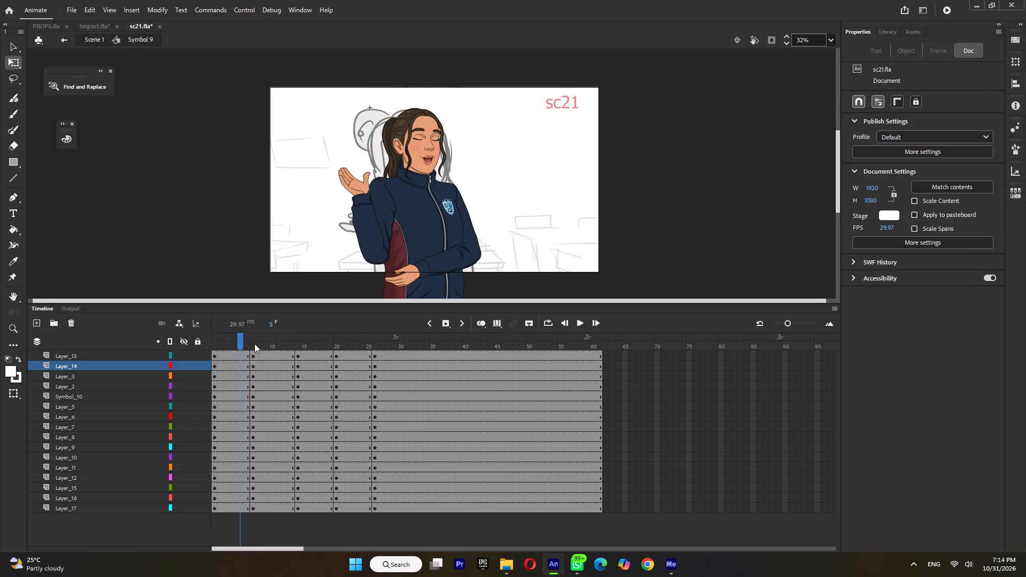
click(256, 344)
click(239, 342)
click(254, 342)
click(238, 342)
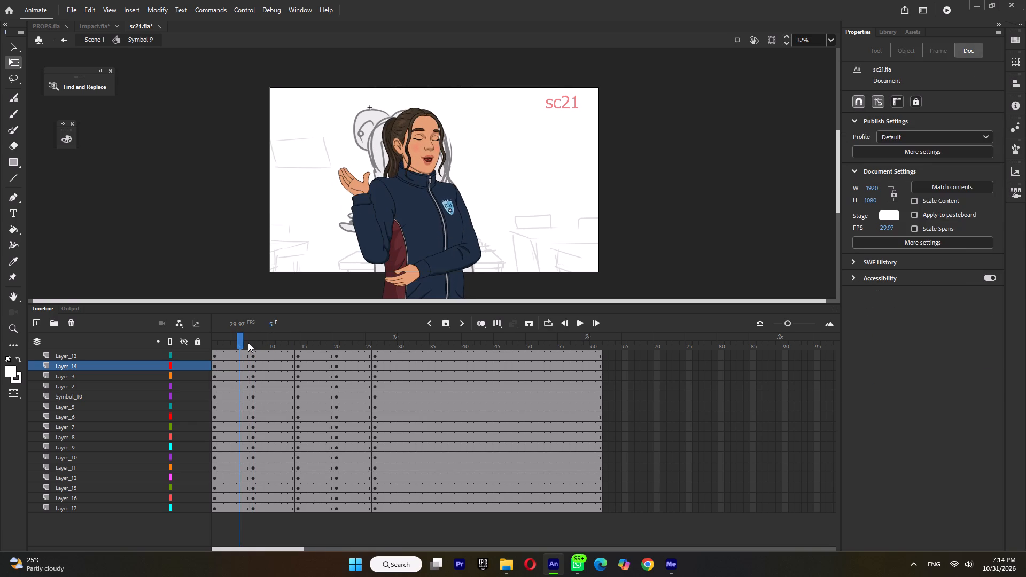
Keep comparing the first pose with the frame 7 pose by switching repeatedly between them.
click(253, 344)
click(236, 341)
click(249, 344)
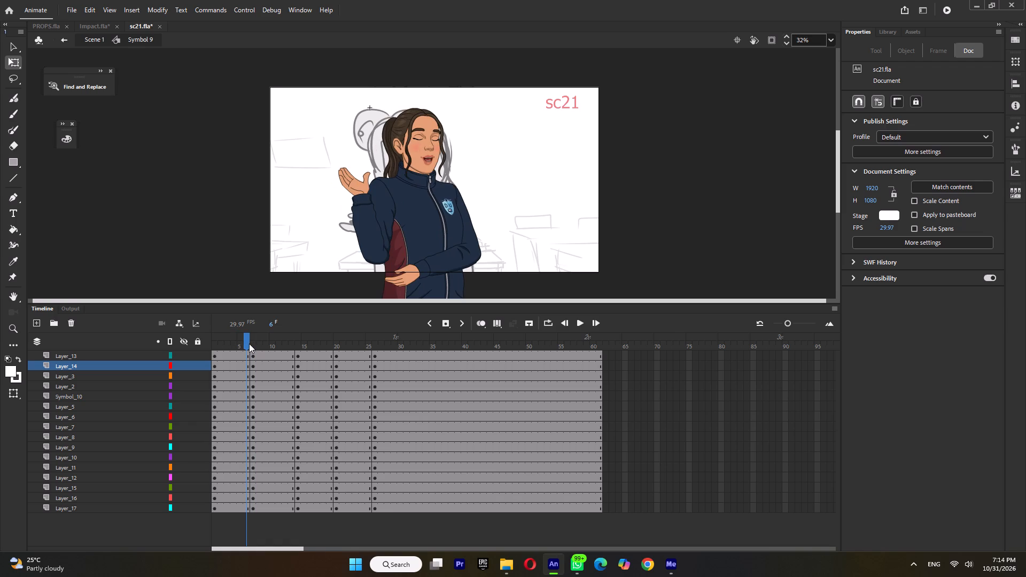
click(255, 344)
click(233, 345)
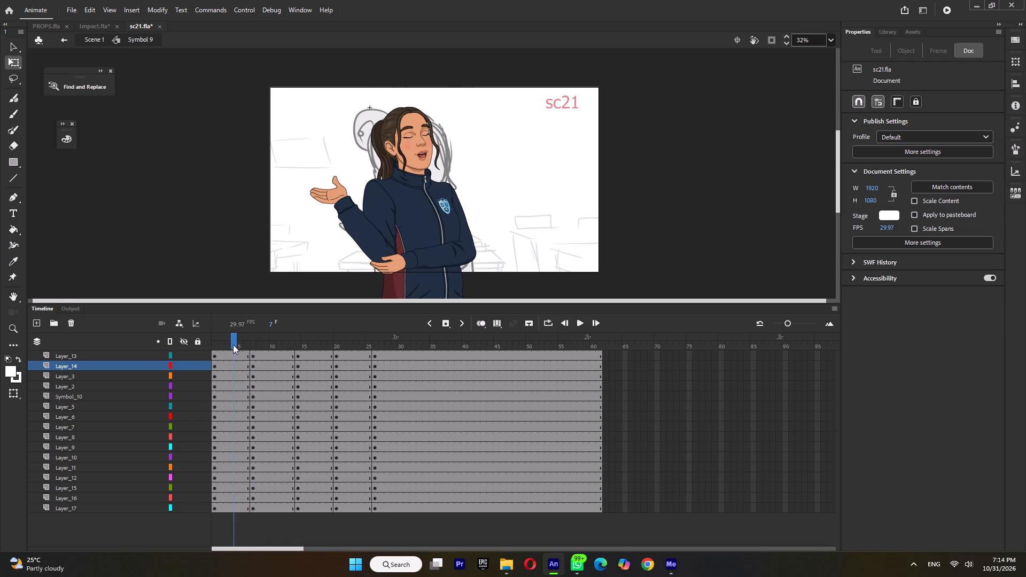
click(253, 342)
click(239, 342)
click(253, 342)
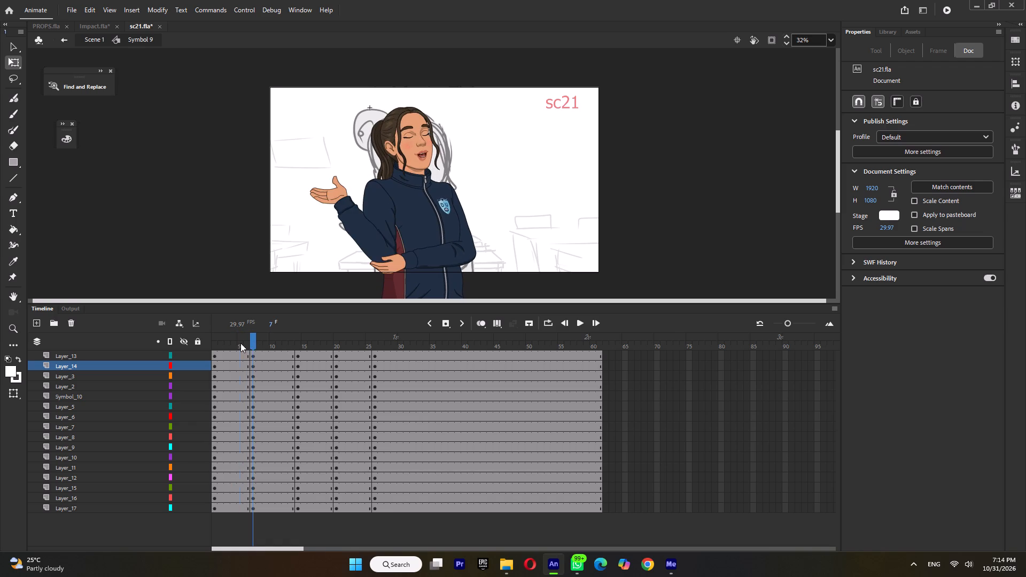
click(240, 343)
click(256, 342)
click(241, 340)
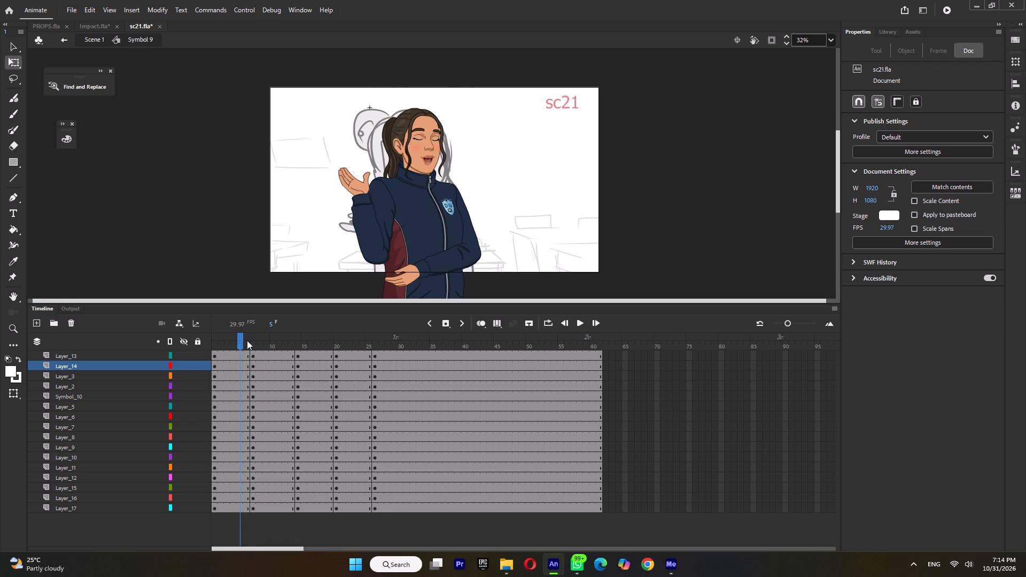
click(253, 341)
click(236, 346)
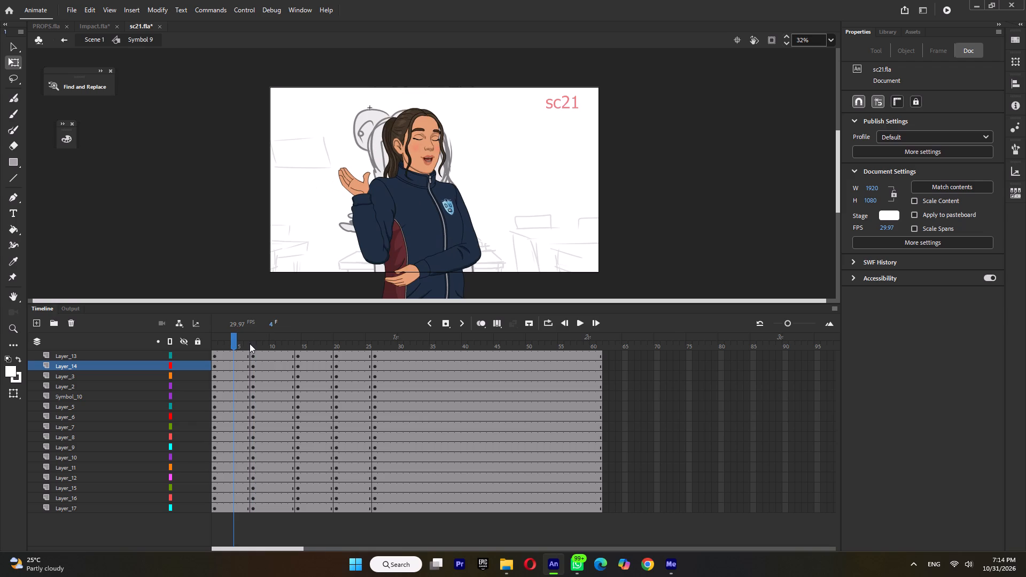
click(250, 344)
click(252, 343)
click(239, 340)
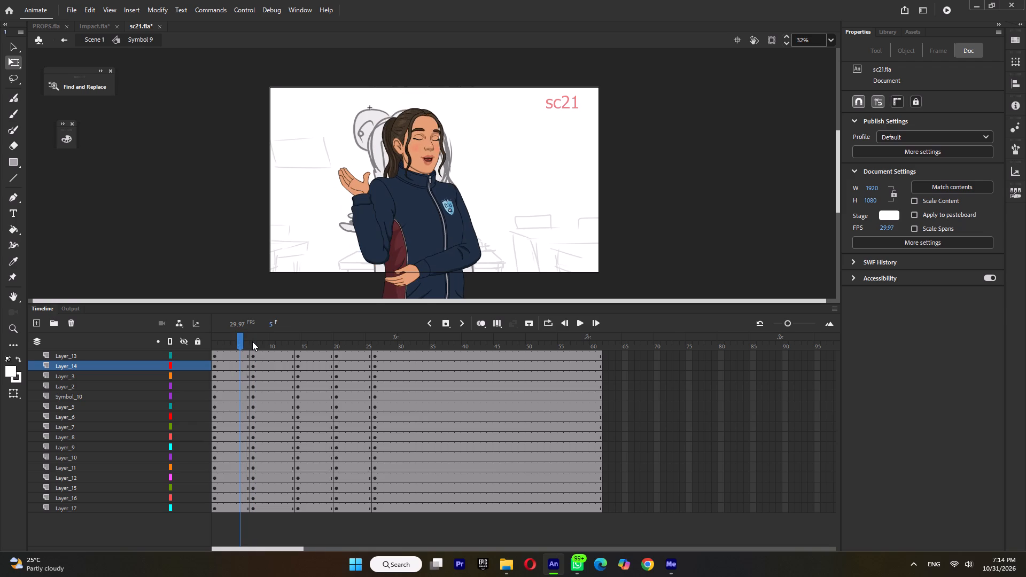
click(252, 341)
click(246, 341)
click(255, 342)
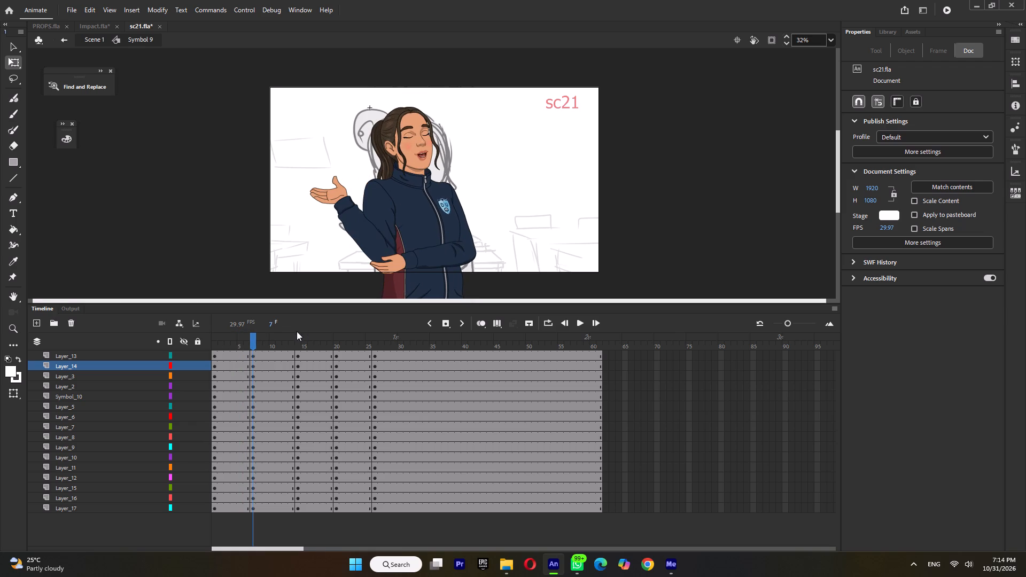
click(246, 338)
click(255, 341)
click(245, 342)
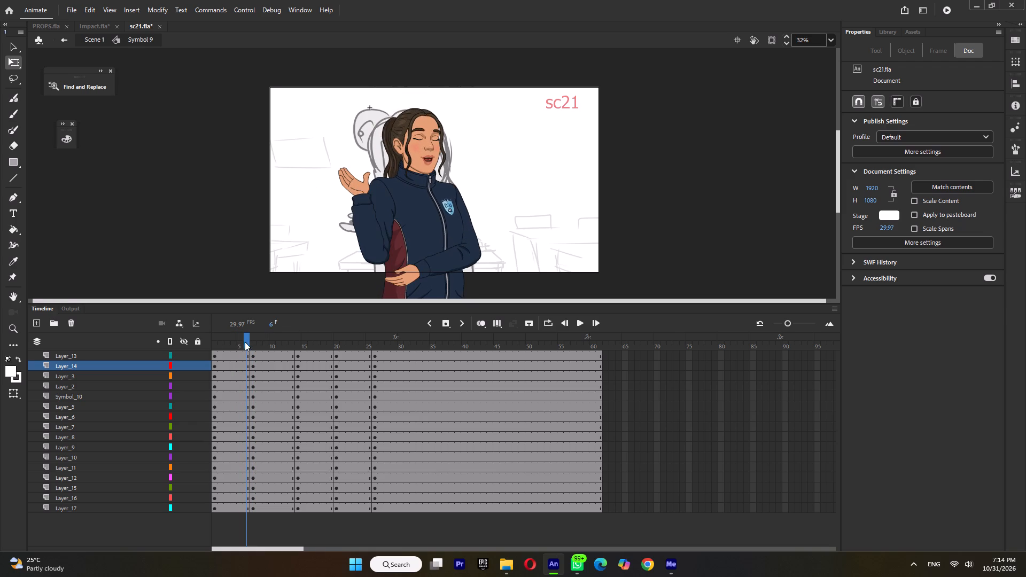
On the first keyframe, rotate the girl's whole figure slightly clockwise about a pivot at the hips.
drag(541, 124, 316, 289)
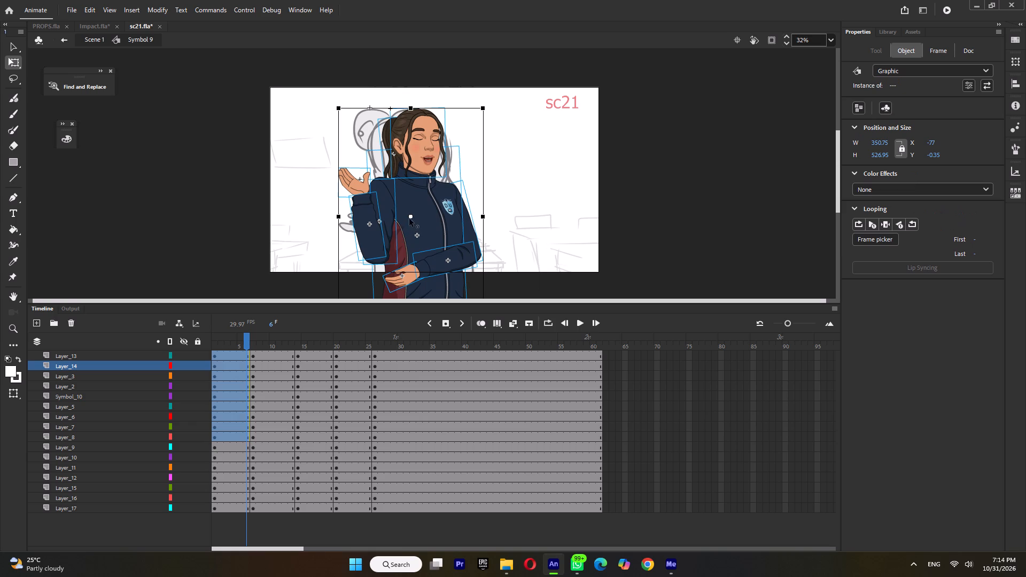
drag(412, 216, 423, 314)
ctrl+scroll(489, 106, up, 3)
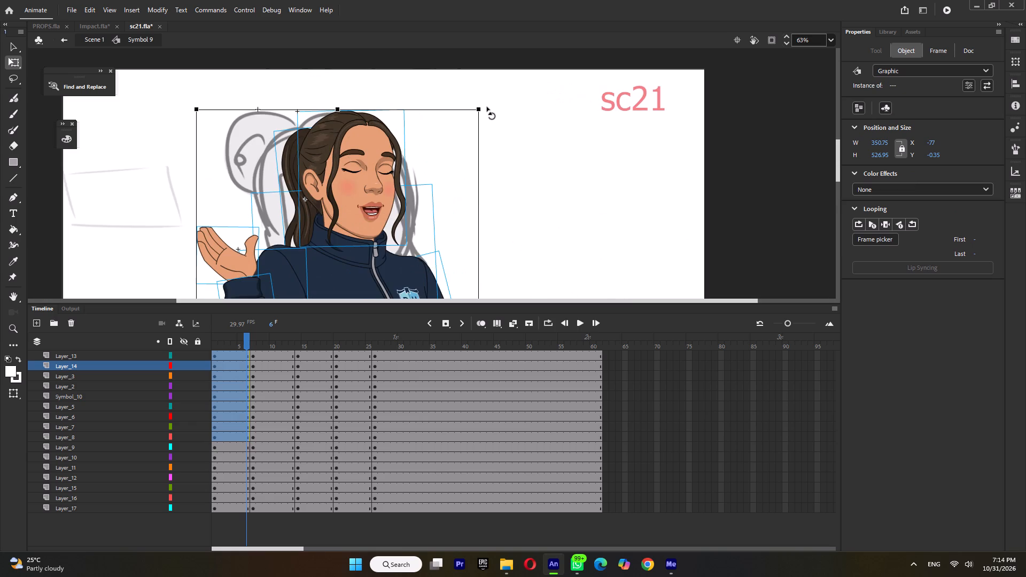
drag(487, 107, 493, 112)
ctrl+scroll(493, 118, down, 6)
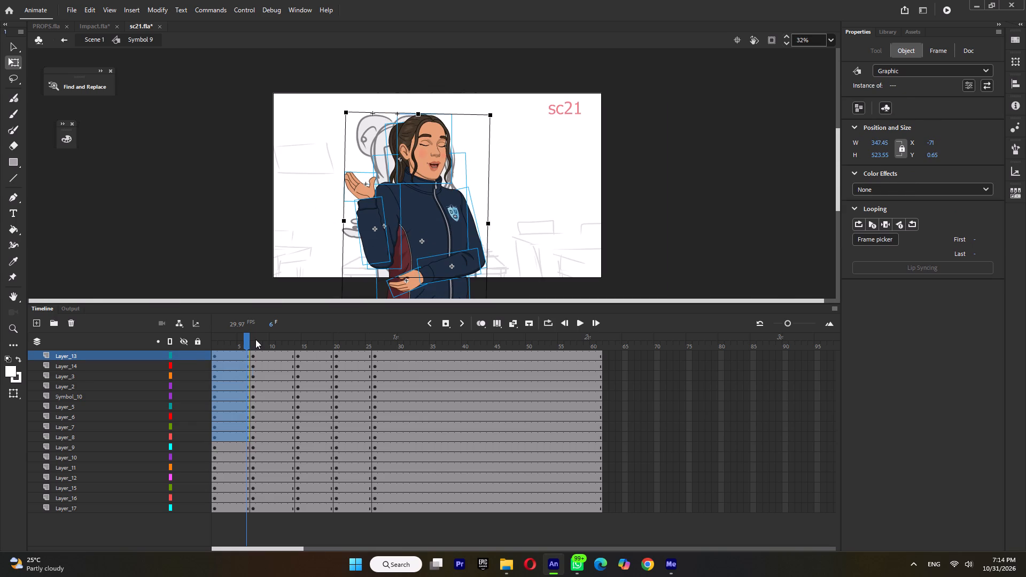
Compare the rotated first pose with the frame 7 pose and play back the movement to review it.
click(255, 339)
click(242, 342)
click(255, 342)
key(Return)
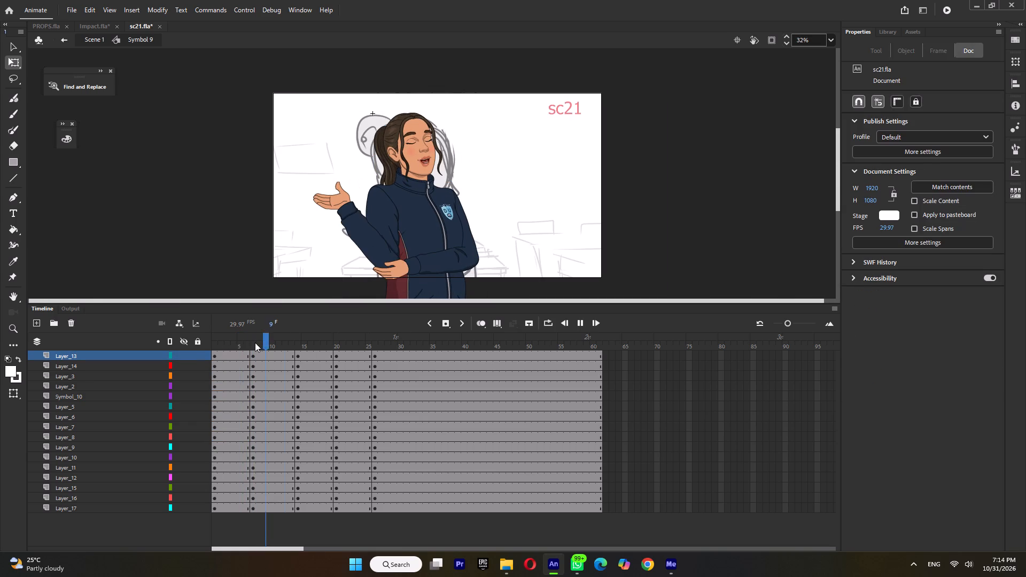
click(242, 343)
key(Return)
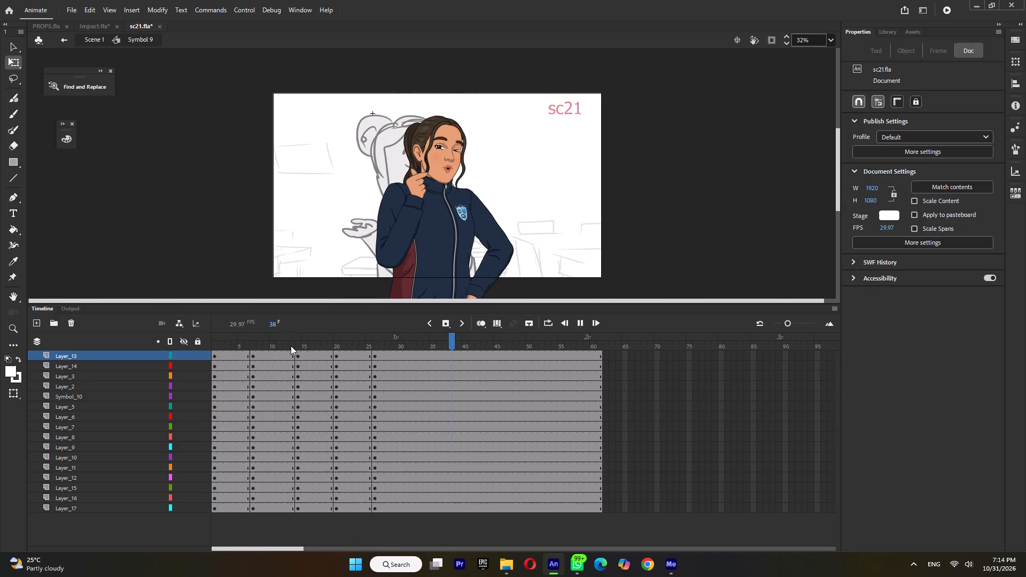
key(Return)
click(235, 343)
click(262, 343)
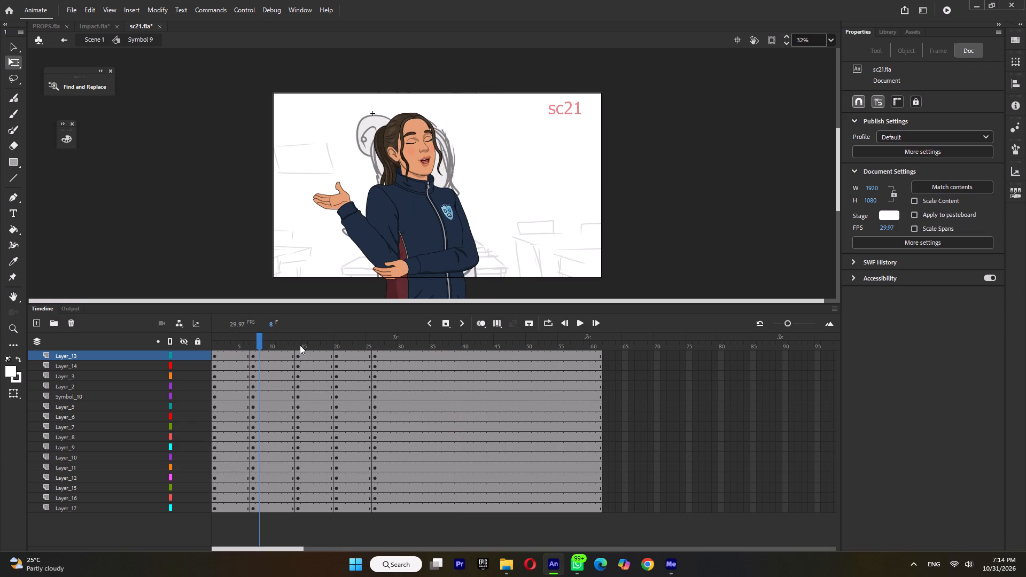
On the frame 14 keyframe, squash the whole figure slightly from the top and rotate it slightly clockwise about a pivot at the hips.
click(302, 344)
drag(306, 144, 514, 261)
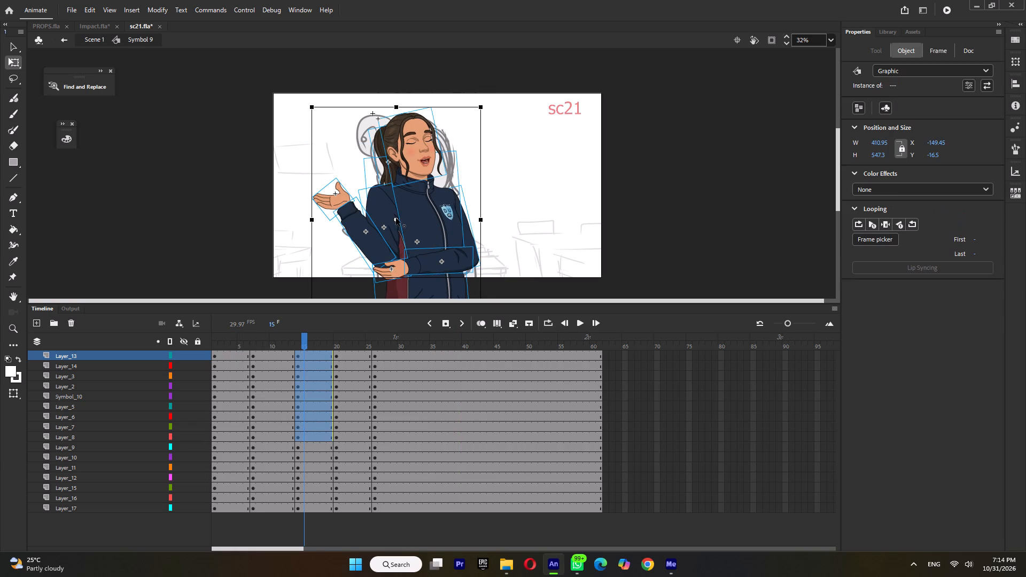
drag(397, 218, 424, 299)
ctrl+scroll(395, 122, up, 5)
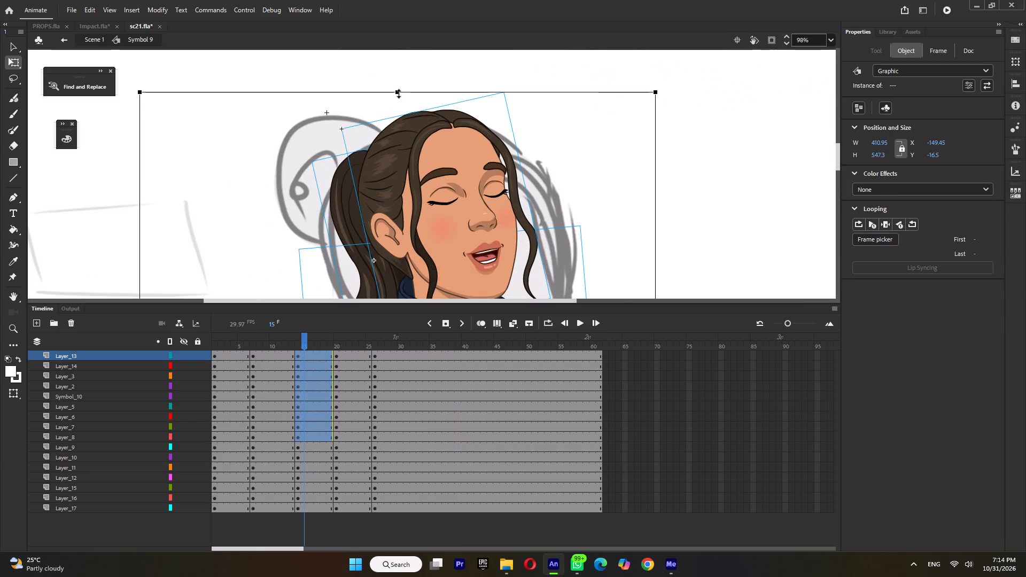
drag(399, 92, 399, 98)
drag(407, 97, 412, 100)
ctrl+scroll(412, 102, down, 6)
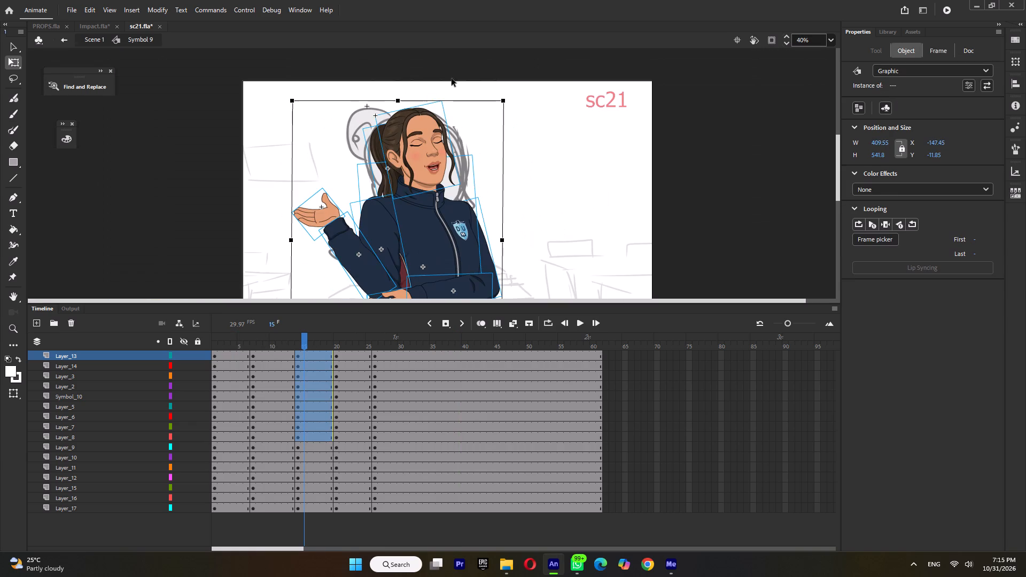
Rotate the head and hair on Symbol_10 and Layer_7 slightly clockwise about the neck, nudge them down, and check against the previous pose.
click(452, 77)
drag(342, 124, 431, 139)
drag(411, 154, 410, 170)
drag(462, 95, 467, 98)
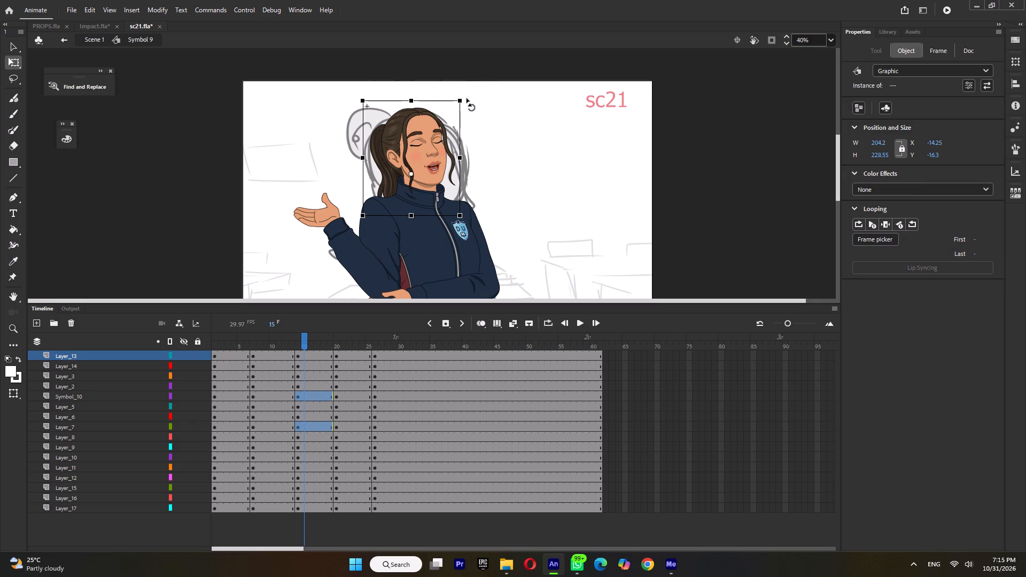
drag(467, 98, 466, 100)
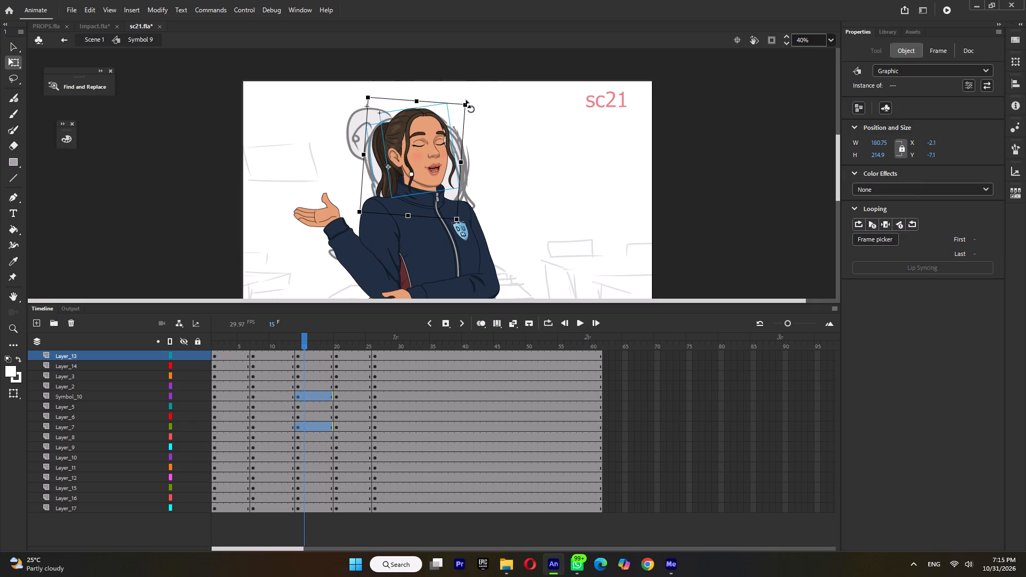
key(Down)
key(Down)
key(Up)
click(286, 344)
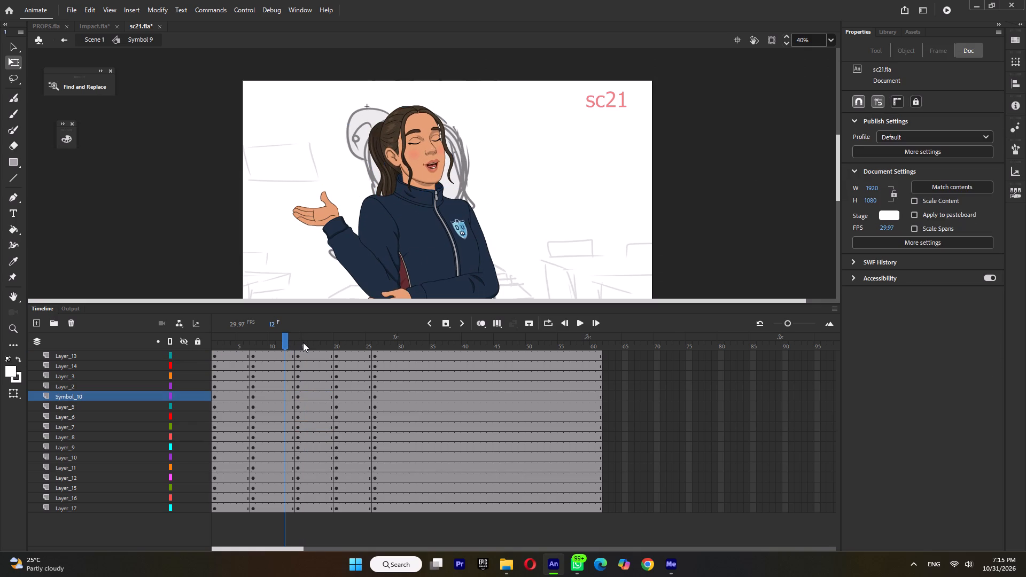
click(303, 342)
Rotate the whole raised arm, including its hand, slightly clockwise about a pivot at the shoulder on the frame 14 keyframe.
ctrl+scroll(369, 182, down, 3)
drag(323, 182, 371, 223)
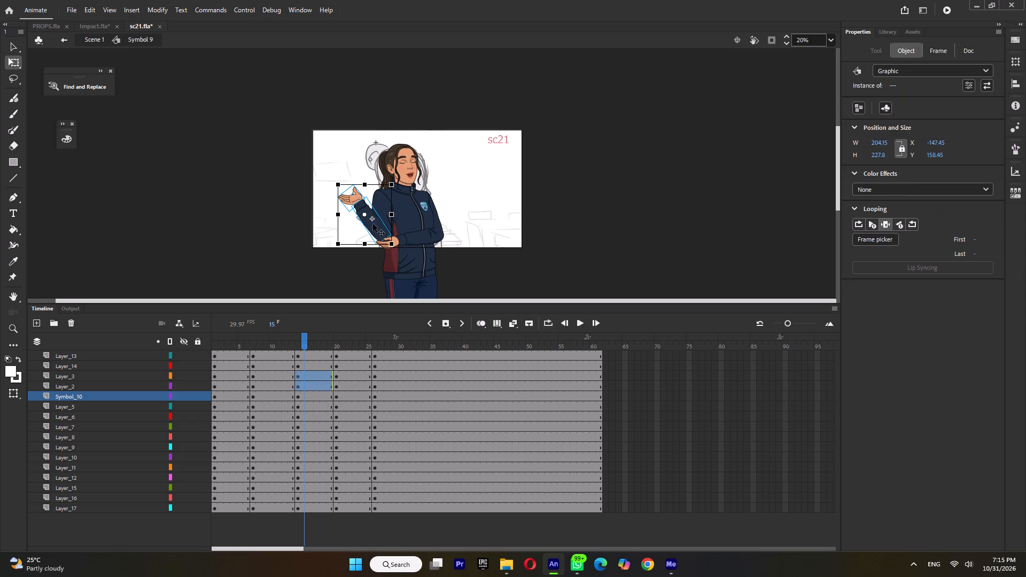
drag(367, 215, 385, 203)
drag(385, 203, 385, 234)
shift+click(378, 189)
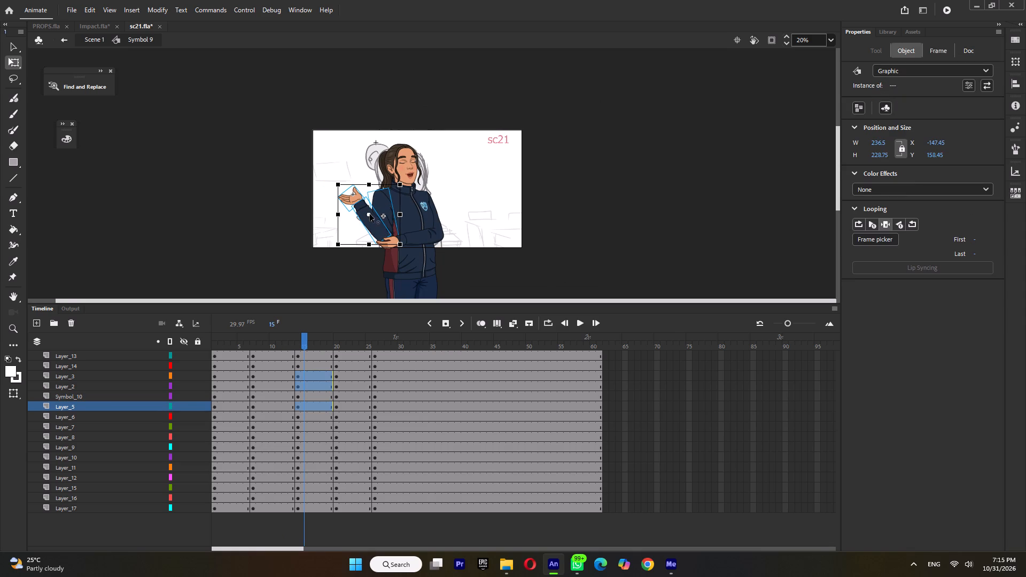
drag(370, 214, 380, 197)
ctrl+scroll(347, 235, up, 4)
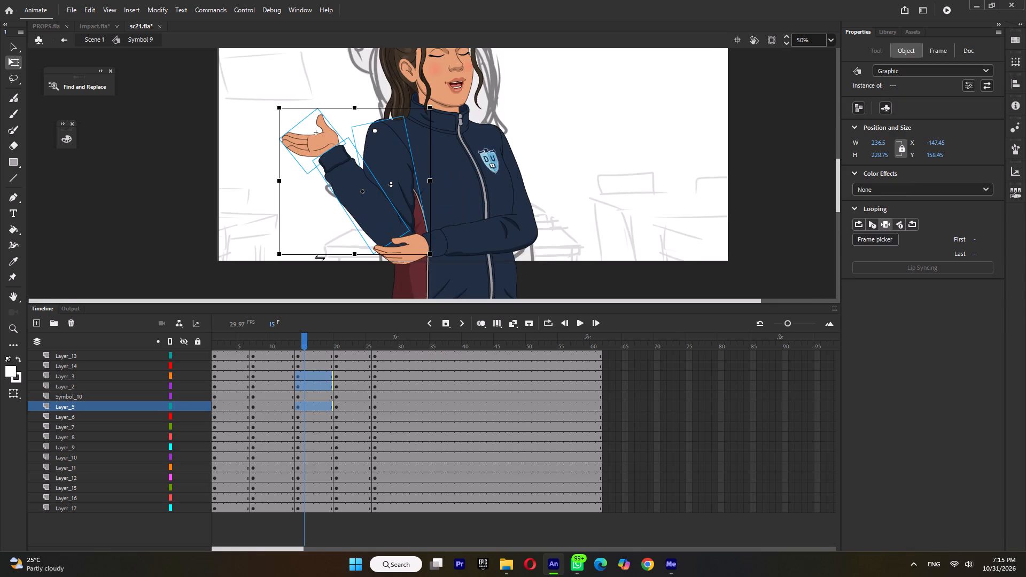
ctrl+scroll(250, 260, up, 1)
ctrl+scroll(296, 248, up, 4)
drag(290, 256, 286, 256)
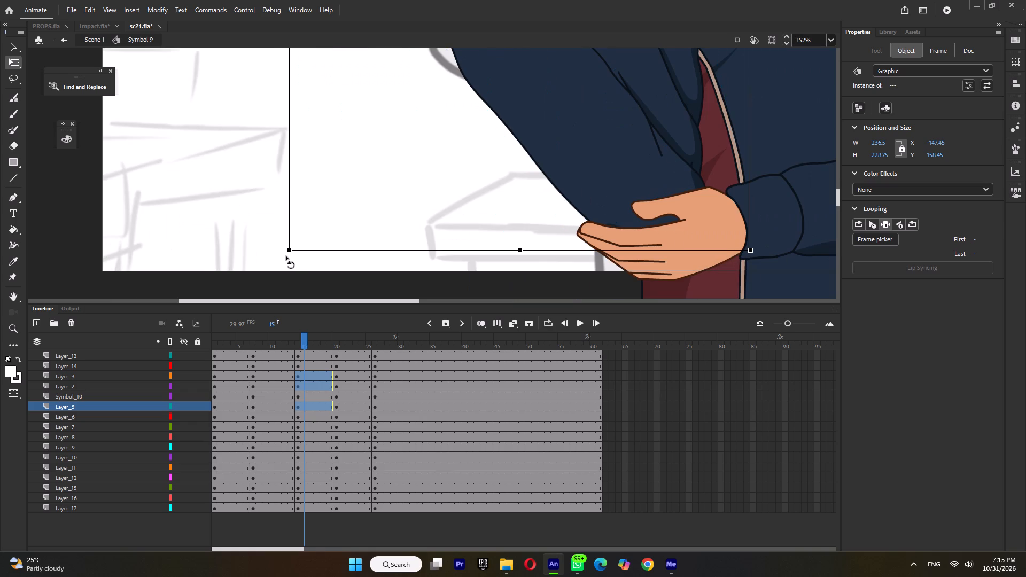
drag(286, 256, 283, 256)
ctrl+scroll(333, 261, down, 5)
click(299, 164)
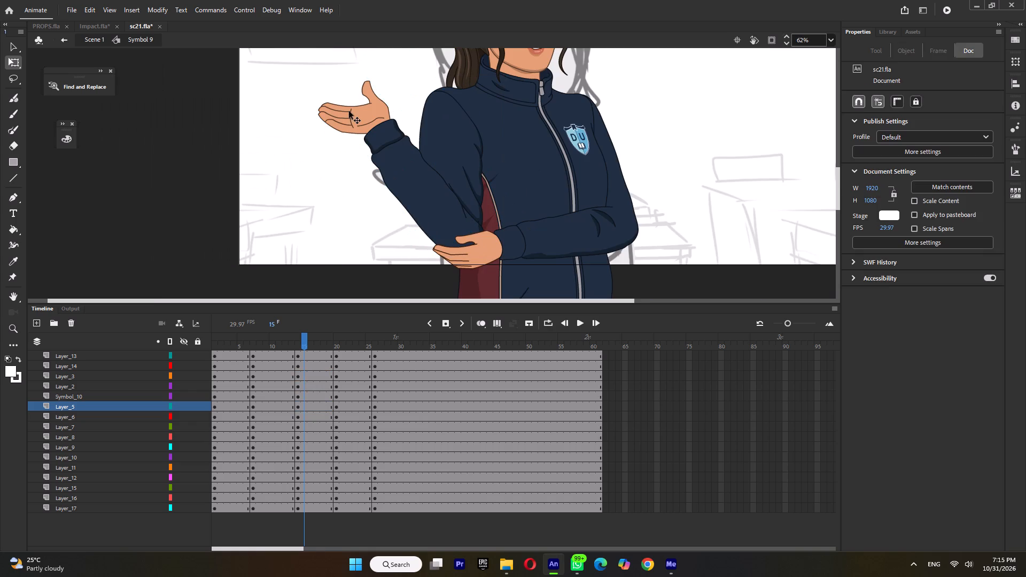
Rotate the raised arm's forearm and hand on Layer_3 and Layer_2 slightly clockwise about a pivot at the elbow.
click(348, 111)
shift+click(408, 166)
drag(397, 165, 455, 234)
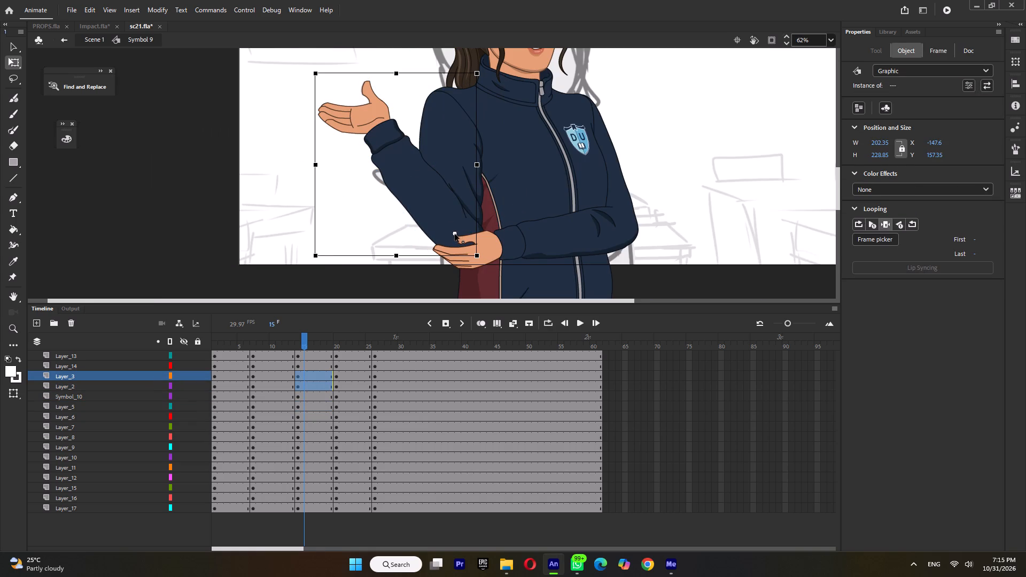
drag(455, 234, 454, 234)
ctrl+scroll(293, 55, up, 3)
ctrl+scroll(339, 89, up, 2)
drag(331, 95, 337, 90)
click(307, 185)
Rotate the raised hand on Layer_2 slightly clockwise about the wrist and compare the pose with the previous one.
click(377, 218)
drag(343, 209, 343, 202)
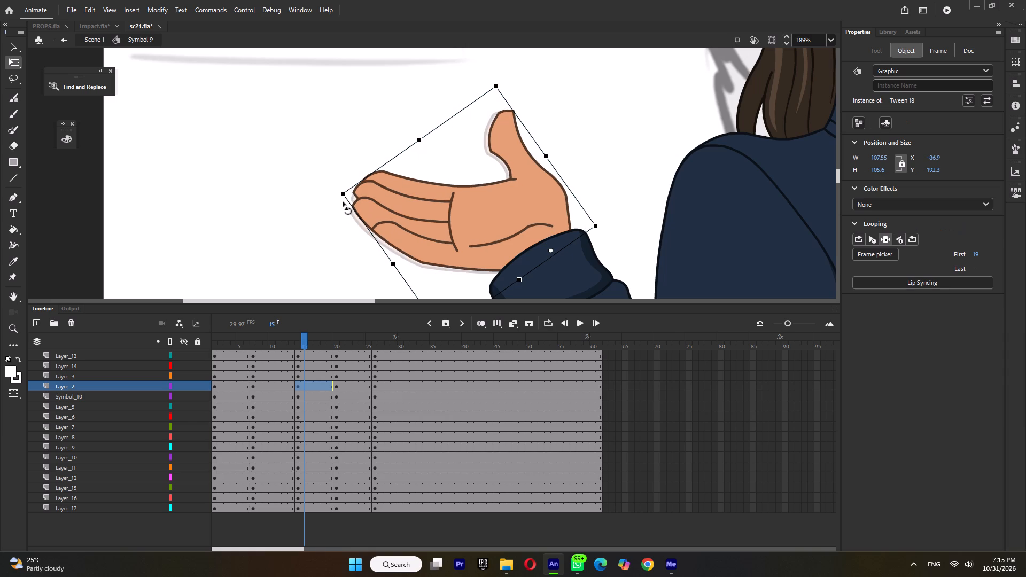
drag(343, 202, 343, 201)
ctrl+scroll(343, 190, down, 6)
click(288, 341)
click(306, 343)
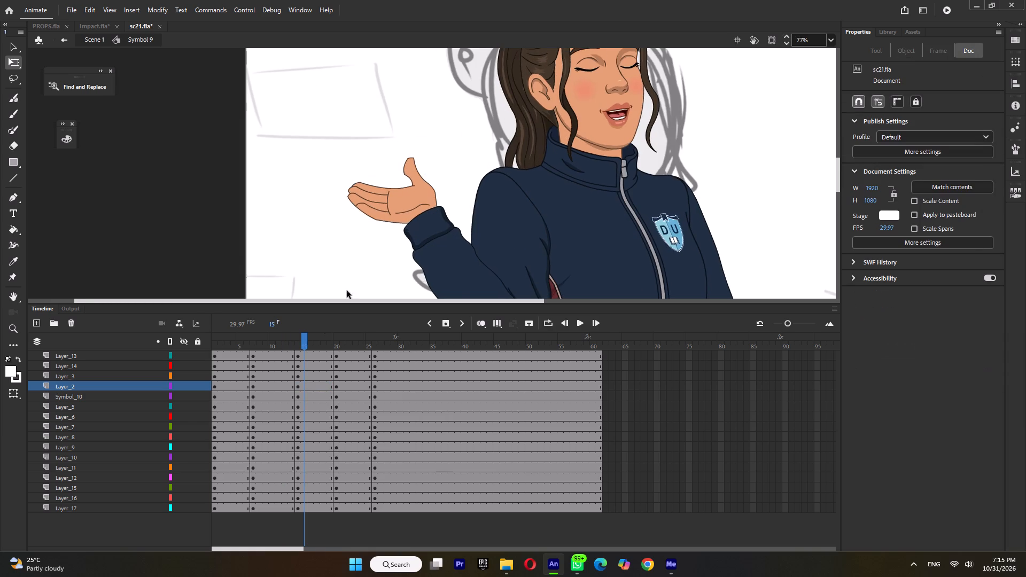
ctrl+scroll(418, 169, down, 5)
click(281, 347)
click(303, 346)
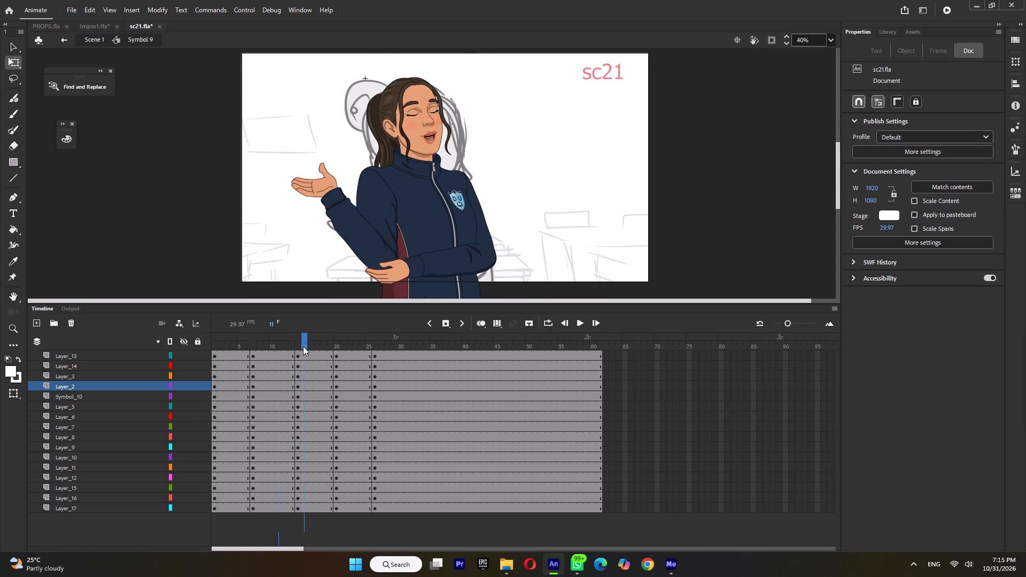
Rotate the whole folded arm on Layer_8, Layer_13 and Layer_14 slightly counterclockwise about a pivot at the shoulder.
click(488, 233)
shift+click(449, 269)
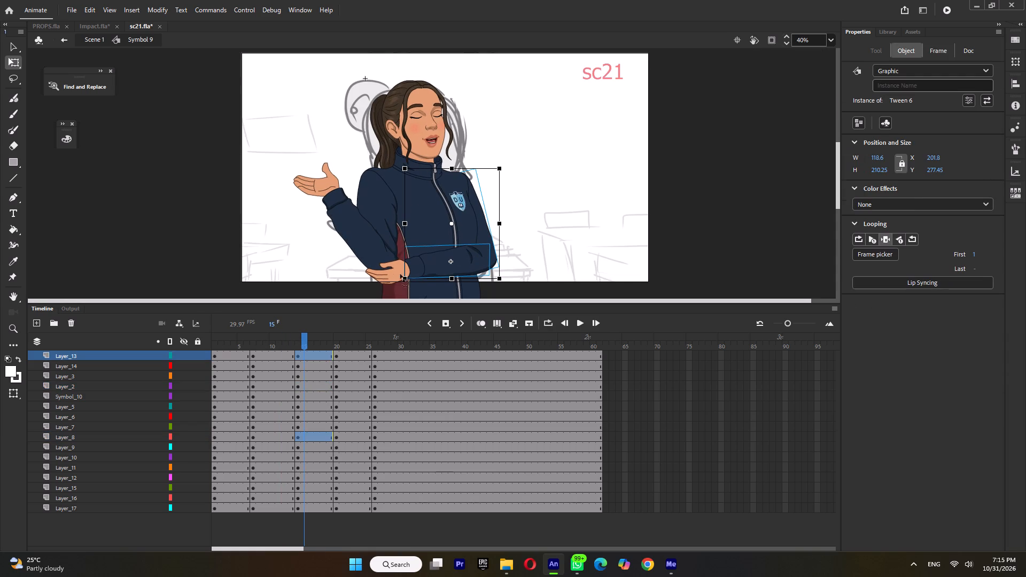
shift+click(387, 276)
drag(432, 228, 463, 178)
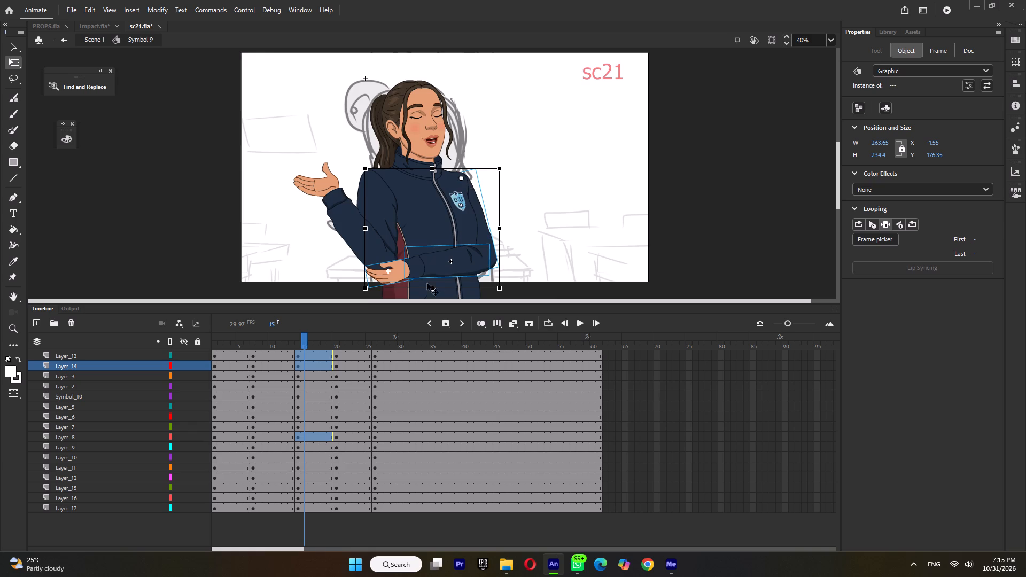
ctrl+scroll(361, 295, up, 8)
drag(367, 274, 369, 274)
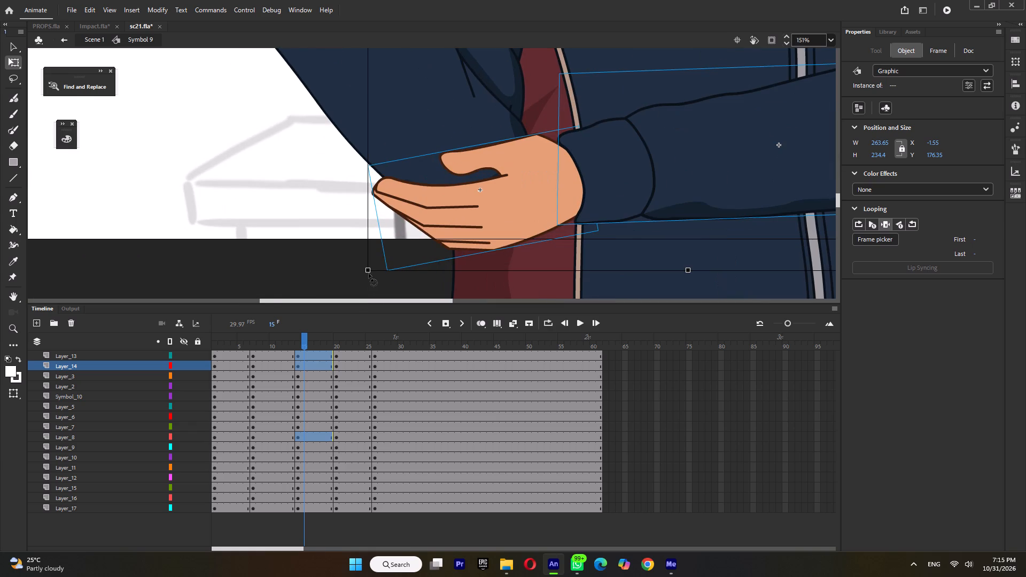
drag(369, 274, 375, 276)
ctrl+scroll(375, 276, down, 6)
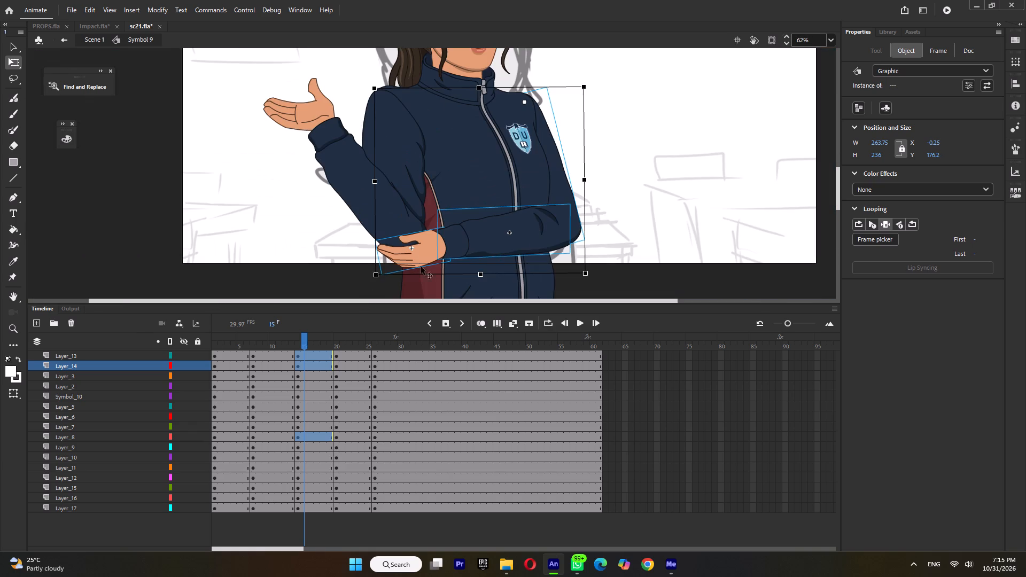
Rotate the folded arm's forearm and hand on Layer_13 and Layer_14 slightly clockwise about a pivot at the elbow.
shift+click(565, 184)
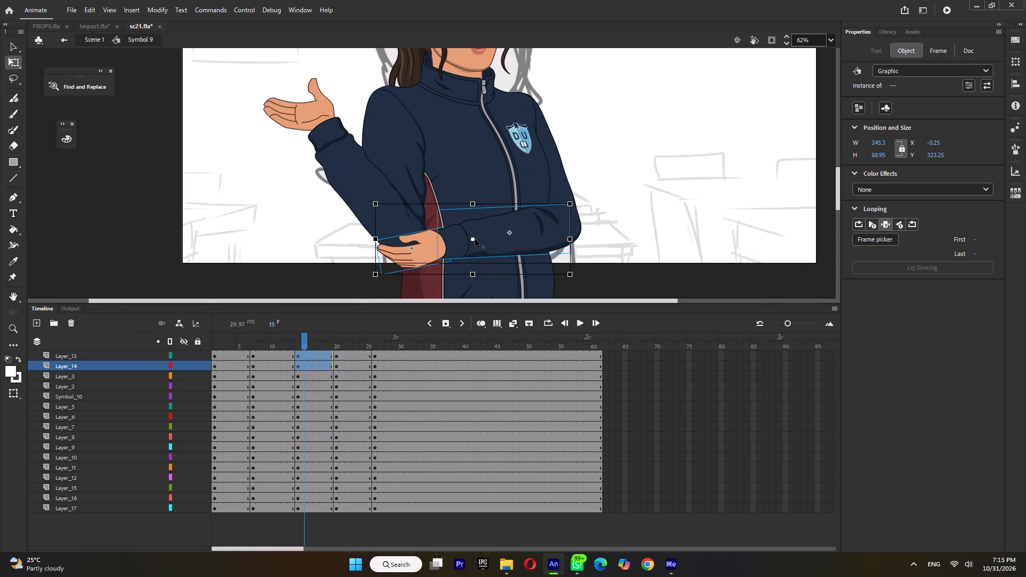
drag(474, 240, 562, 230)
ctrl+scroll(351, 282, up, 3)
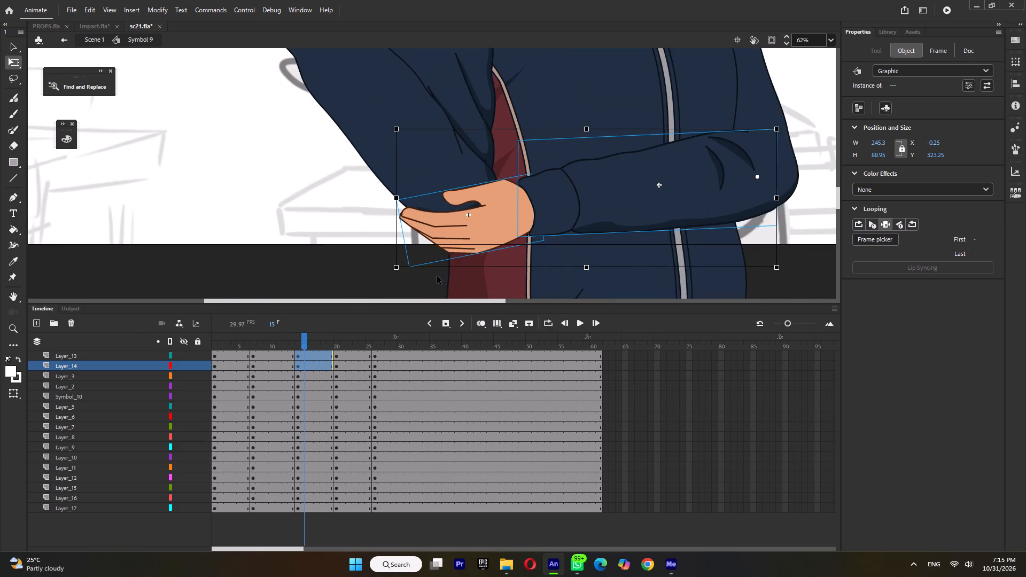
ctrl+scroll(394, 278, up, 4)
drag(403, 267, 402, 261)
Rotate the folded arm's hand on Layer_14 slightly clockwise about the wrist.
click(370, 231)
click(442, 144)
click(398, 88)
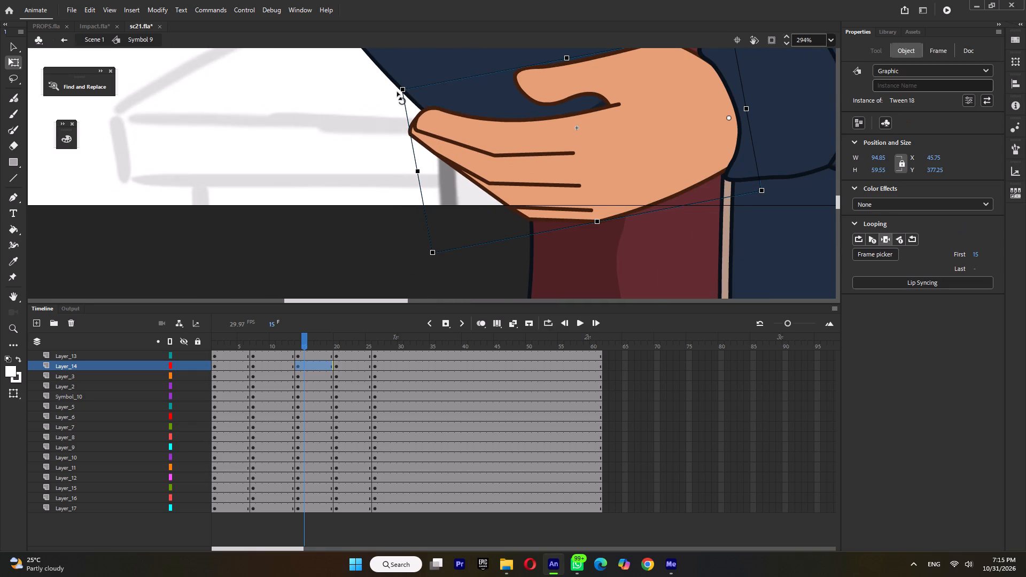
drag(397, 92, 401, 87)
Compare the poses between frames 13 and 21 and play the animation twice from about frame 5 to check the motion.
ctrl+scroll(401, 89, down, 9)
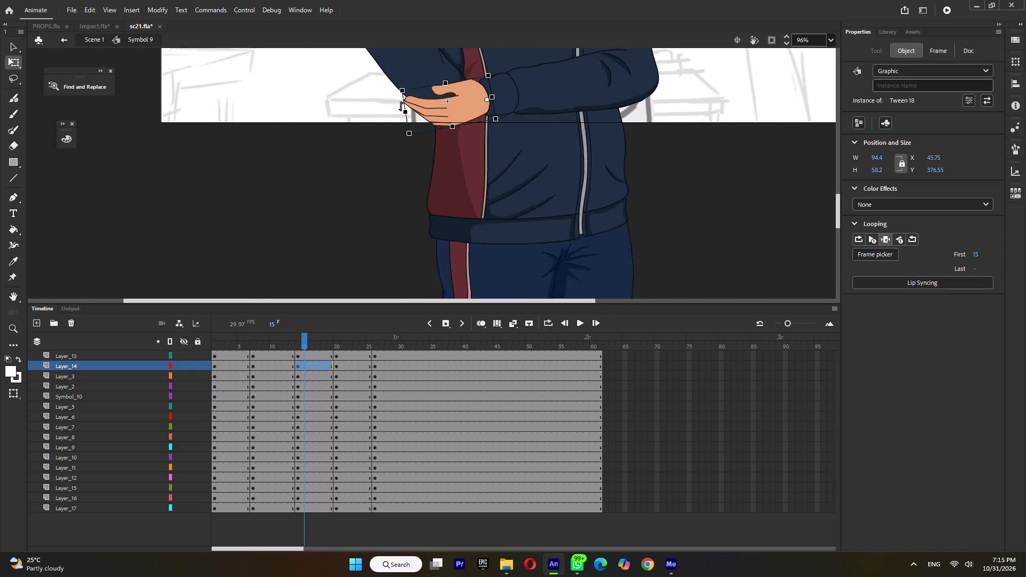
ctrl+scroll(492, 178, down, 6)
click(289, 338)
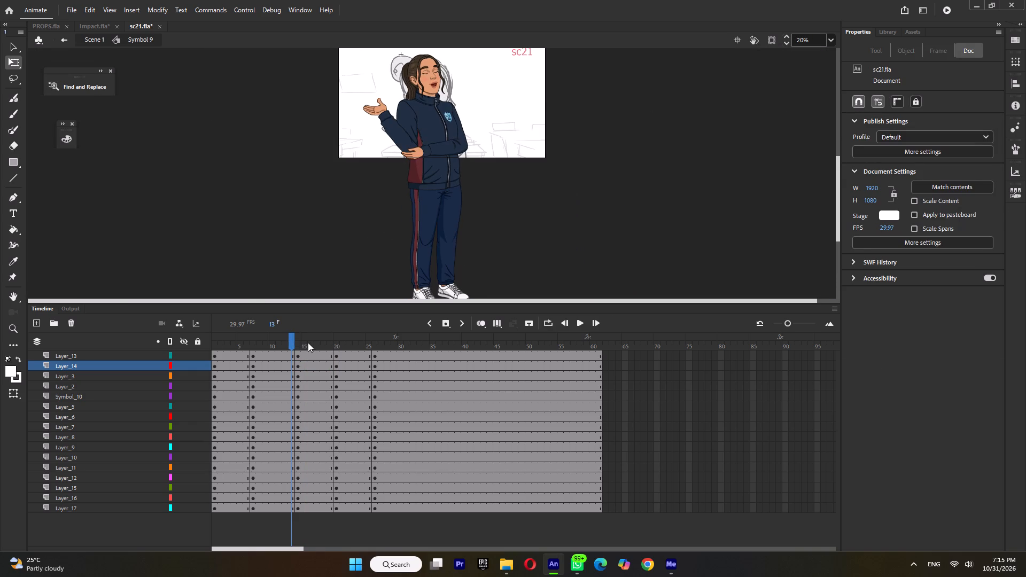
click(308, 342)
click(344, 342)
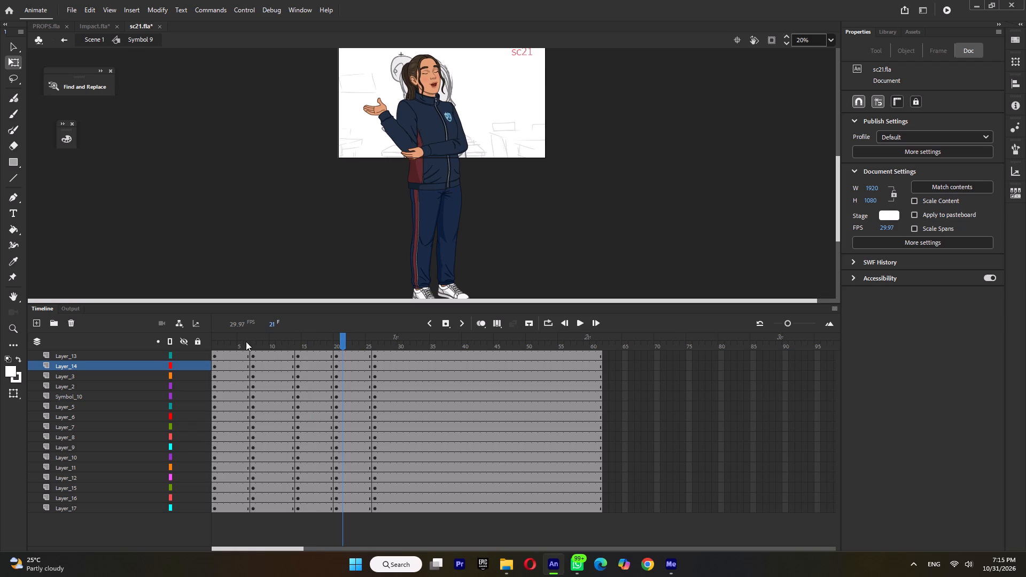
click(242, 342)
key(Return)
key(Return)
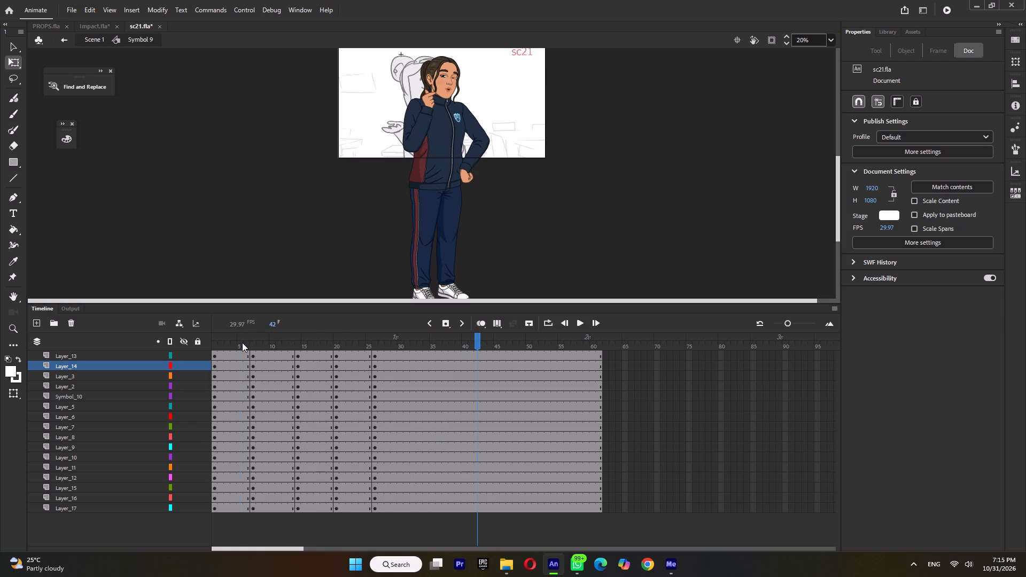
click(242, 342)
key(Return)
key(Return)
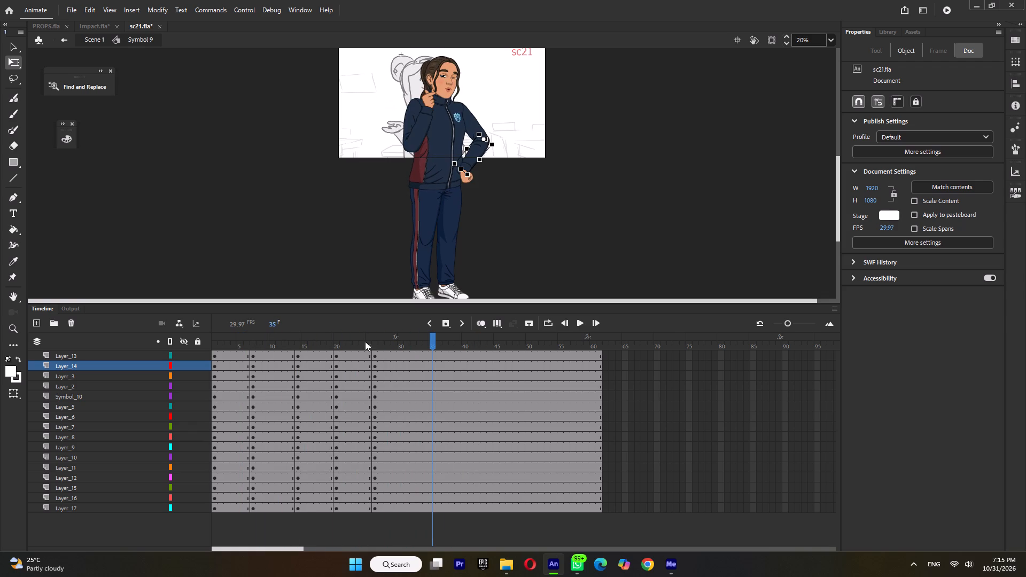
Rotate the girl's head, arms, torso and upper legs slightly clockwise on the frame 26 keyframe about a pivot at the thighs.
click(365, 341)
click(385, 345)
drag(364, 76, 542, 209)
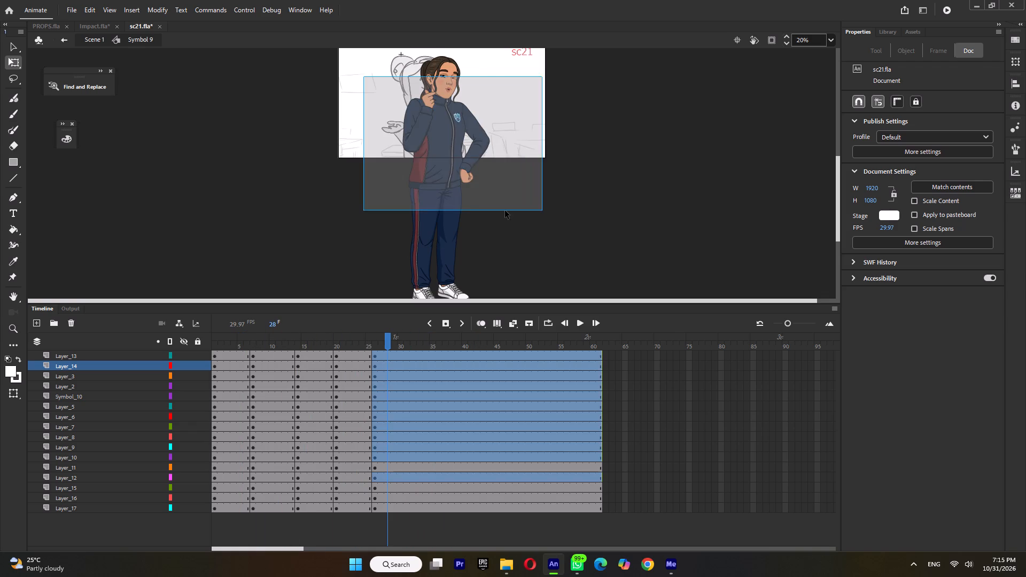
drag(449, 150, 425, 232)
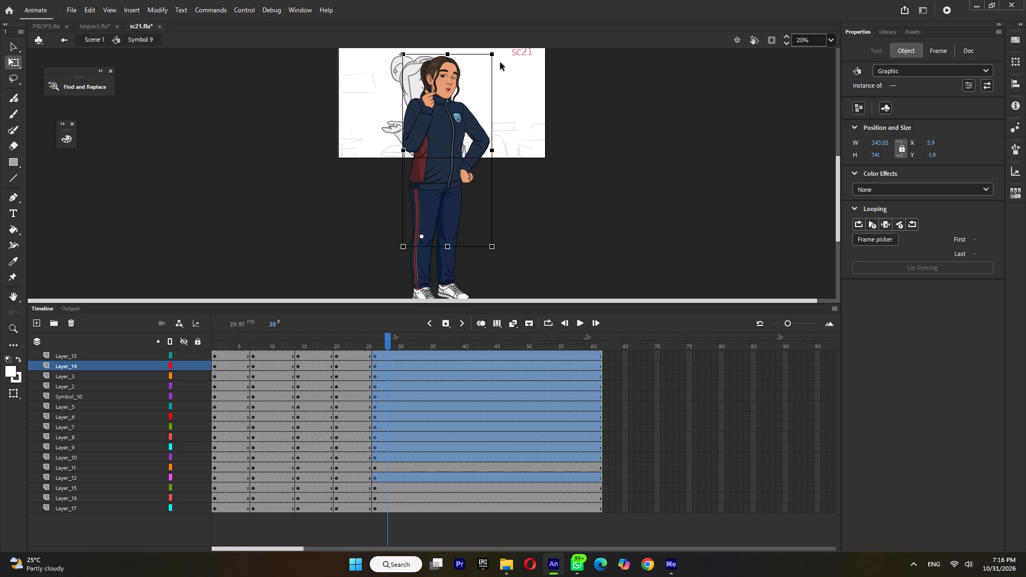
ctrl+scroll(496, 53, up, 3)
drag(527, 50, 532, 53)
ctrl+scroll(541, 152, down, 5)
Shift the upper leg on Layer_12 slightly outward on the frame 26 keyframe.
click(548, 258)
click(456, 255)
drag(463, 271, 471, 274)
Compare the frame 26 pose with the previous one and save sc21.fla.
click(362, 346)
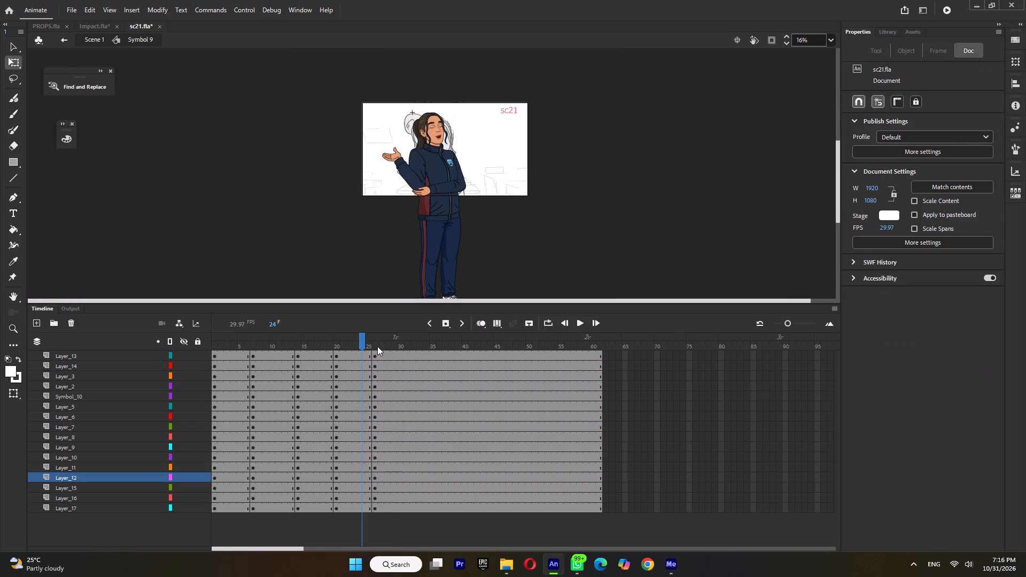
click(378, 346)
key(ctrl+s)
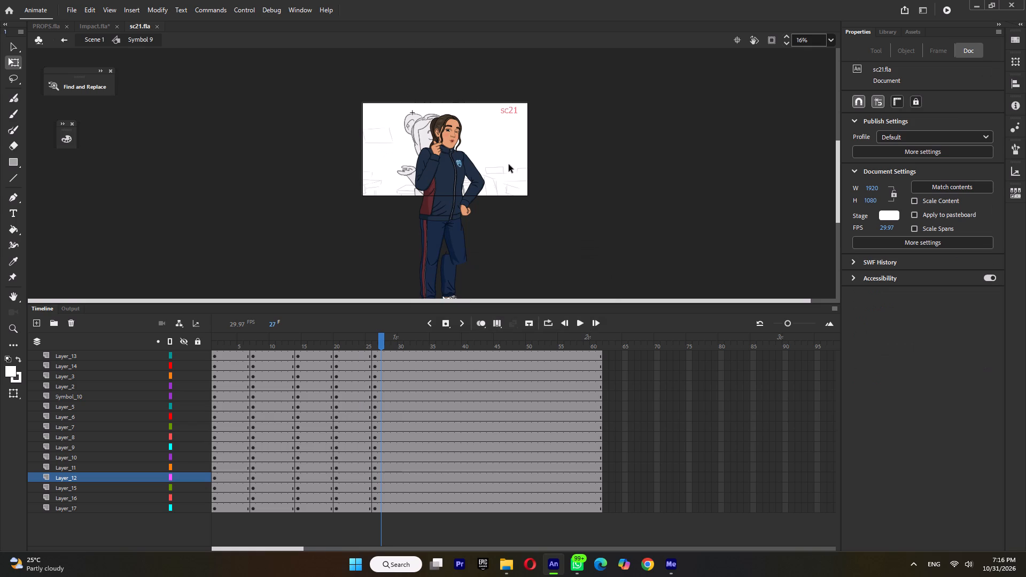